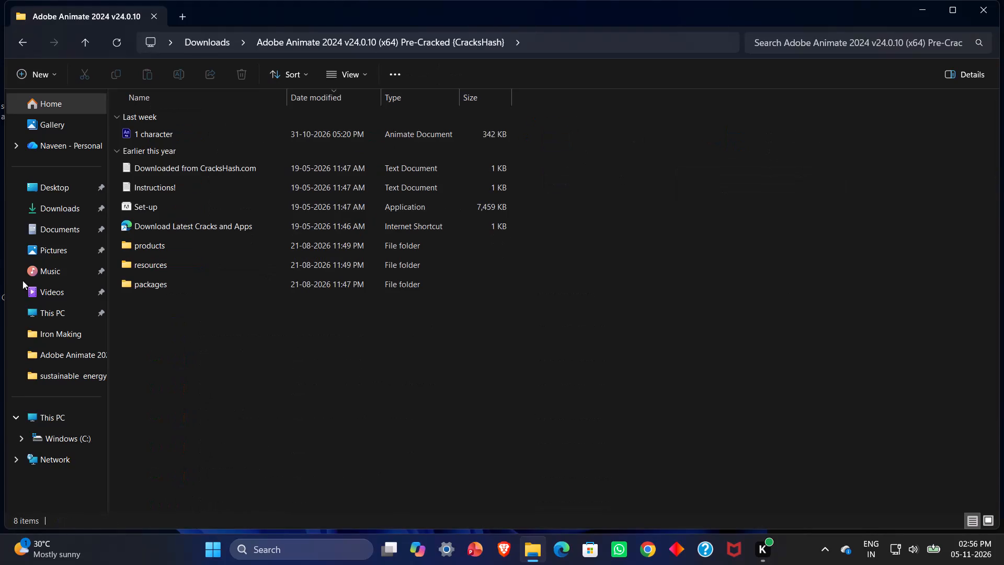
Open the "1 character" Animate document from the Downloads subfolder.
{"action": "double_click", "coordinate": [225, 132]}
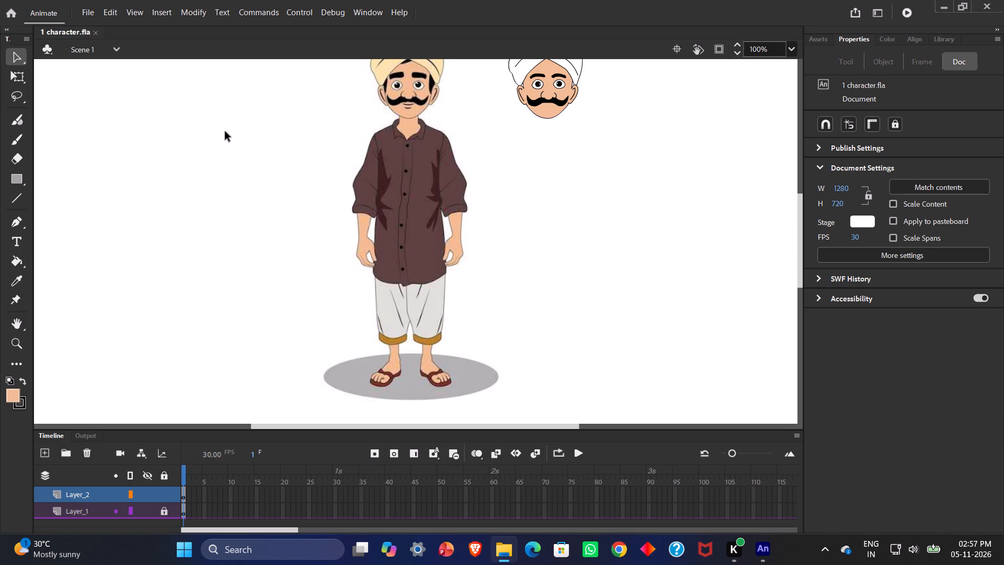
Set the Pen tool's stroke colour to bright green for tracing the shirt.
{"action": "scroll", "coordinate": [536, 236], "scroll_direction": "up", "scroll_amount": 2}
{"action": "scroll", "coordinate": [544, 230], "scroll_direction": "down", "scroll_amount": 1}
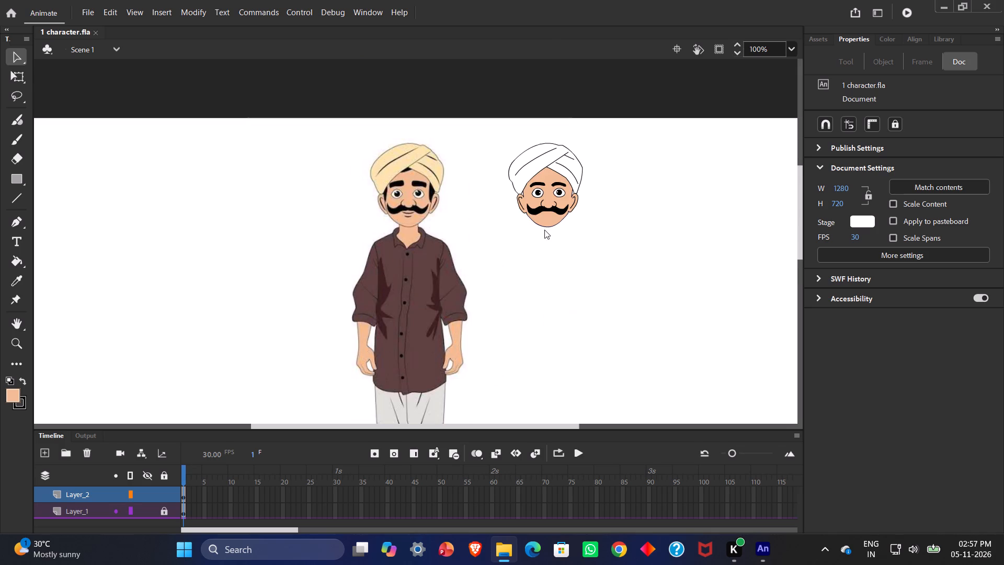
{"action": "left_click_drag", "start_coordinate": [771, 49], "coordinate": [718, 74]}
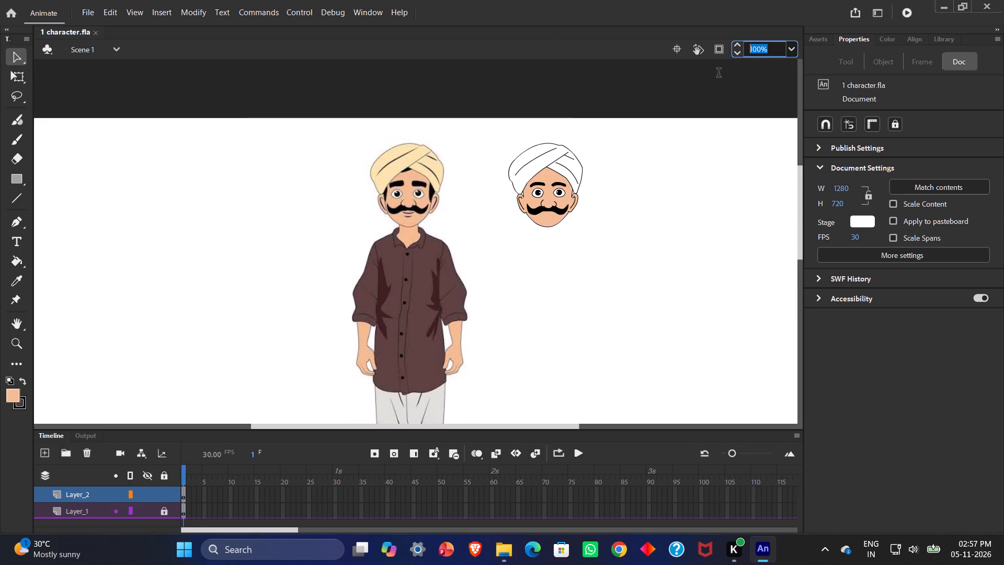
{"action": "left_click_drag", "start_coordinate": [718, 74], "coordinate": [716, 74]}
{"action": "key", "text": "BackSpace"}
{"action": "type", "text": "500"}
{"action": "key", "text": "Return"}
{"action": "scroll", "coordinate": [595, 263], "scroll_direction": "down", "scroll_amount": 1}
{"action": "scroll", "coordinate": [595, 264], "scroll_direction": "up", "scroll_amount": 2}
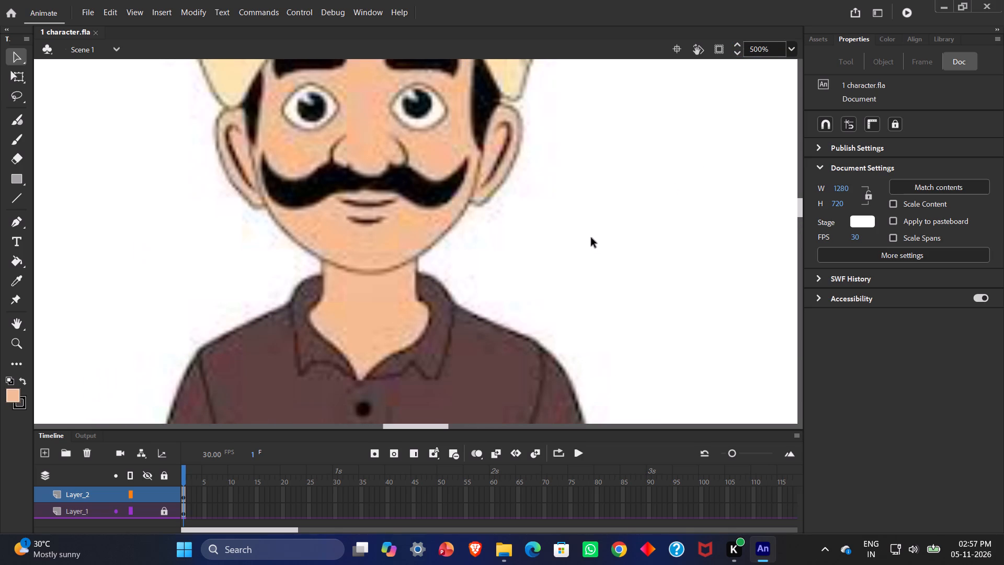
{"action": "scroll", "coordinate": [591, 243], "scroll_direction": "down", "scroll_amount": 1}
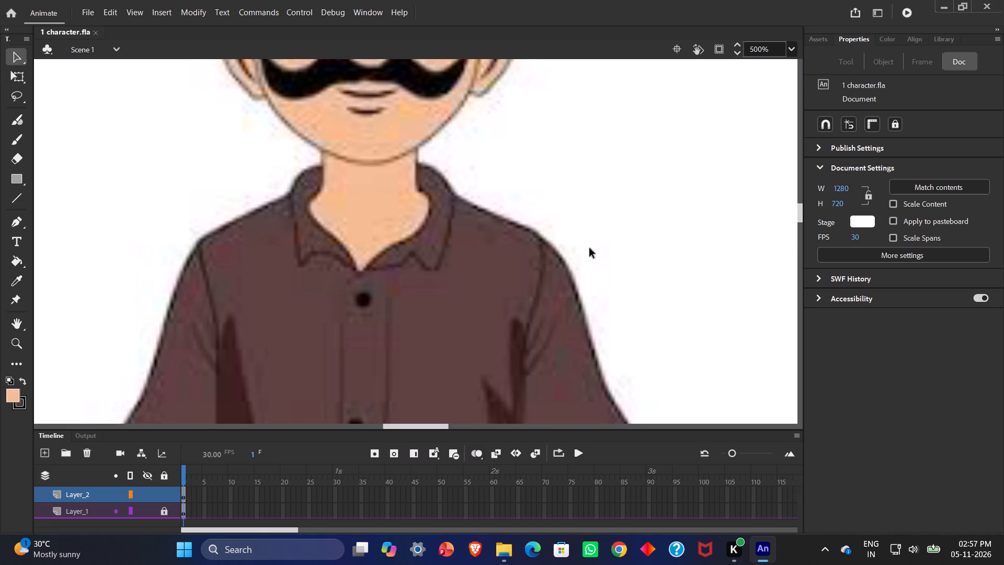
{"action": "scroll", "coordinate": [590, 248], "scroll_direction": "down", "scroll_amount": 1}
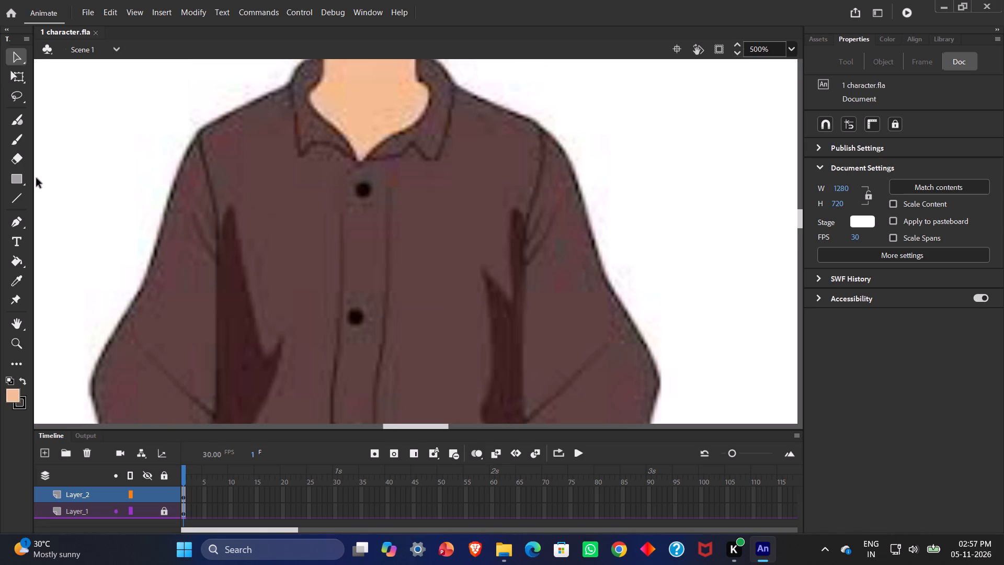
{"action": "left_click", "coordinate": [17, 221]}
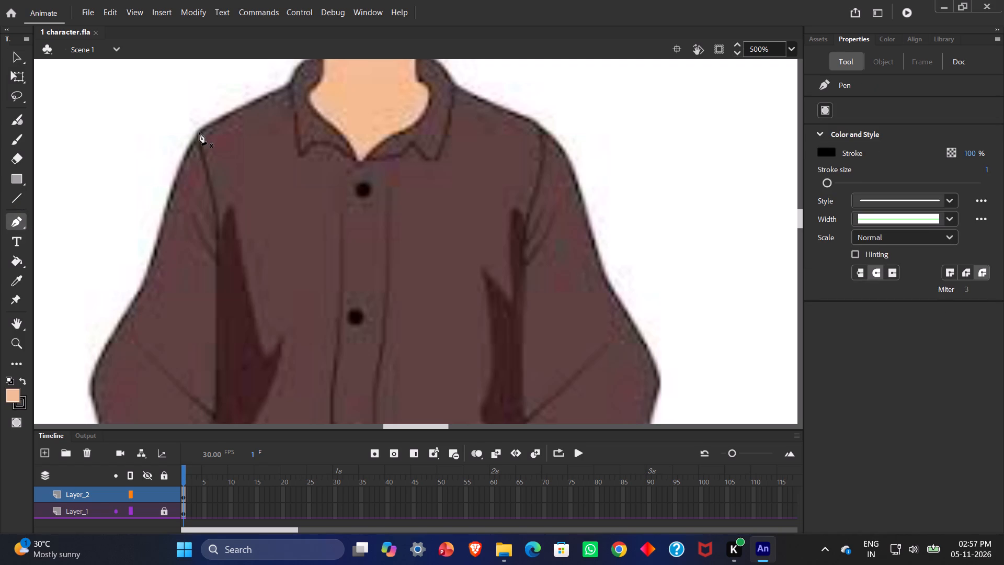
{"action": "scroll", "coordinate": [336, 116], "scroll_direction": "up", "scroll_amount": 1}
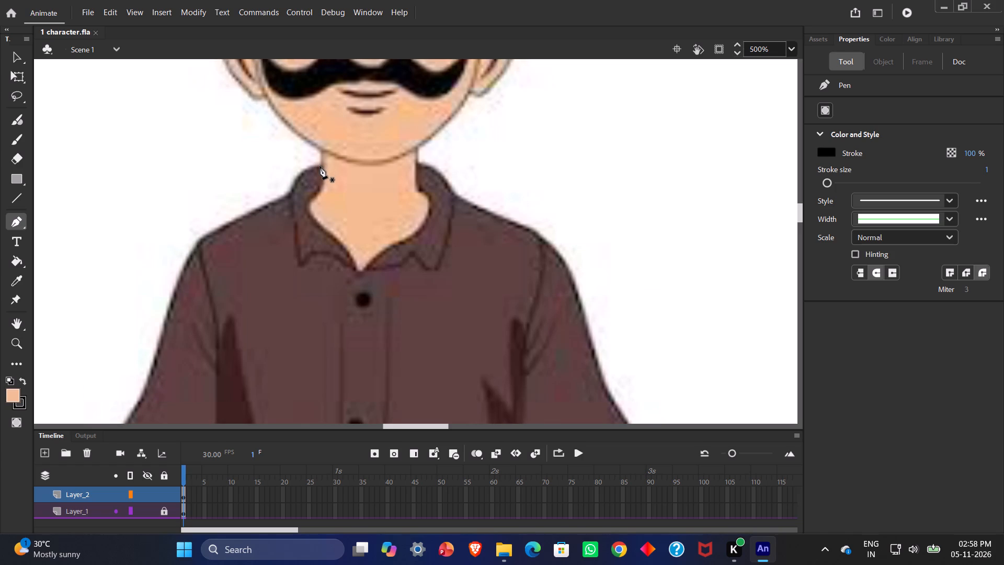
{"action": "left_click", "coordinate": [829, 155]}
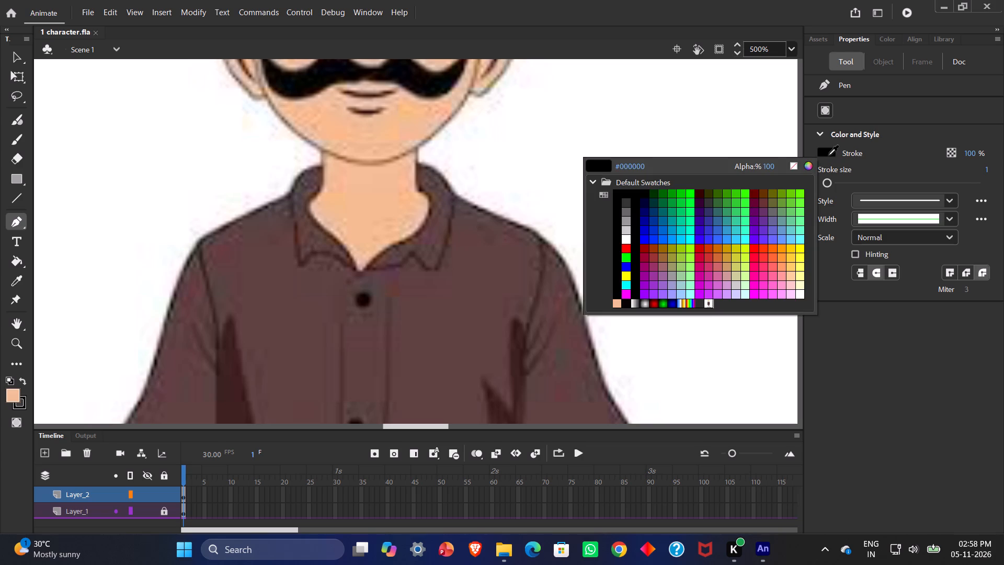
{"action": "left_click", "coordinate": [744, 207]}
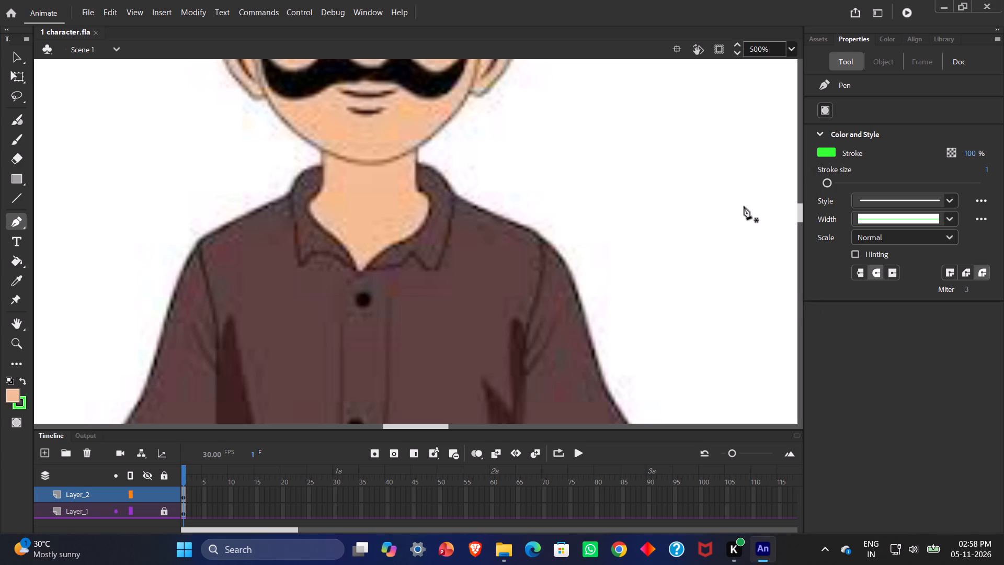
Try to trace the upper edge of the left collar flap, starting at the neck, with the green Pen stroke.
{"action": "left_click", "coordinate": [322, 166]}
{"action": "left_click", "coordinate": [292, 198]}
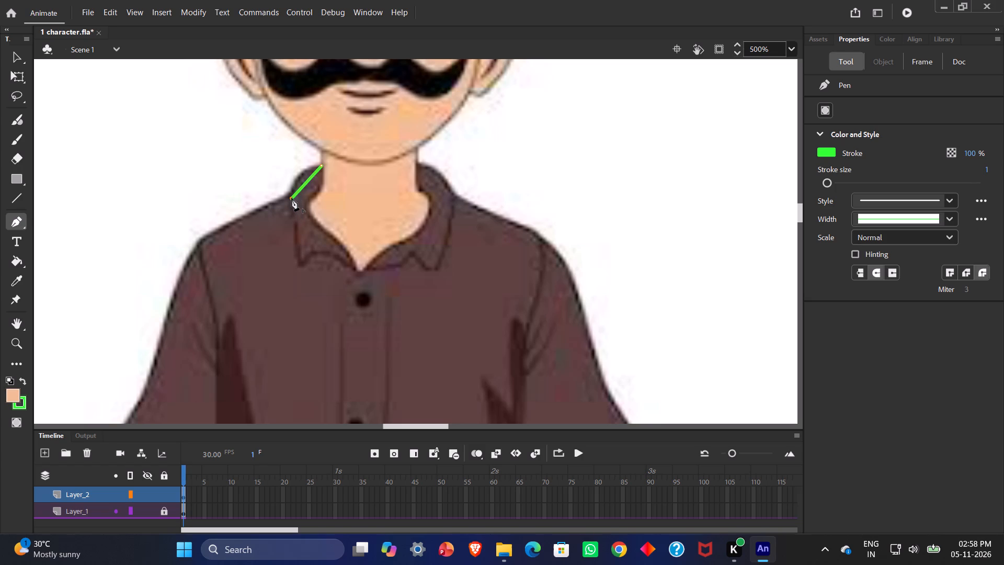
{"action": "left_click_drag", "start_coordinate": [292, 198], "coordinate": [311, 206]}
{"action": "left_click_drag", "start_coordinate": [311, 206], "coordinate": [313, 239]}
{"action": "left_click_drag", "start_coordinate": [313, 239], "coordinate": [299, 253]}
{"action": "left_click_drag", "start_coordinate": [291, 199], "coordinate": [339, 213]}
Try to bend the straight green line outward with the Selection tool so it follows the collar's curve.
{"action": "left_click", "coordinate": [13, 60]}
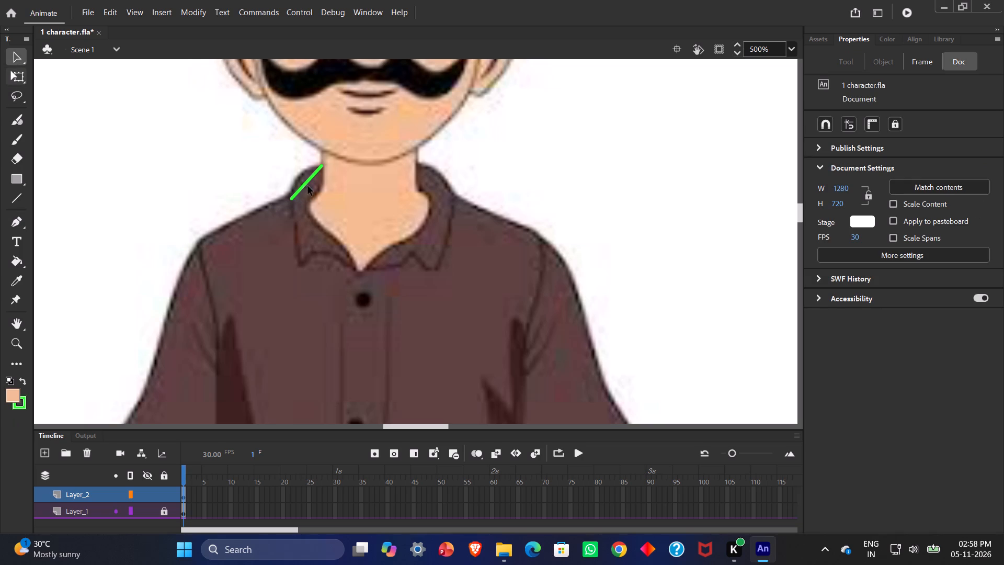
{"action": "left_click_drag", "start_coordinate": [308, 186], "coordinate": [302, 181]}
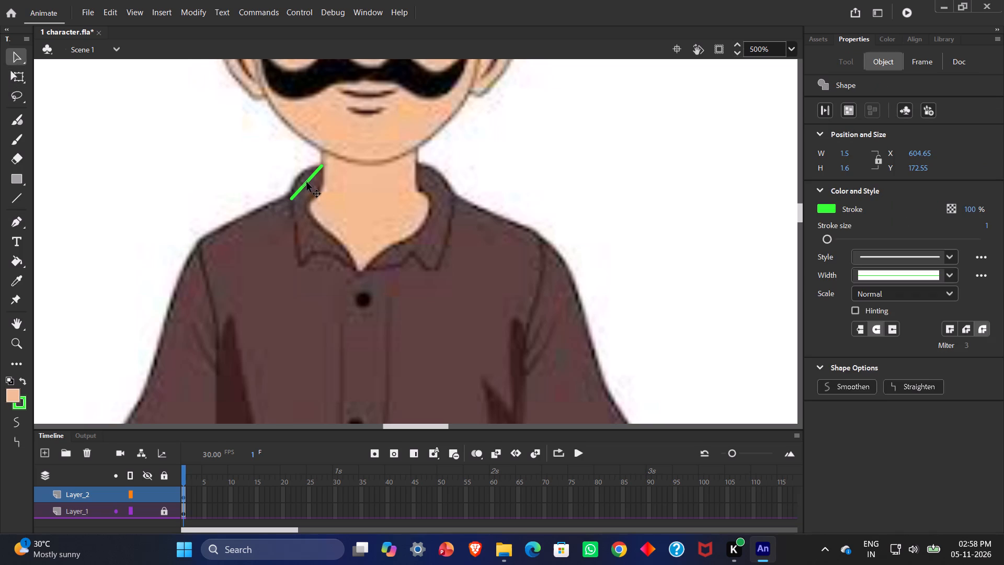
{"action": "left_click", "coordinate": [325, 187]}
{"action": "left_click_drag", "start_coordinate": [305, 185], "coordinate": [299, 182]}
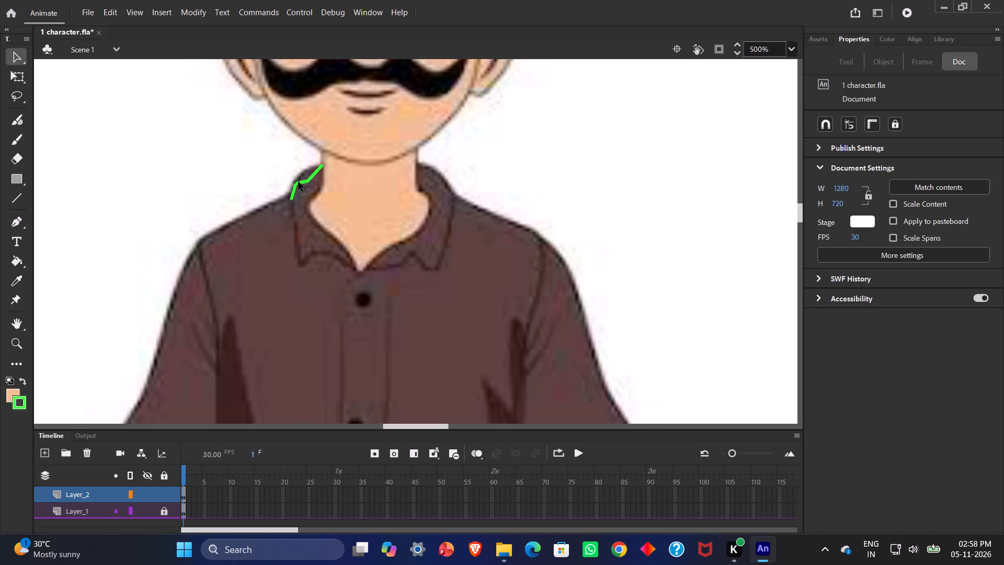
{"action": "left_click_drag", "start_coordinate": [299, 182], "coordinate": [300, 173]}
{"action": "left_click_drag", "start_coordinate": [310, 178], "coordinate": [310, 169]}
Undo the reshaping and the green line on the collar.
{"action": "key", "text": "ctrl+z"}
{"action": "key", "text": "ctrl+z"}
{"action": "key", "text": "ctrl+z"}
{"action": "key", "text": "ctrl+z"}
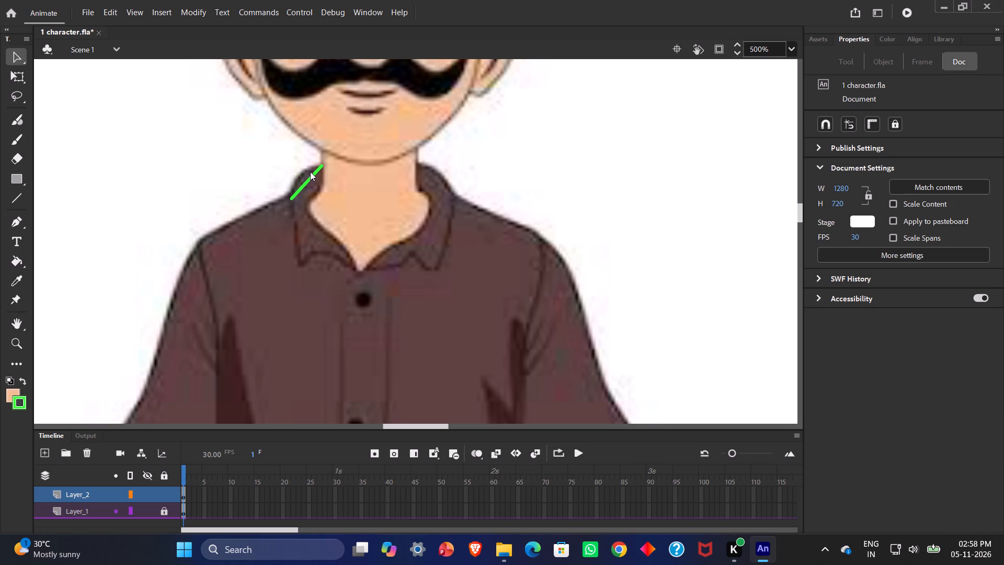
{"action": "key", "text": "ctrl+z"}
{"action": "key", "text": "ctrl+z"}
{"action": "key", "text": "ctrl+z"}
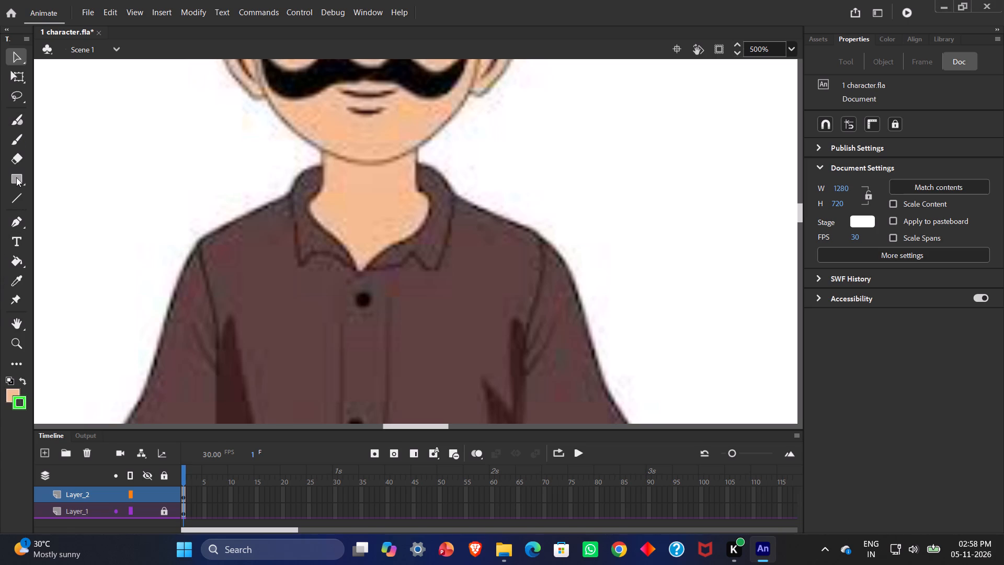
Trace the outer edge of the shirt's left collar flap with the Pen tool, from the neck down to just above its tip.
{"action": "left_click", "coordinate": [20, 223]}
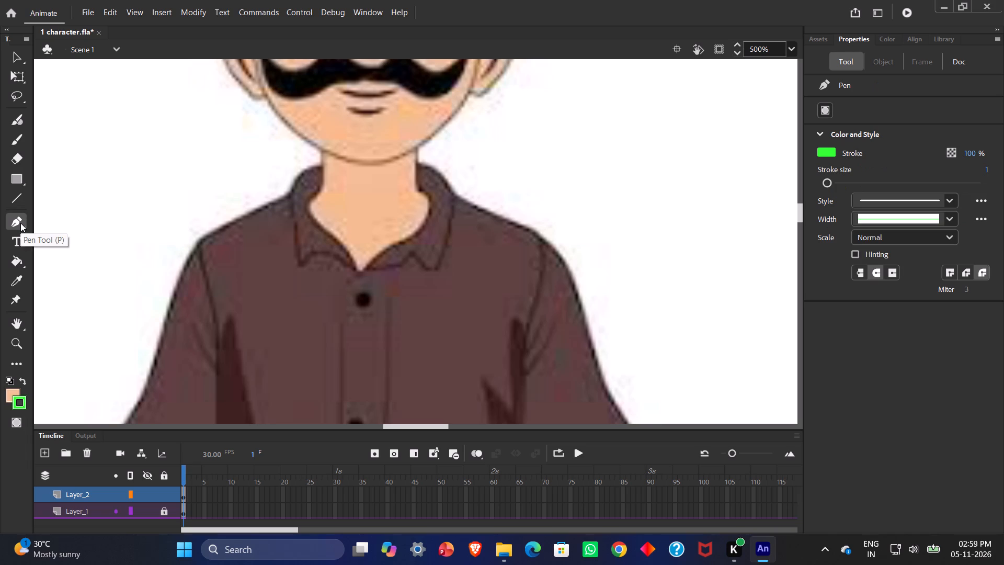
{"action": "left_click", "coordinate": [321, 168]}
{"action": "left_click_drag", "start_coordinate": [320, 169], "coordinate": [289, 190]}
{"action": "left_click_drag", "start_coordinate": [289, 190], "coordinate": [289, 189]}
{"action": "left_click_drag", "start_coordinate": [289, 189], "coordinate": [303, 172]}
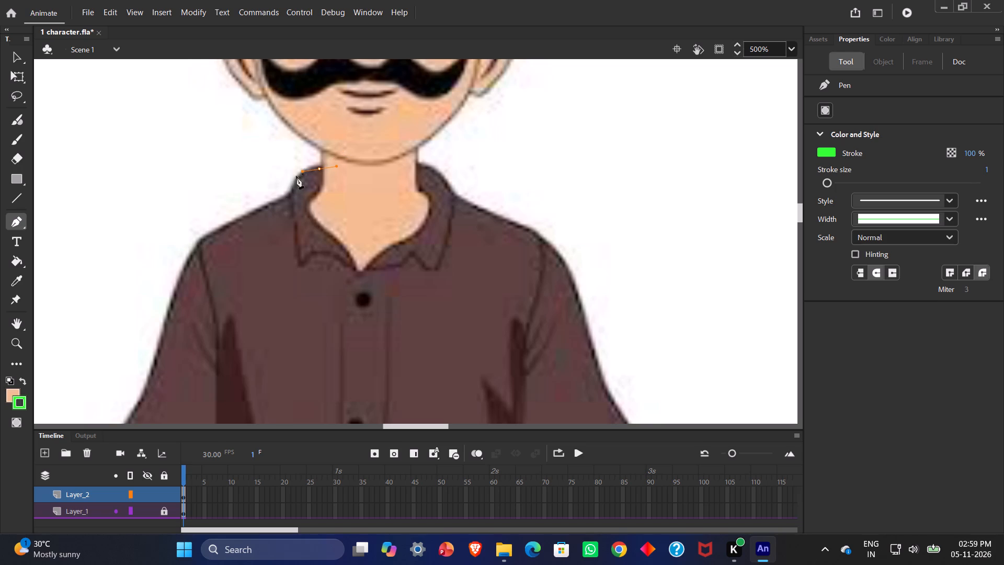
{"action": "left_click", "coordinate": [322, 165]}
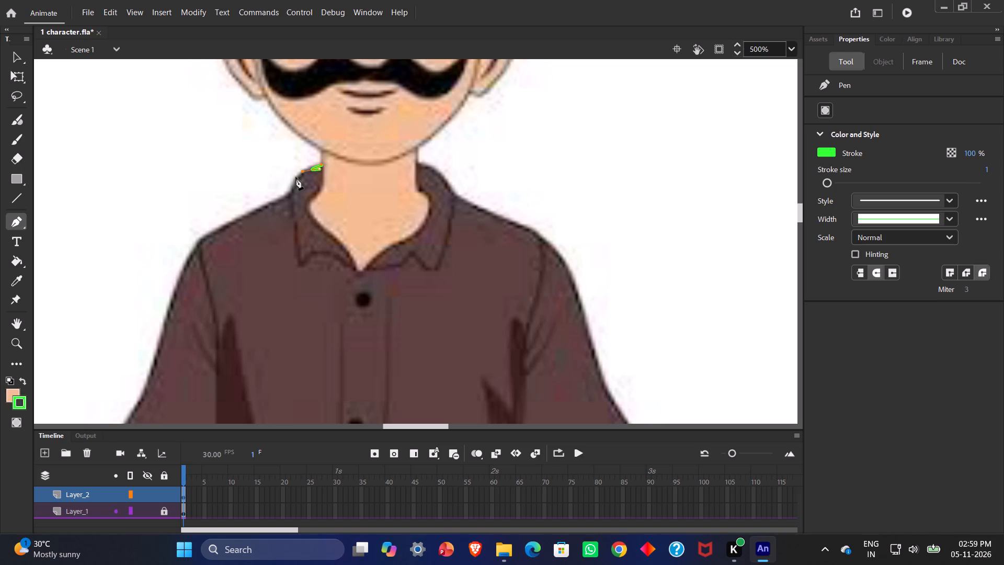
{"action": "left_click", "coordinate": [293, 182]}
{"action": "left_click", "coordinate": [293, 194]}
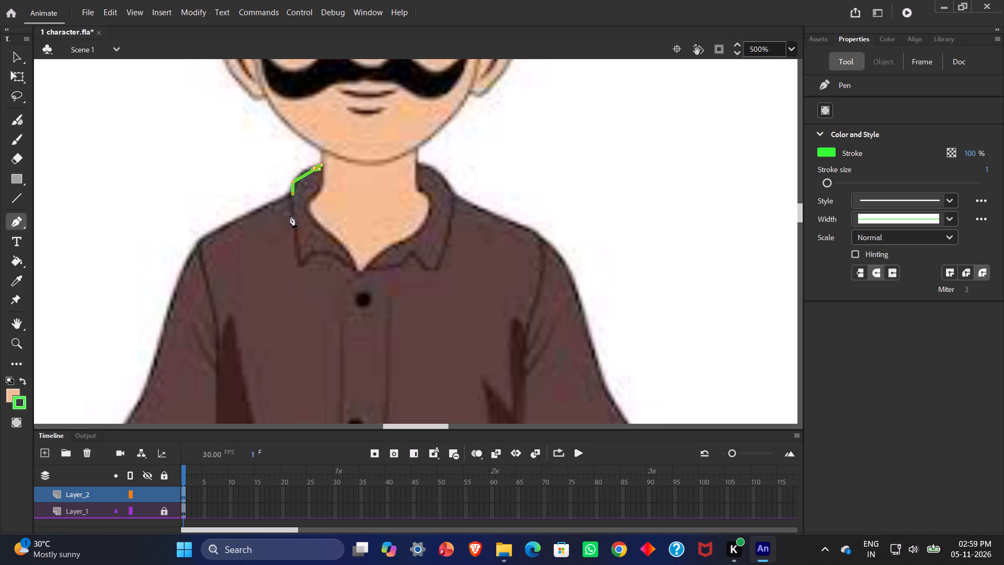
{"action": "left_click", "coordinate": [290, 215]}
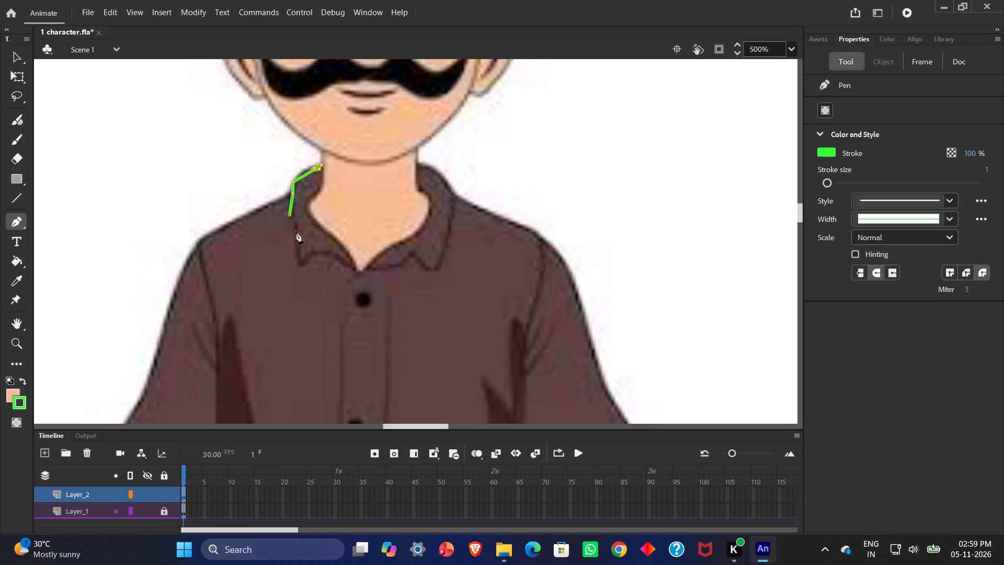
{"action": "left_click", "coordinate": [296, 231]}
{"action": "left_click", "coordinate": [296, 240]}
{"action": "left_click", "coordinate": [296, 248]}
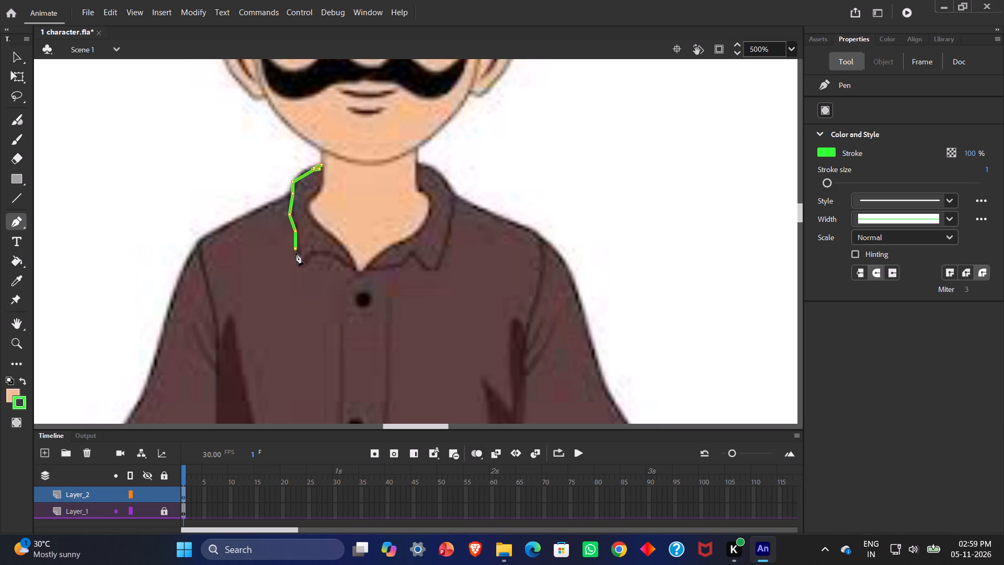
{"action": "left_click", "coordinate": [296, 256]}
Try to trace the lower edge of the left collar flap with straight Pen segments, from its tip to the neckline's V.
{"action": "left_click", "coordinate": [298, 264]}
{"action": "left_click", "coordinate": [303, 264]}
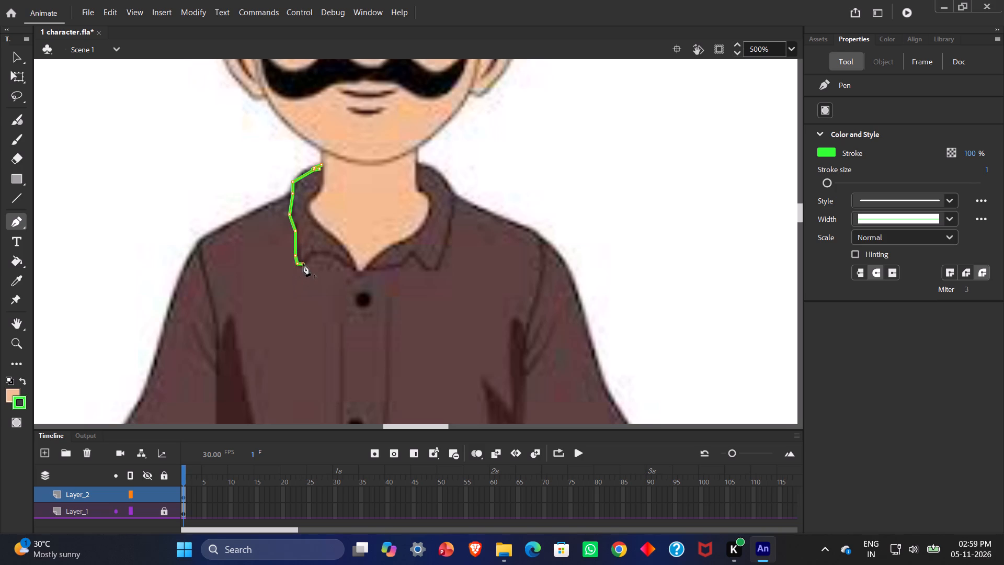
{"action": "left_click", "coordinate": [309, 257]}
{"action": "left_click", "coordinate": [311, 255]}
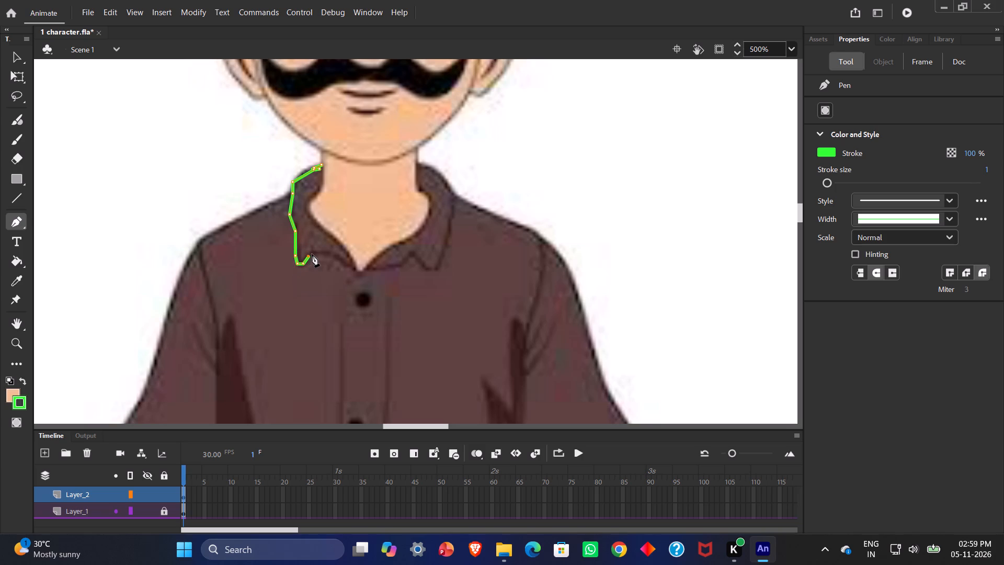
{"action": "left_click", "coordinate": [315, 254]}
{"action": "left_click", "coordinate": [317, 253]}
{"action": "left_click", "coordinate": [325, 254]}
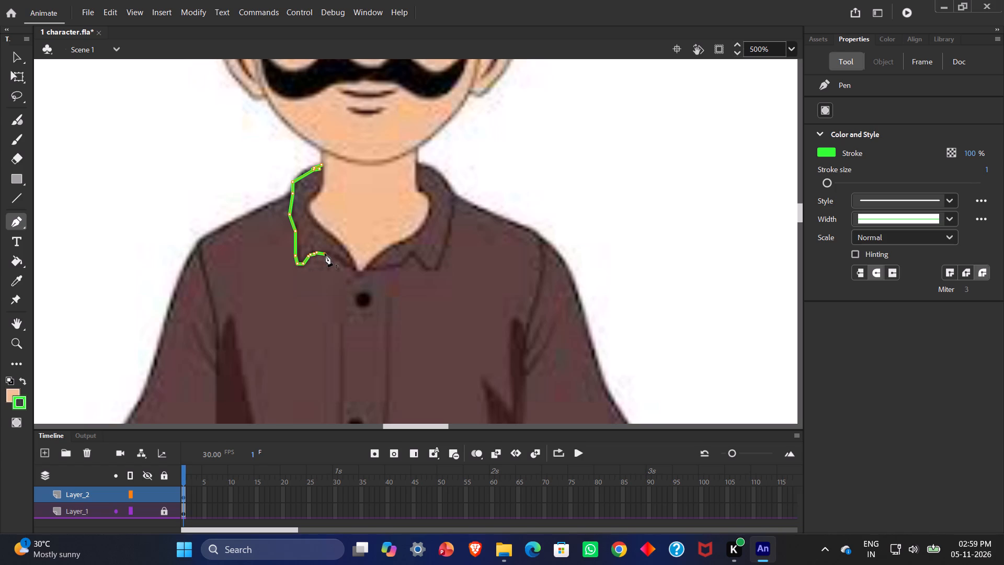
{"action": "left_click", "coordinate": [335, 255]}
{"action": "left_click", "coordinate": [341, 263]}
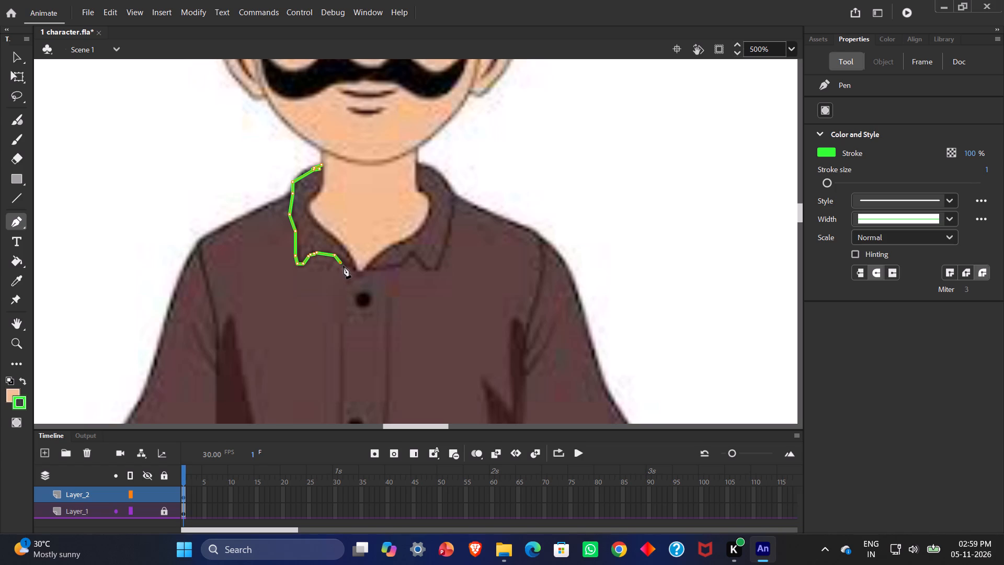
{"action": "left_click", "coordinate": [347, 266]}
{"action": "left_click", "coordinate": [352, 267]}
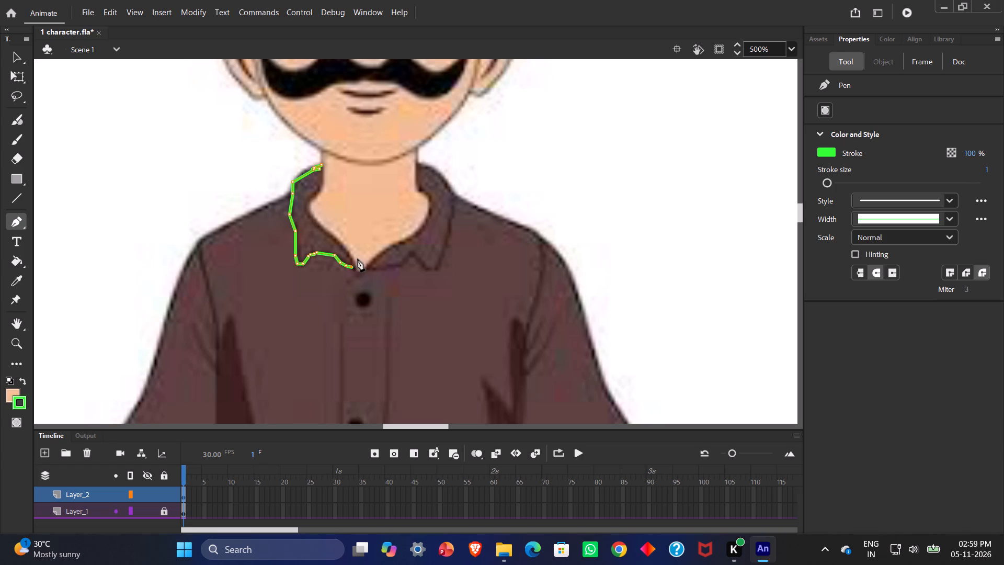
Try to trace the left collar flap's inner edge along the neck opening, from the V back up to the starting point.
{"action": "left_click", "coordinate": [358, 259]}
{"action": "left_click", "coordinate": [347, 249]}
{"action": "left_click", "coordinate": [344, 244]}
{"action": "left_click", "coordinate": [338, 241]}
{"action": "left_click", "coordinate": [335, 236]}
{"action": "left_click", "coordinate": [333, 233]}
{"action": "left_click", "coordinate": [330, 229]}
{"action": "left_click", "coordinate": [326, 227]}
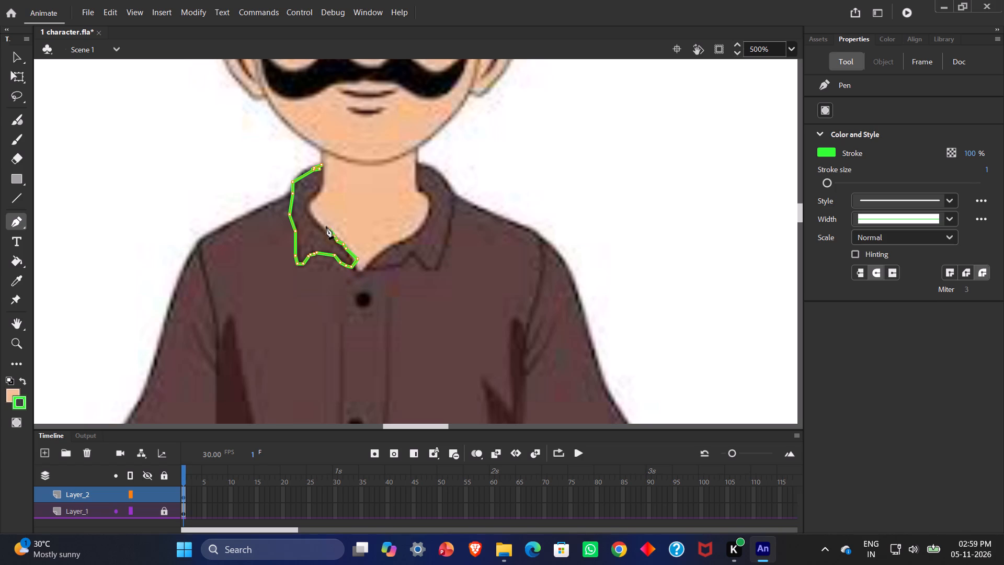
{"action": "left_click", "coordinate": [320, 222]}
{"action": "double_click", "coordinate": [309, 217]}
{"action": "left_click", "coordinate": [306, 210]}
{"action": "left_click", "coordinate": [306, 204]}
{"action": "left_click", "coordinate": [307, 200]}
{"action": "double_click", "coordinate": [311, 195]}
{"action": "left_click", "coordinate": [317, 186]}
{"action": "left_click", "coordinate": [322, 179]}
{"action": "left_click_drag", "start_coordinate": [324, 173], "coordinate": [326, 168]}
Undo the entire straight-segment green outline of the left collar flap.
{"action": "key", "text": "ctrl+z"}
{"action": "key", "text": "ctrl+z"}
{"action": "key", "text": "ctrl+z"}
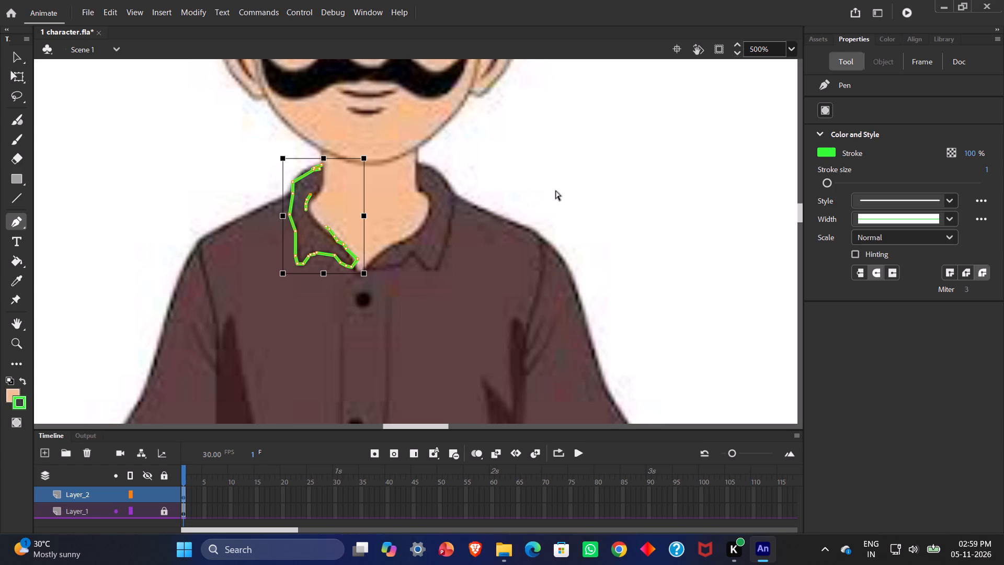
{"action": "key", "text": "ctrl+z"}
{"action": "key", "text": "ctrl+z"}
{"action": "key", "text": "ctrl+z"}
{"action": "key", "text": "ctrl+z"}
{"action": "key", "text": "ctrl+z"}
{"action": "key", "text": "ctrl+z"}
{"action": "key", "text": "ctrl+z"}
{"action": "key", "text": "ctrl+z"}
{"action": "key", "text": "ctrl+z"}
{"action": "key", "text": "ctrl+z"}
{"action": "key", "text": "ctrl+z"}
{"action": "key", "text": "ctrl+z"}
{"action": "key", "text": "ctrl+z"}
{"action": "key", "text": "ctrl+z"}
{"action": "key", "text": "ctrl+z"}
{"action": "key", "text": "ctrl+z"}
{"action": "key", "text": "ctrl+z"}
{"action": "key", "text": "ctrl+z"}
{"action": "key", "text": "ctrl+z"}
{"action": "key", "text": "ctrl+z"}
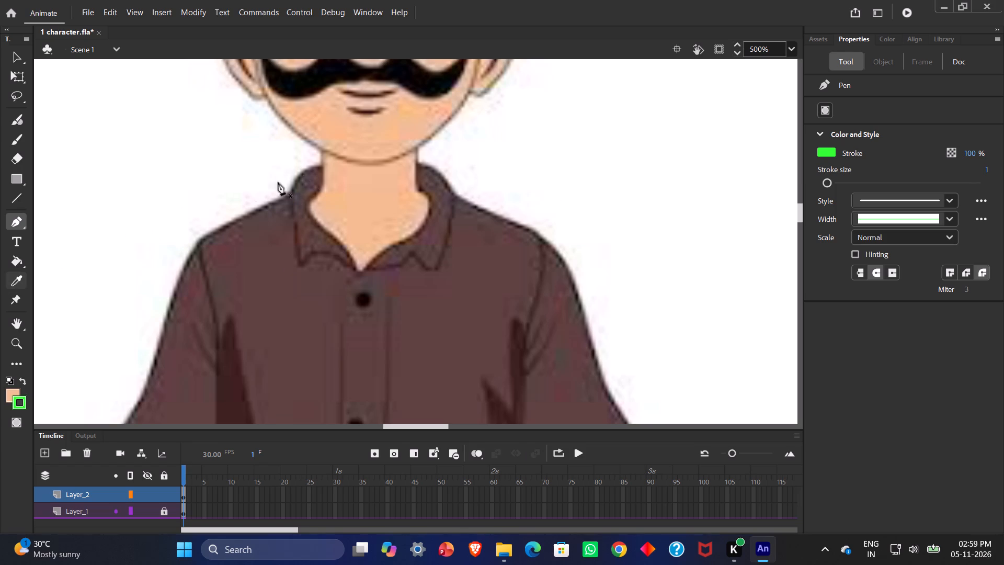
Trace the left collar flap's outer edge with curved Pen segments, from the neck over the bend to partway down the flap.
{"action": "left_click", "coordinate": [321, 166]}
{"action": "left_click_drag", "start_coordinate": [292, 192], "coordinate": [310, 215]}
{"action": "left_click_drag", "start_coordinate": [310, 215], "coordinate": [288, 217]}
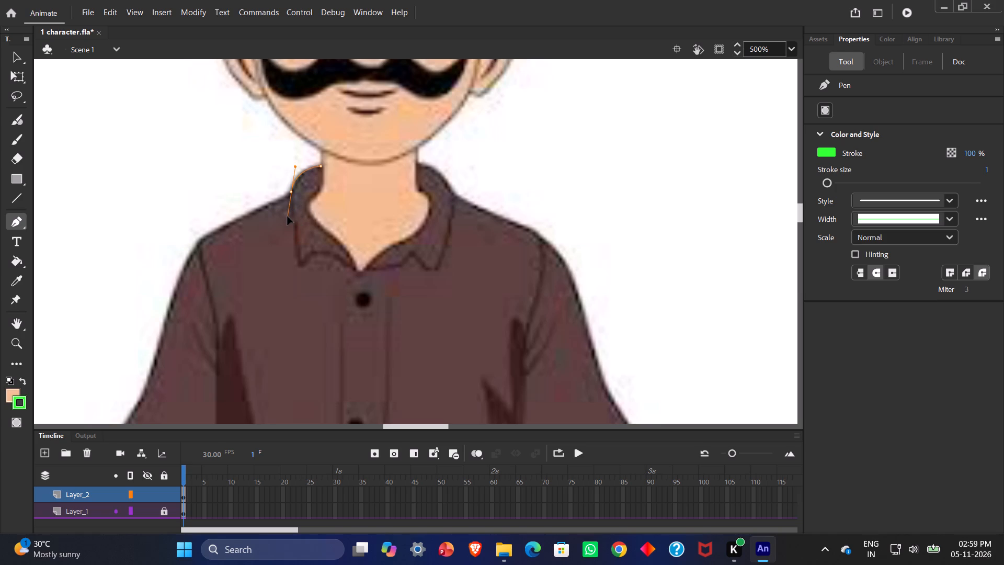
{"action": "left_click_drag", "start_coordinate": [288, 217], "coordinate": [288, 216]}
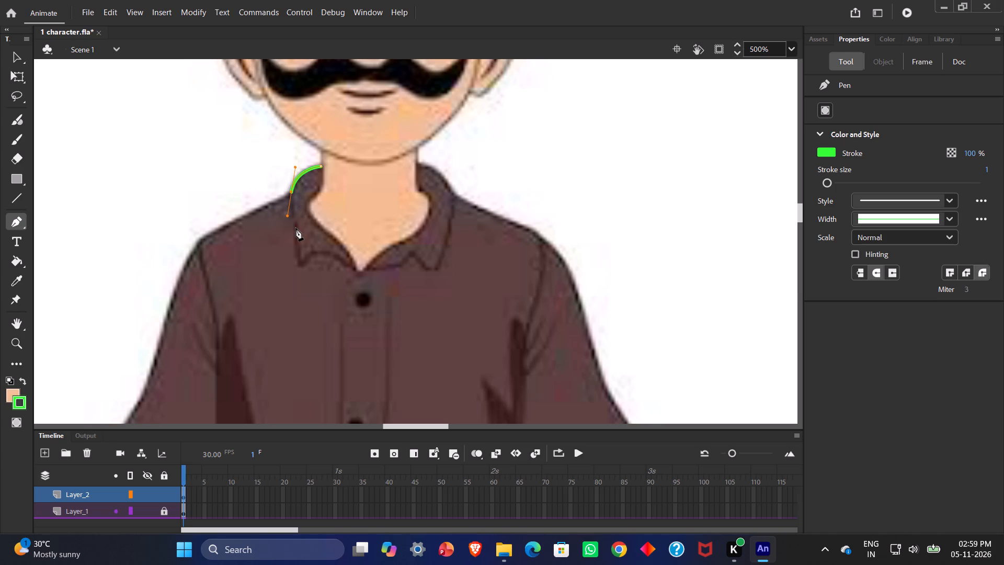
{"action": "left_click", "coordinate": [291, 193]}
{"action": "left_click_drag", "start_coordinate": [296, 229], "coordinate": [297, 240]}
{"action": "left_click_drag", "start_coordinate": [297, 240], "coordinate": [298, 242]}
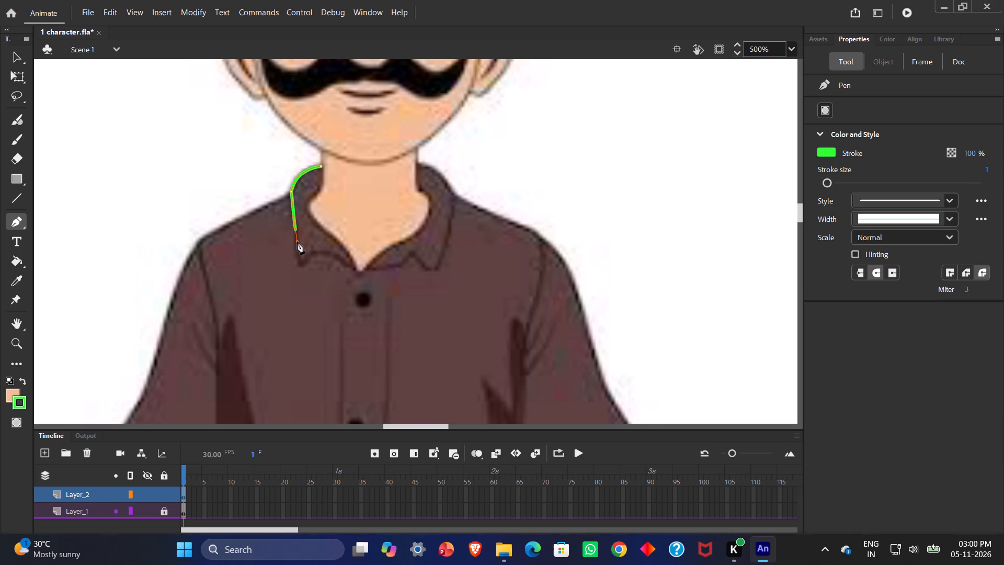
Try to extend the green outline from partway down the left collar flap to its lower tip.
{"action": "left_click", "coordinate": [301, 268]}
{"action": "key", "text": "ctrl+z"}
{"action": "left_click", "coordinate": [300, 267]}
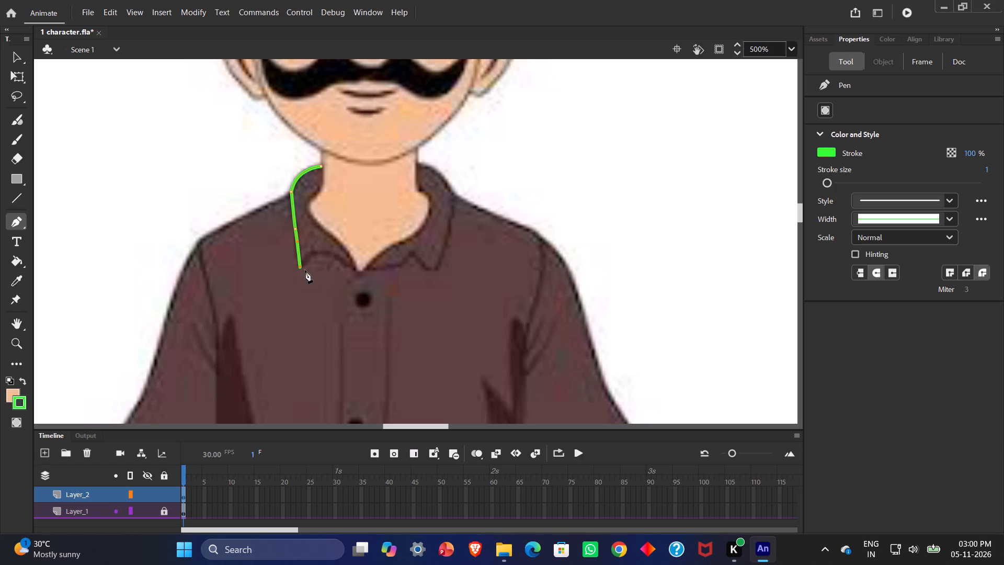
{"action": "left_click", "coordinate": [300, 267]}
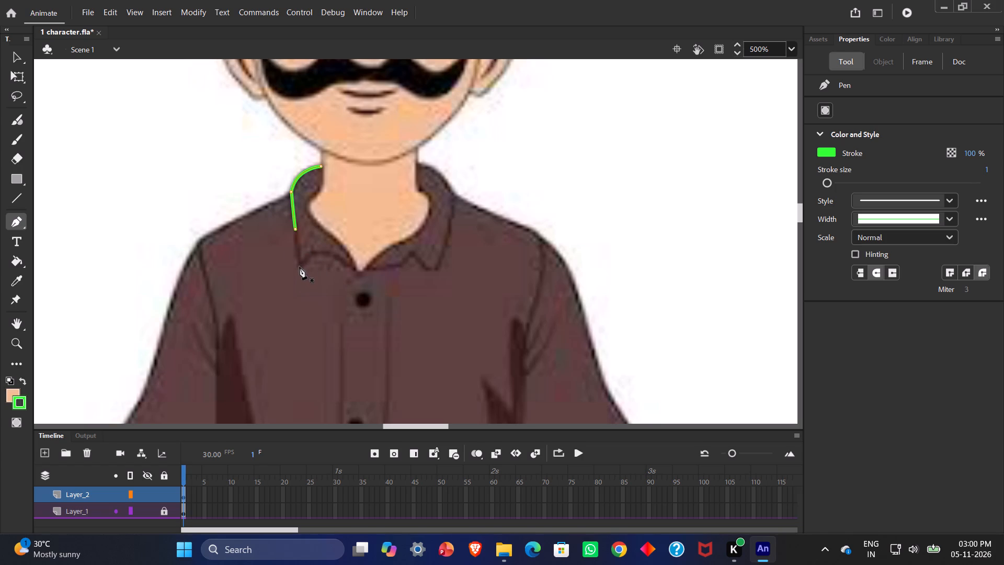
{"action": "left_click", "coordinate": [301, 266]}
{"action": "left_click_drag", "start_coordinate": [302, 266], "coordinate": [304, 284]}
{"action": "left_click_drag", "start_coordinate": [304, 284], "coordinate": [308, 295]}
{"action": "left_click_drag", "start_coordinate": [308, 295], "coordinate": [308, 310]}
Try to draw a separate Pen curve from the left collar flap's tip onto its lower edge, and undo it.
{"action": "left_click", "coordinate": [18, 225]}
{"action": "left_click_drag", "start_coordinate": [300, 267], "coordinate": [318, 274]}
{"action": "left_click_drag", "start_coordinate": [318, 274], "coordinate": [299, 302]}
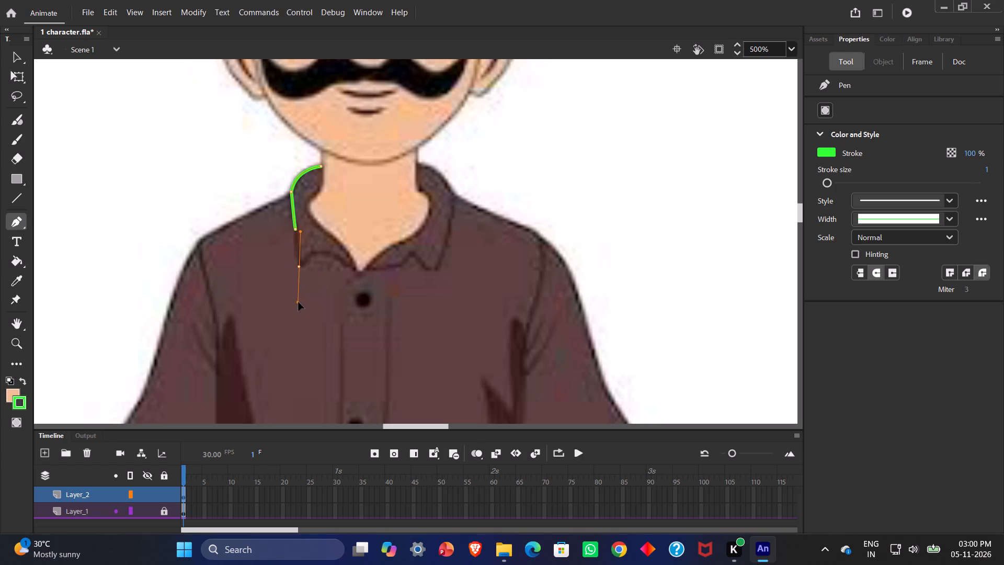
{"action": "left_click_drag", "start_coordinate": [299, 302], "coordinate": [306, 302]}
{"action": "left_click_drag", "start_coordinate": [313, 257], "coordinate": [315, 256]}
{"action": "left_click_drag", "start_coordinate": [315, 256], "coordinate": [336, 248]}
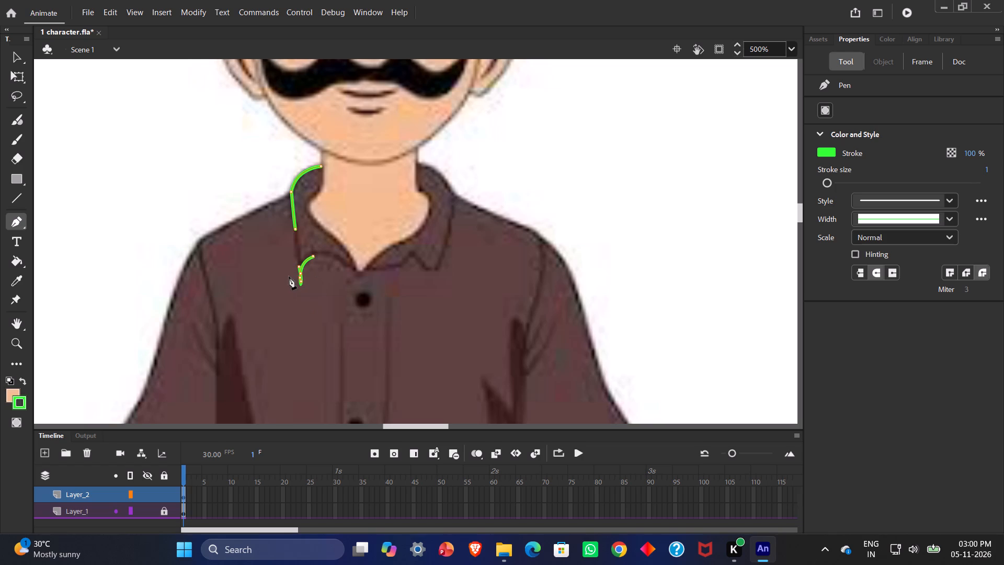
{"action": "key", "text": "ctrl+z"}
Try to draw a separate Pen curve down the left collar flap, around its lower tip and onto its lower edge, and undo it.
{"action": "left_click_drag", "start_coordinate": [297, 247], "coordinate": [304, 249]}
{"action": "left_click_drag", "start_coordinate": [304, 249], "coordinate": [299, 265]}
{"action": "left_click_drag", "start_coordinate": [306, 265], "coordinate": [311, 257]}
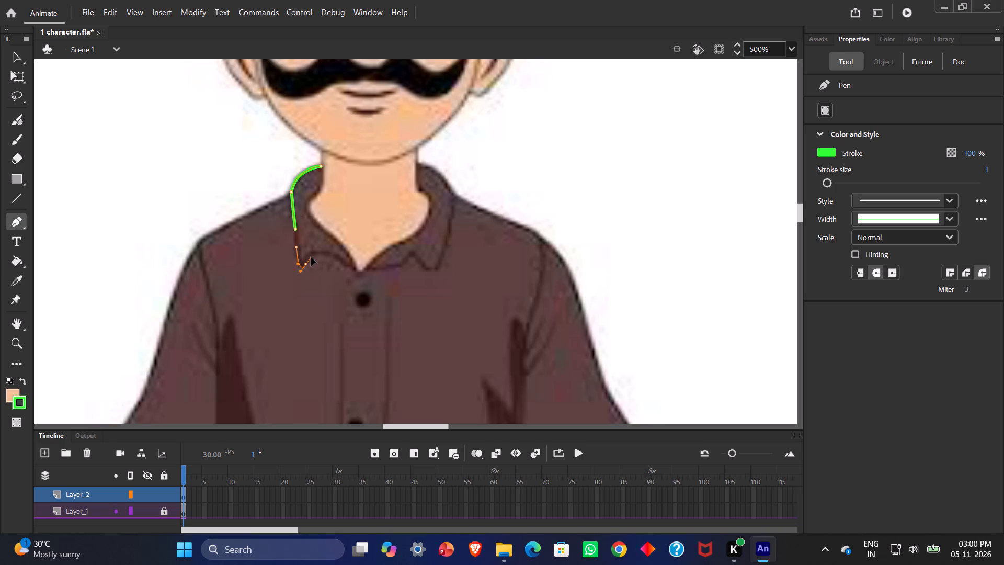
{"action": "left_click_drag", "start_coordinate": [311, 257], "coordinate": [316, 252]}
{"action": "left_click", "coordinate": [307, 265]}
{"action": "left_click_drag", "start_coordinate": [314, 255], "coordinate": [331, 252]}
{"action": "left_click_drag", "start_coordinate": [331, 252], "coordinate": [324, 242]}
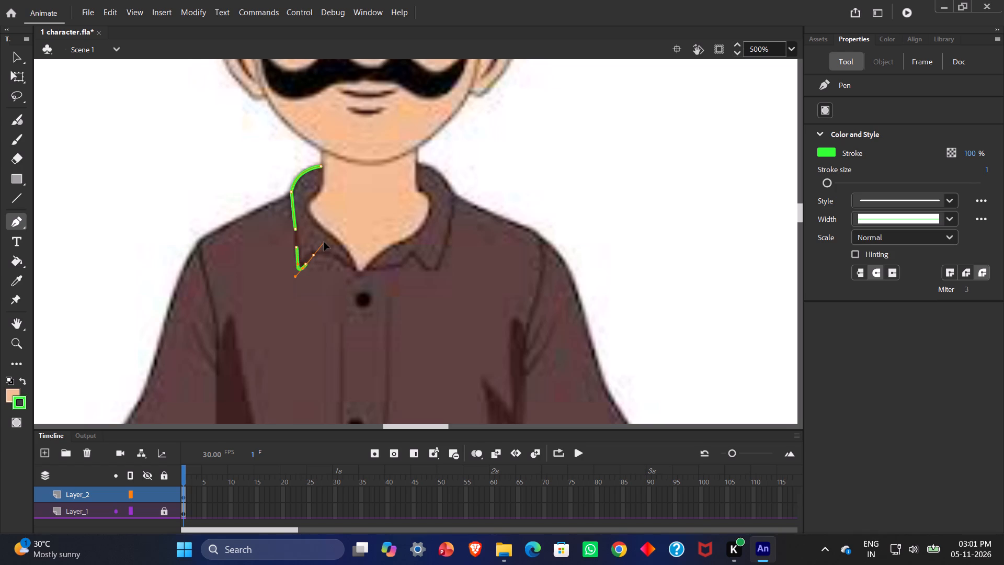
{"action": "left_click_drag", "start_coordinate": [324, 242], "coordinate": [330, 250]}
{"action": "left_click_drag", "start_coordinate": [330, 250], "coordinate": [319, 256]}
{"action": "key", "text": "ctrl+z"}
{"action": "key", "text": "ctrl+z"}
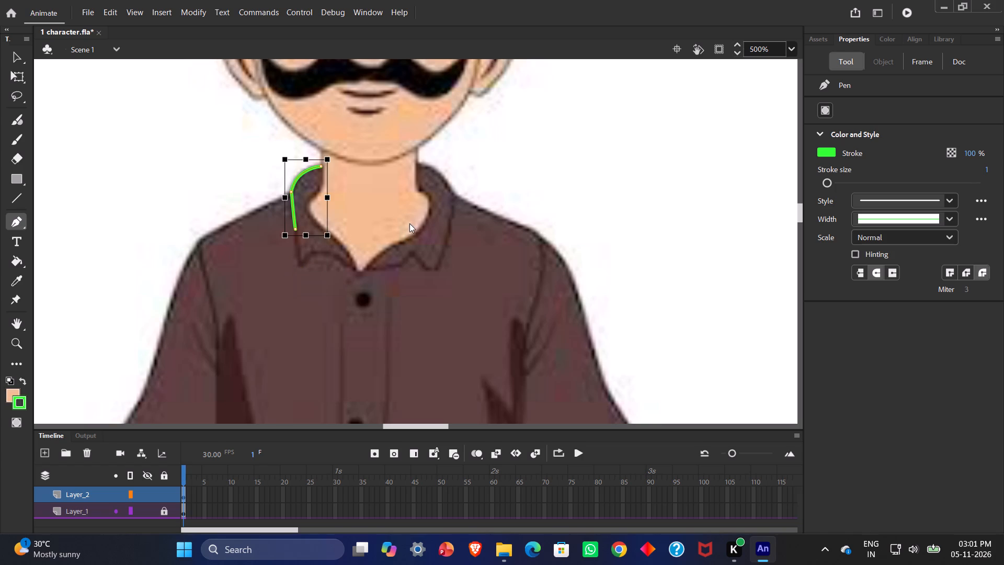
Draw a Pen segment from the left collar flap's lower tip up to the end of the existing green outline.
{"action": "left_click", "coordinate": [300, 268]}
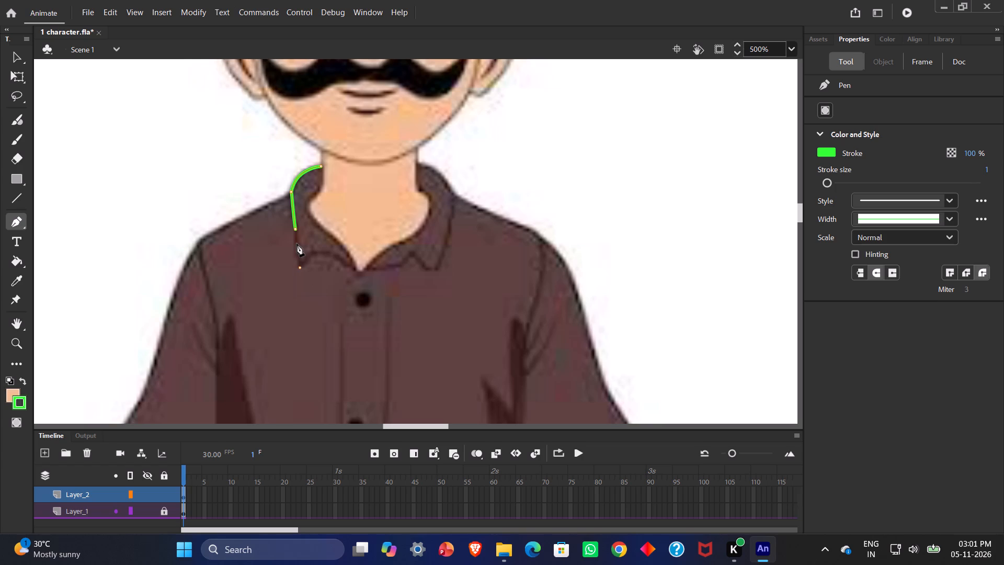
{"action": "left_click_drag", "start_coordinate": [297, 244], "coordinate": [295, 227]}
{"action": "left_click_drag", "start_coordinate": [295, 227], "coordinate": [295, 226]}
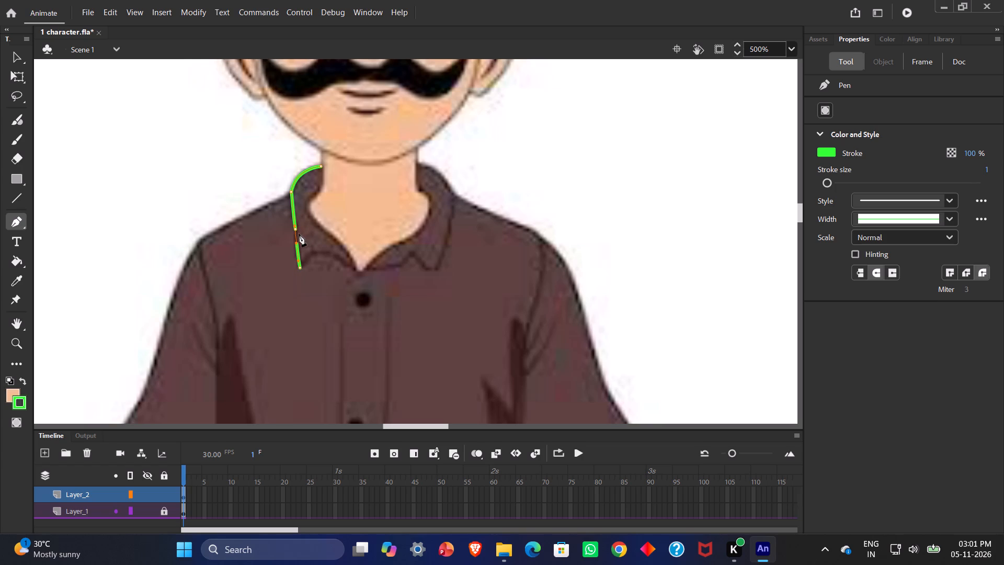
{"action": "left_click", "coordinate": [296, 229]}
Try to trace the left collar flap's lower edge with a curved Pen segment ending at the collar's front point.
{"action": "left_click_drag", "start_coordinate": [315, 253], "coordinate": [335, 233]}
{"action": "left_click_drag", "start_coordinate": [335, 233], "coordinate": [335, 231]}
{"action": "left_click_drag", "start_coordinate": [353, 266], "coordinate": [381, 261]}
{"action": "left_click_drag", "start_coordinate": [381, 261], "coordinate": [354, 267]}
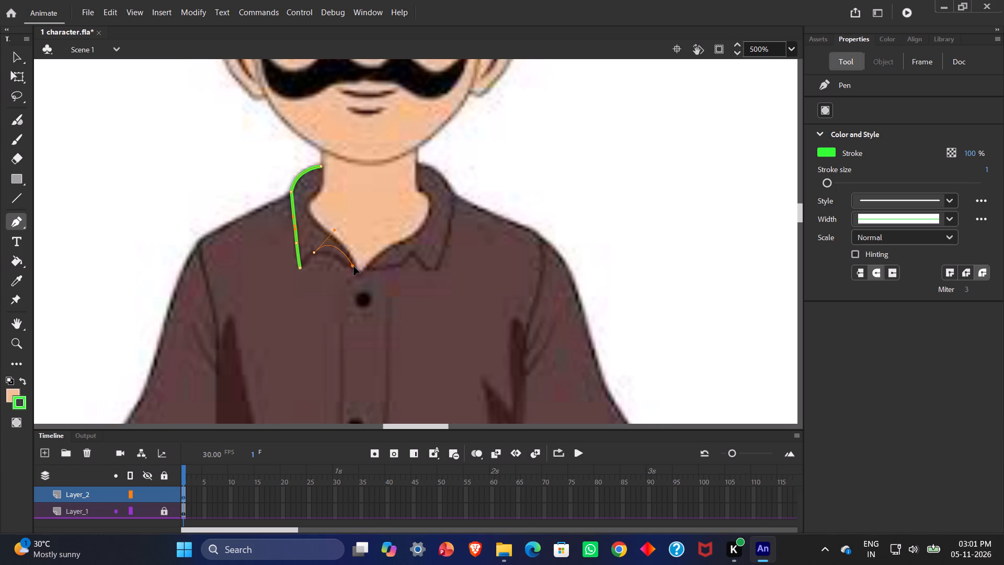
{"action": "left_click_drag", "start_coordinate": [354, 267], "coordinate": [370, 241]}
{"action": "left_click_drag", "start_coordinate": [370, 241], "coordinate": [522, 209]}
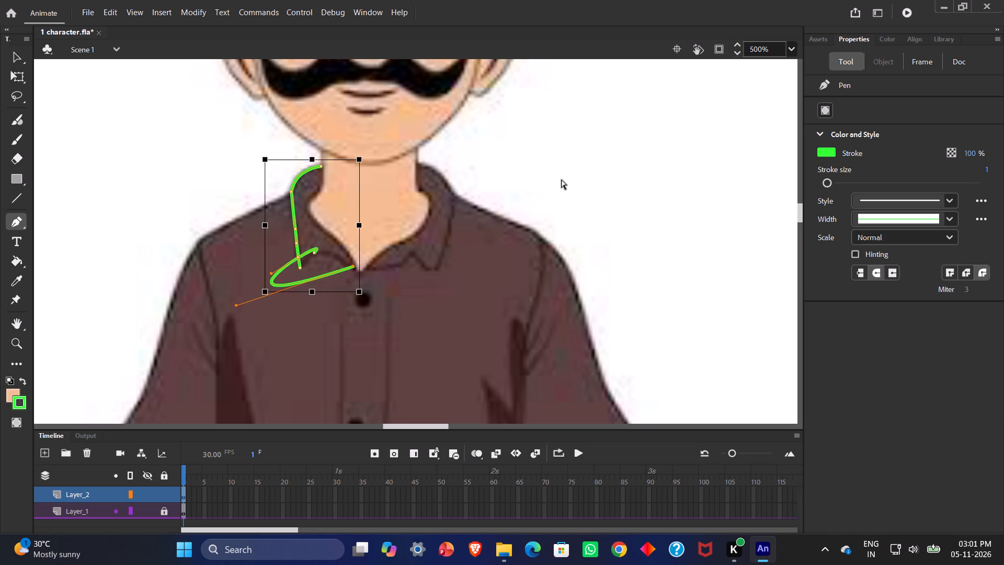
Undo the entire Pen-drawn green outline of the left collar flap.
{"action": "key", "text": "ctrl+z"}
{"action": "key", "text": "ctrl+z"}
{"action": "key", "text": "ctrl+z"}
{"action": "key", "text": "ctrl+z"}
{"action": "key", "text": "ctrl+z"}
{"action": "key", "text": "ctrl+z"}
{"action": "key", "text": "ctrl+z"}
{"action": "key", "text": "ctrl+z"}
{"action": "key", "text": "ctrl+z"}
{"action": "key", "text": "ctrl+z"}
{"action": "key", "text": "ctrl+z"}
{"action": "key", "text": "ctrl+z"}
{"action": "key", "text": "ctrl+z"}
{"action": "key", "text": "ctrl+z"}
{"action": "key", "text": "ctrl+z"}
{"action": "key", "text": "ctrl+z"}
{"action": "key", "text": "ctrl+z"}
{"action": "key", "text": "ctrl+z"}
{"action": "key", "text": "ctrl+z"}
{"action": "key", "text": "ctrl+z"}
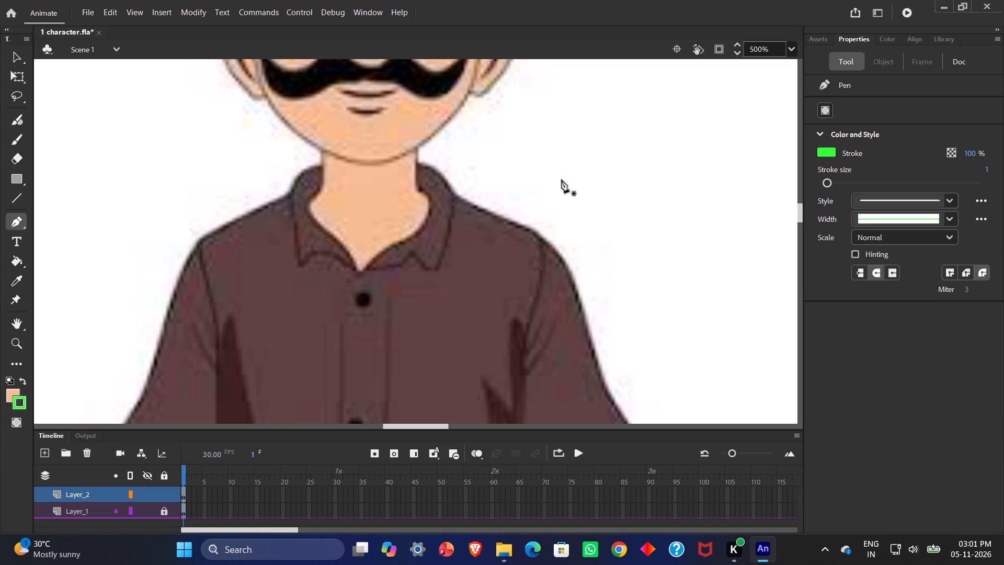
Draw a straight green line with the Line tool from the left side of the neck to the collar's front point, aligning its upper end.
{"action": "left_click", "coordinate": [18, 193]}
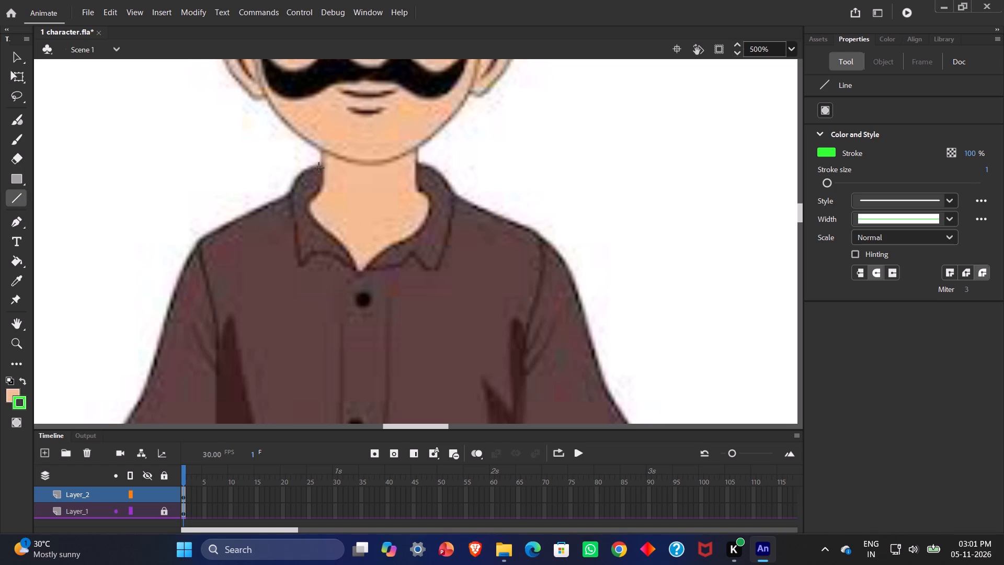
{"action": "left_click_drag", "start_coordinate": [321, 167], "coordinate": [352, 268]}
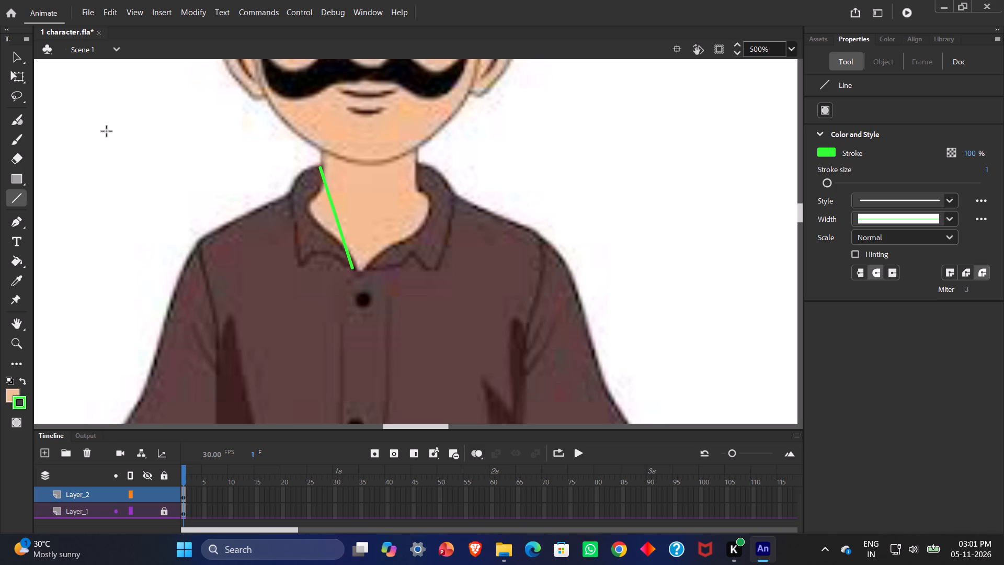
{"action": "left_click", "coordinate": [11, 58]}
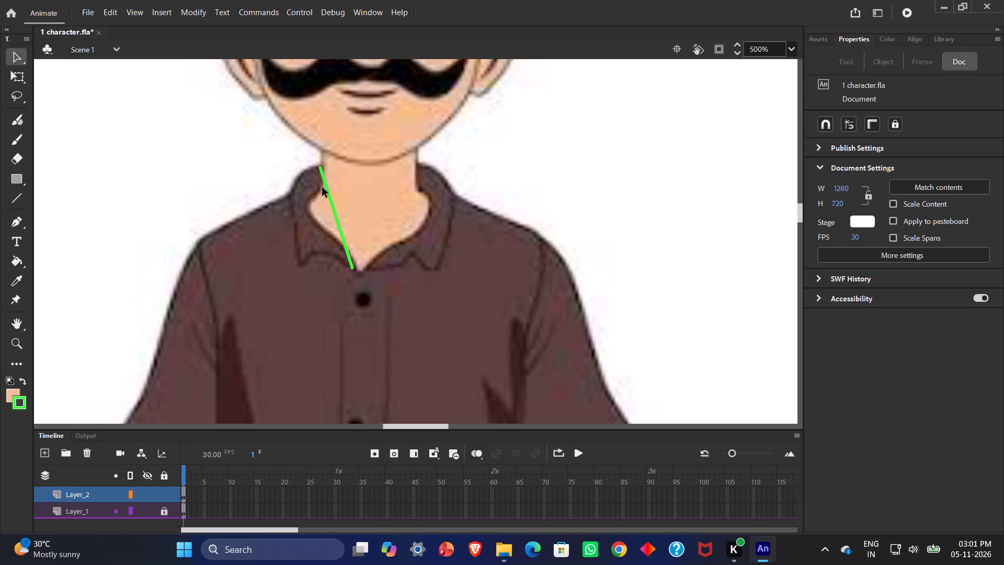
{"action": "left_click", "coordinate": [321, 168]}
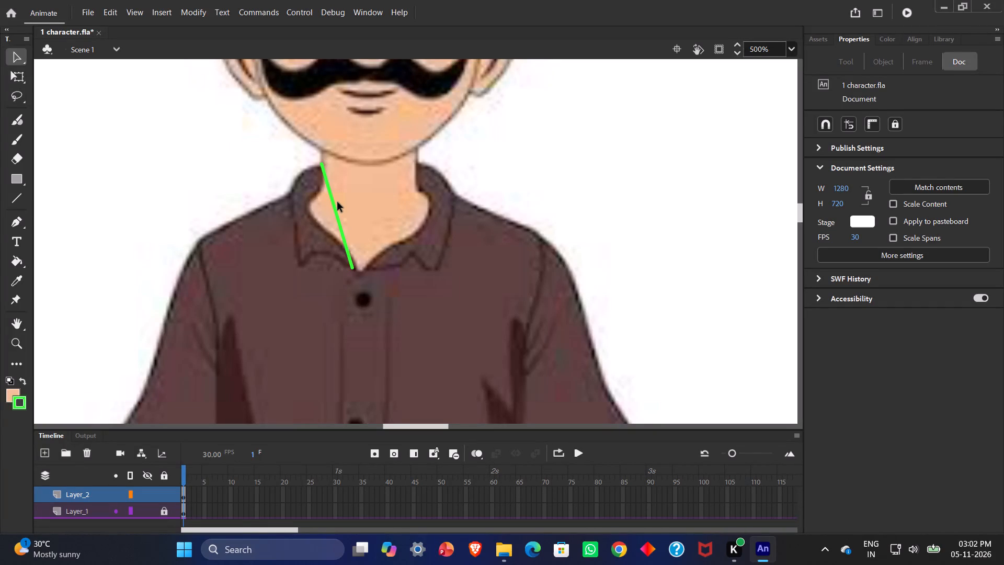
Pull the green line into corners at the left collar's outer bend and at the flap's lower tip.
{"action": "left_click_drag", "start_coordinate": [331, 195], "coordinate": [291, 200], "text": "ctrl"}
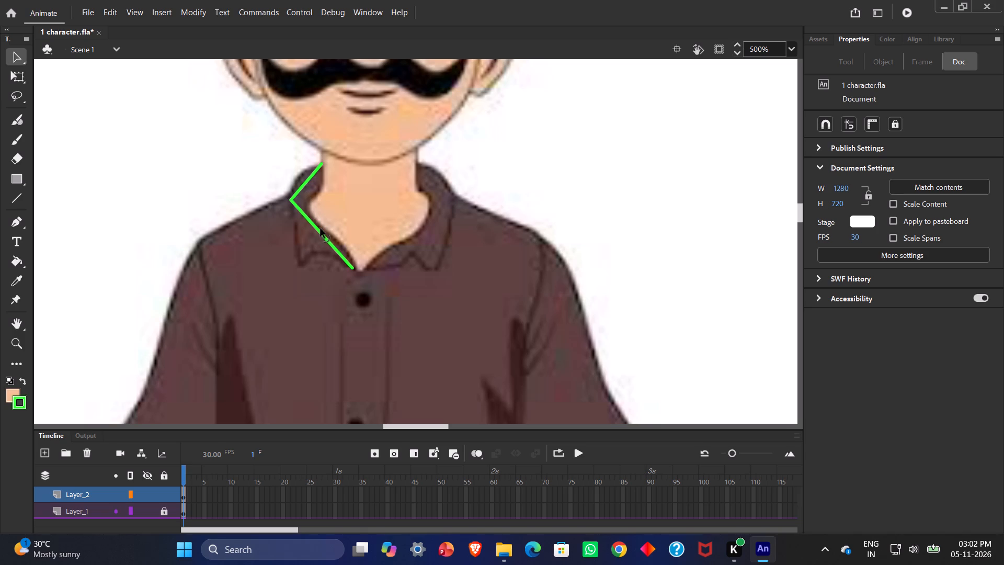
{"action": "left_click_drag", "start_coordinate": [324, 234], "coordinate": [315, 253], "text": "ctrl"}
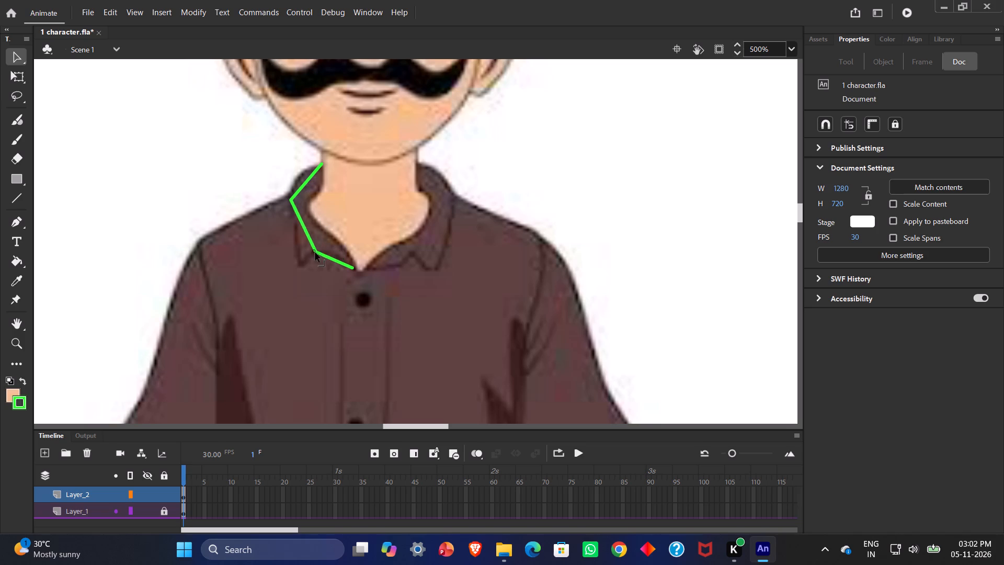
{"action": "left_click_drag", "start_coordinate": [315, 253], "coordinate": [301, 260], "text": "ctrl"}
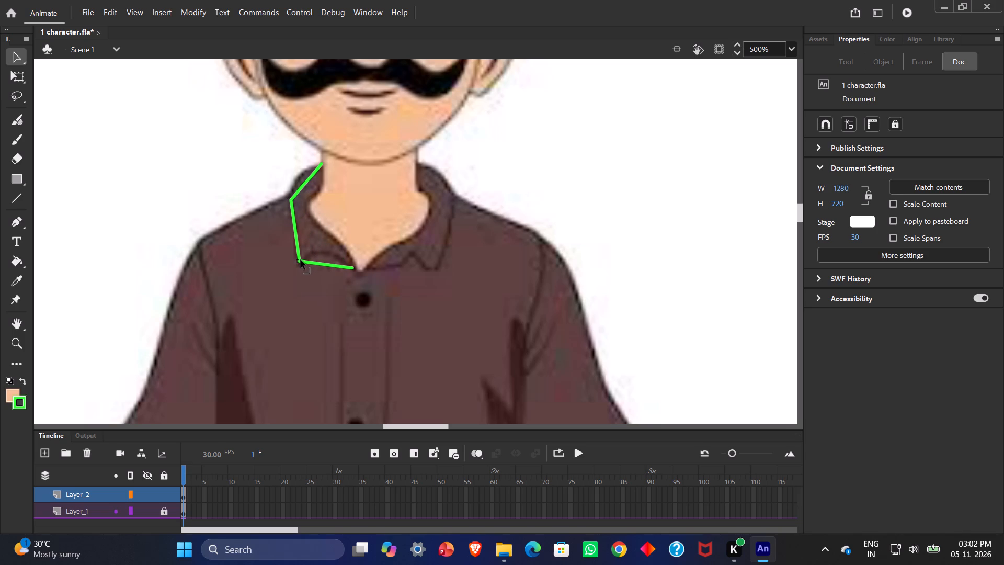
{"action": "left_click_drag", "start_coordinate": [301, 260], "coordinate": [298, 262], "text": "ctrl"}
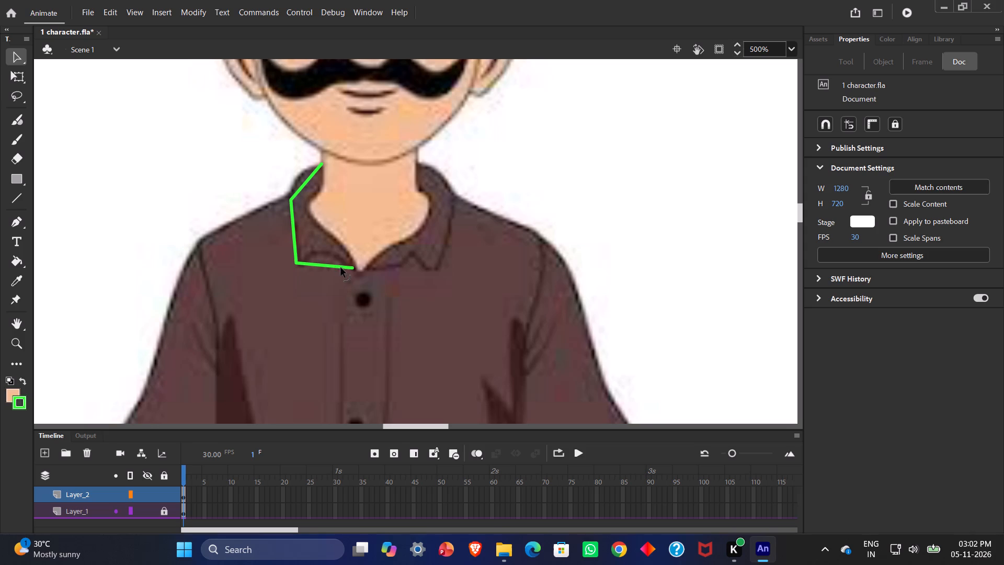
{"action": "left_click", "coordinate": [297, 262], "text": "ctrl"}
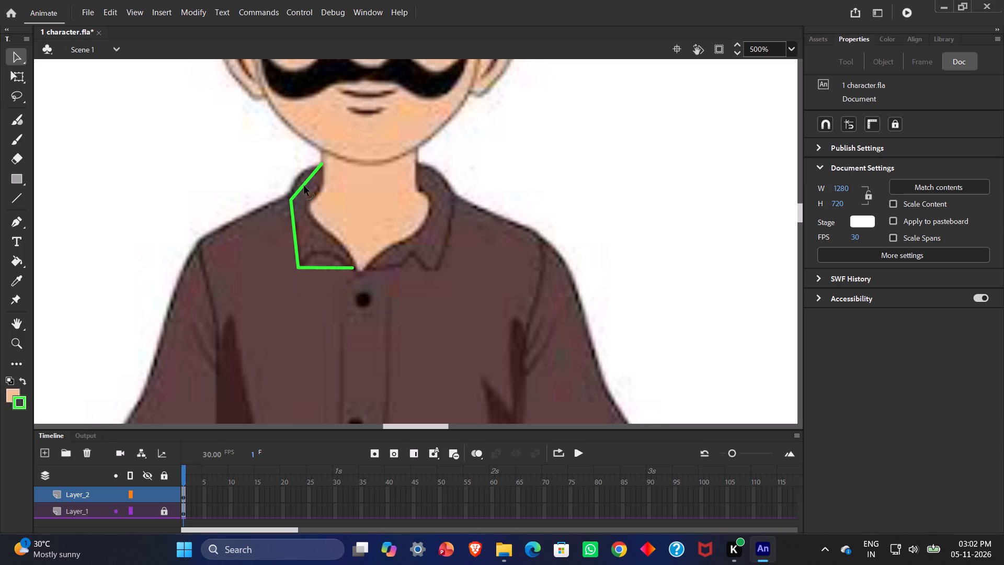
Bend the outline's upper segment outward to follow the left collar's rounded edge beside the neck.
{"action": "left_click_drag", "start_coordinate": [304, 186], "coordinate": [300, 182]}
{"action": "left_click_drag", "start_coordinate": [300, 182], "coordinate": [296, 183]}
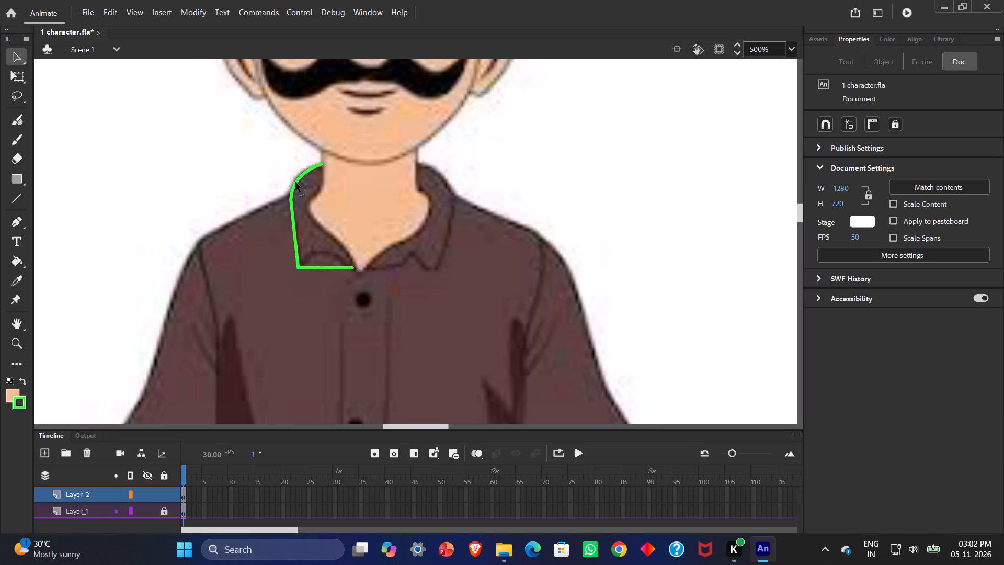
{"action": "left_click_drag", "start_coordinate": [296, 183], "coordinate": [296, 181]}
Arch the outline's bottom segment upward along the flap's lower edge and move its end to the collar's front point.
{"action": "left_click_drag", "start_coordinate": [327, 268], "coordinate": [322, 258]}
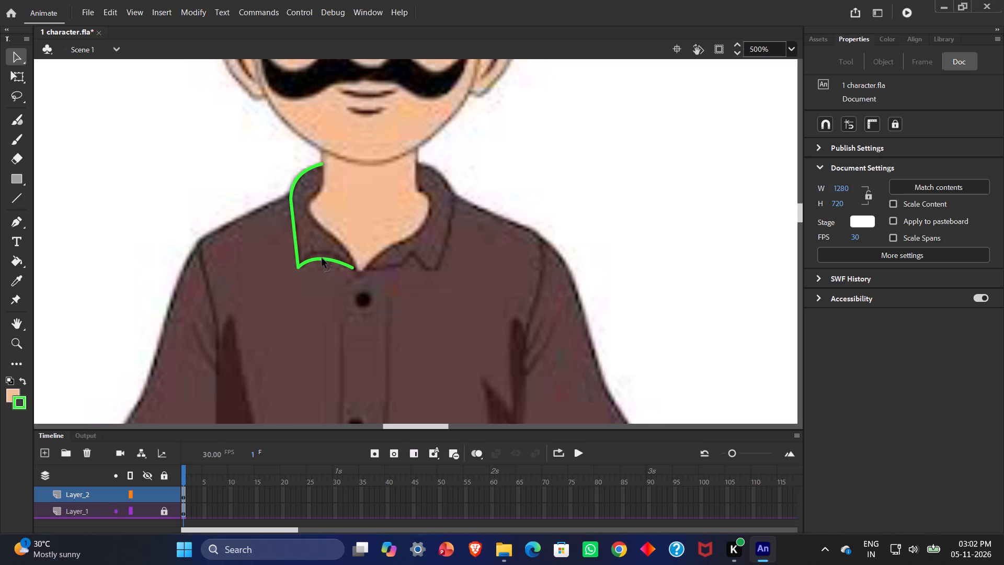
{"action": "left_click_drag", "start_coordinate": [322, 258], "coordinate": [322, 253]}
{"action": "left_click", "coordinate": [355, 269]}
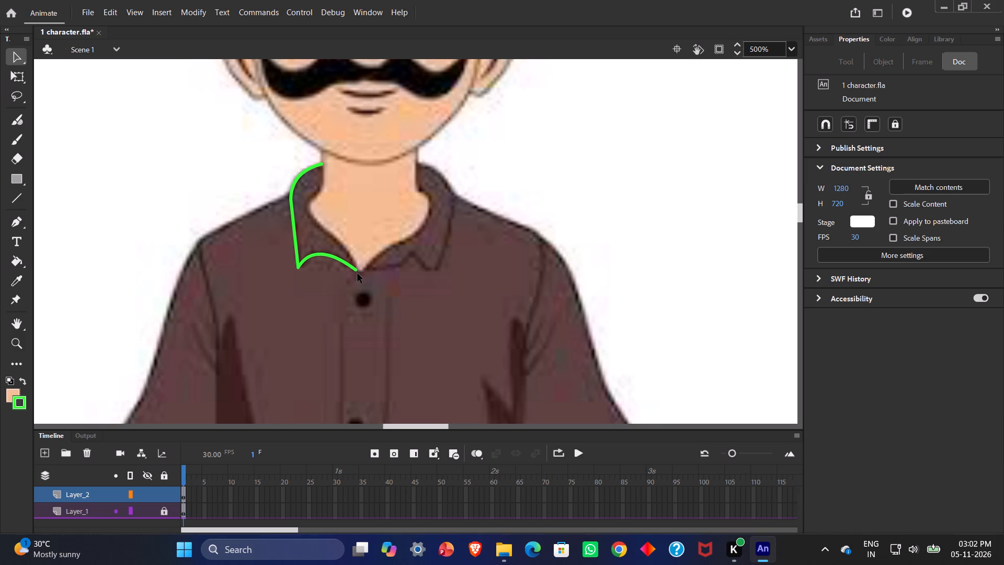
{"action": "left_click", "coordinate": [272, 304]}
Draw a straight green line with the Line tool from the left collar's top beside the neck across to the right collar.
{"action": "left_click", "coordinate": [18, 199]}
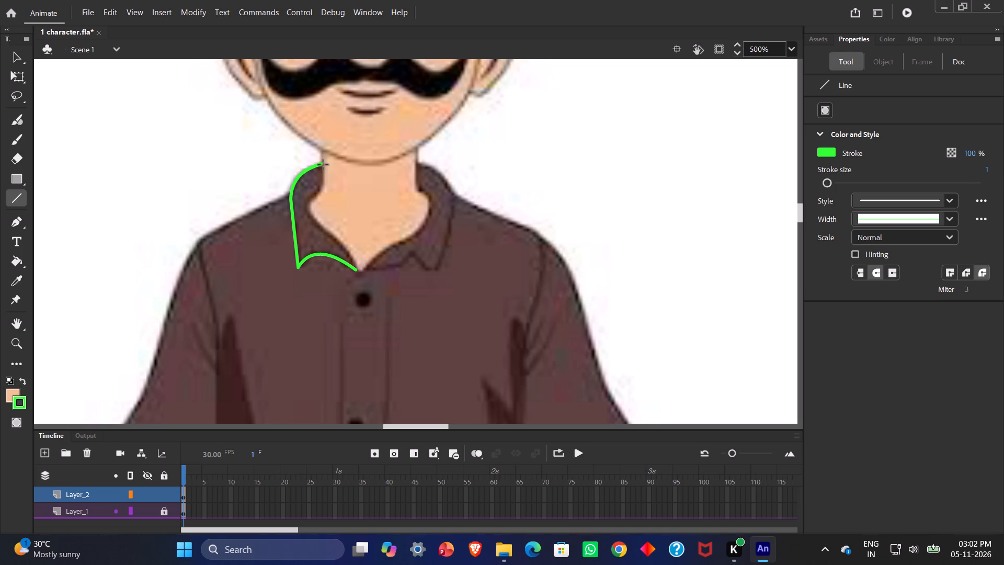
{"action": "left_click_drag", "start_coordinate": [323, 162], "coordinate": [551, 259]}
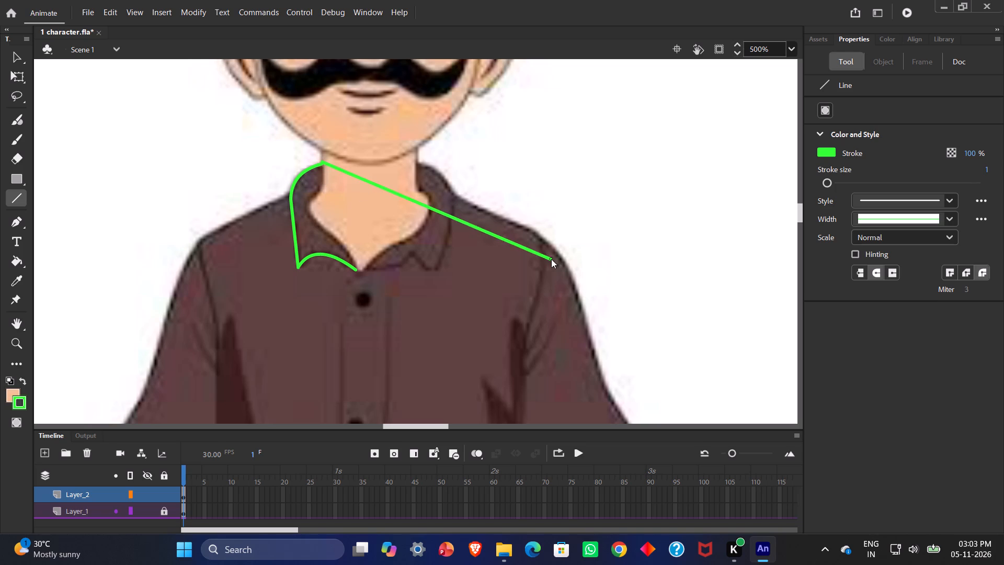
{"action": "left_click_drag", "start_coordinate": [551, 259], "coordinate": [451, 229]}
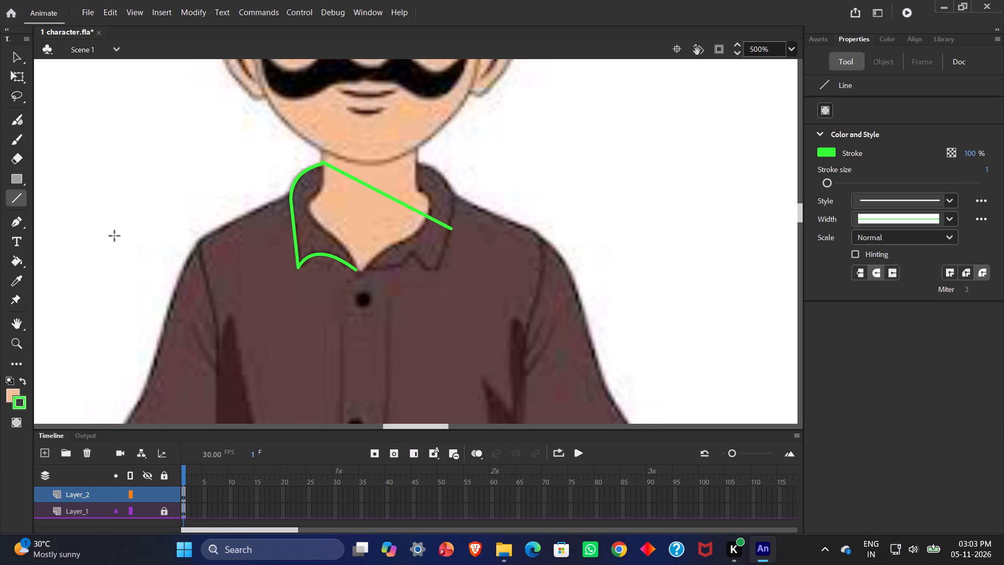
Pull the new line into corners down the left collar's inner edge, placing the lowest corner at the collar's front point.
{"action": "left_click", "coordinate": [22, 59]}
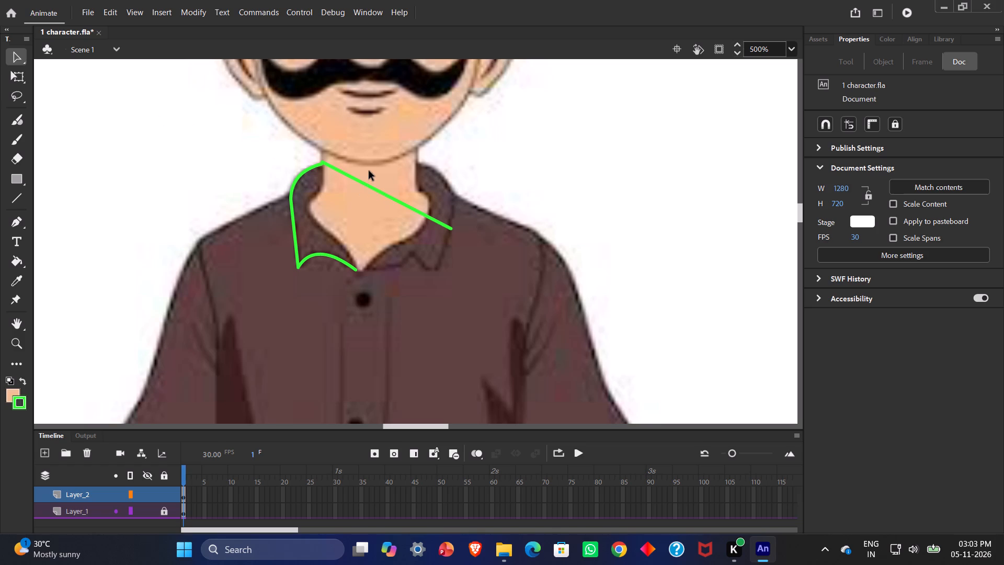
{"action": "left_click_drag", "start_coordinate": [349, 175], "coordinate": [322, 188], "text": "ctrl"}
{"action": "left_click_drag", "start_coordinate": [343, 196], "coordinate": [317, 219], "text": "ctrl"}
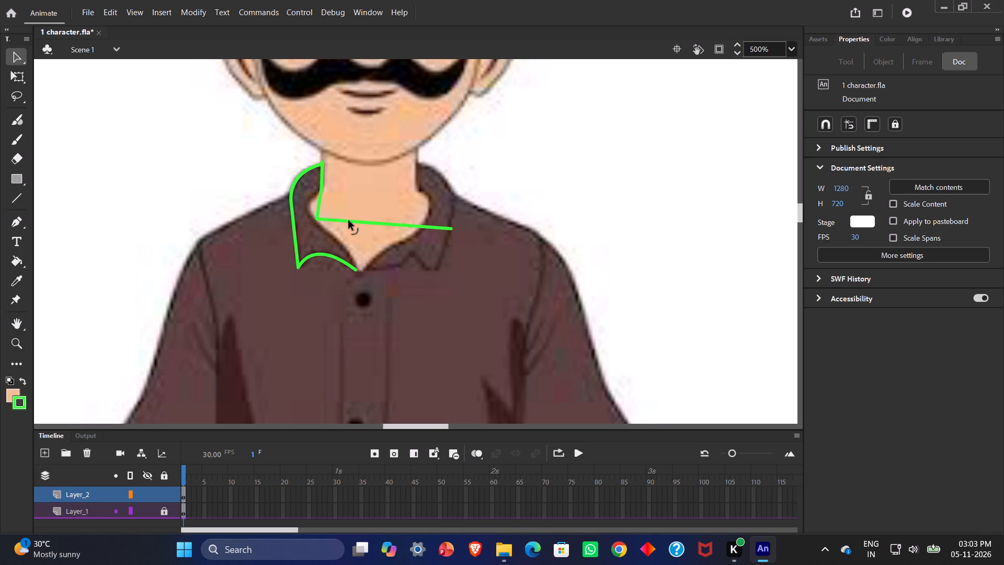
{"action": "left_click_drag", "start_coordinate": [349, 221], "coordinate": [355, 267], "text": "ctrl"}
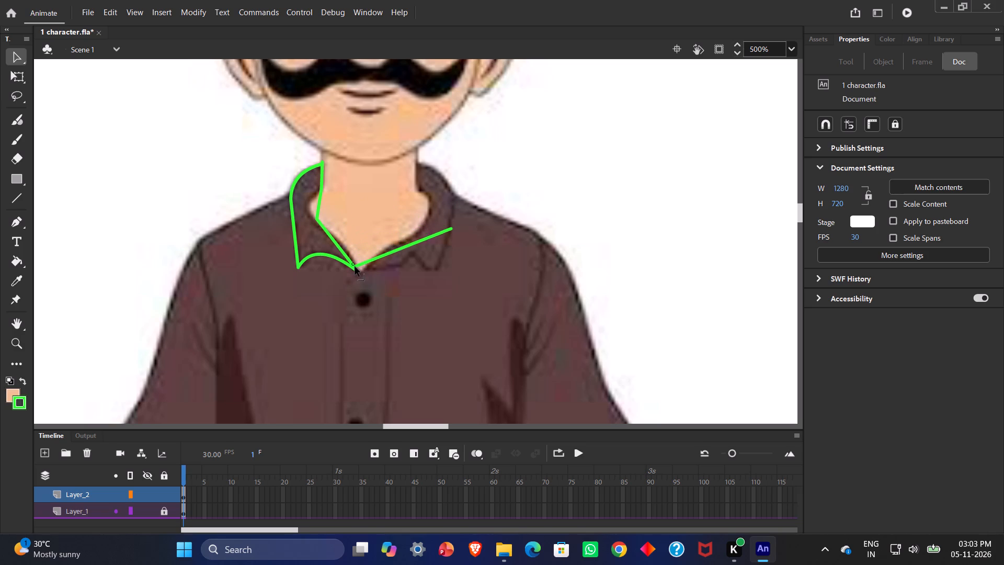
{"action": "left_click_drag", "start_coordinate": [355, 267], "coordinate": [358, 270], "text": "ctrl"}
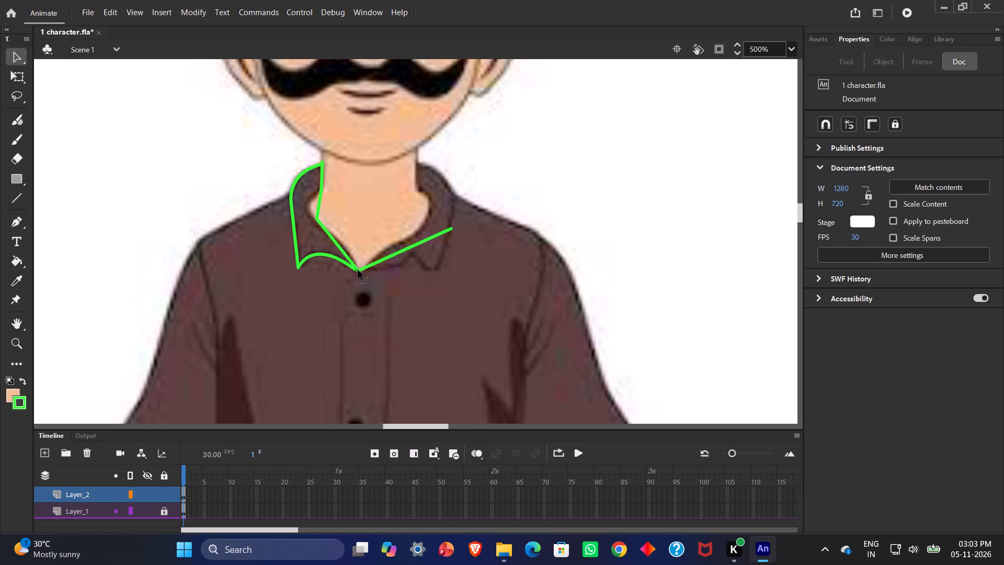
{"action": "left_click_drag", "start_coordinate": [358, 270], "coordinate": [358, 273], "text": "ctrl"}
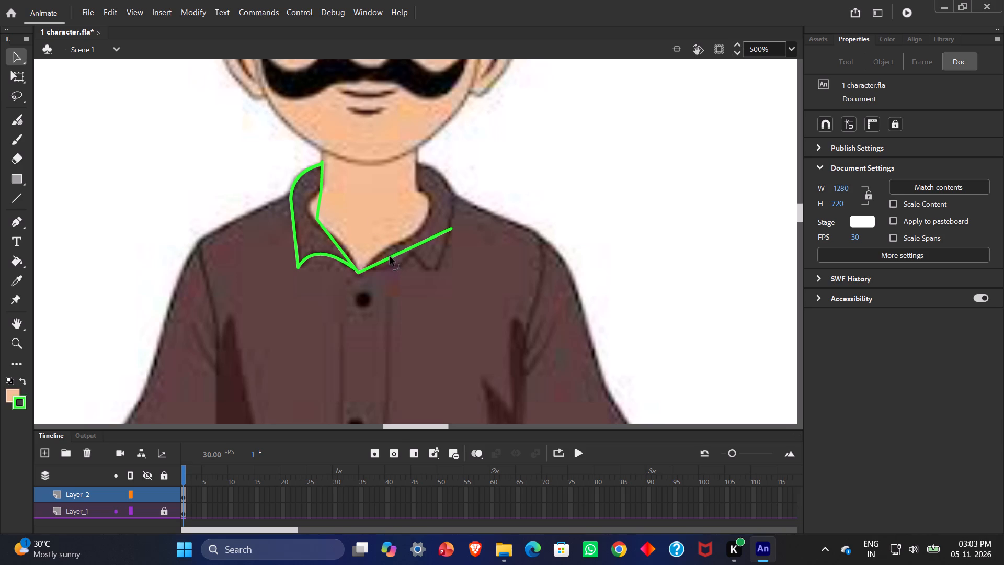
Add a corner on the right collar's inner edge and move the line's free end up to the right side of the neck.
{"action": "left_click_drag", "start_coordinate": [390, 257], "coordinate": [387, 244], "text": "ctrl"}
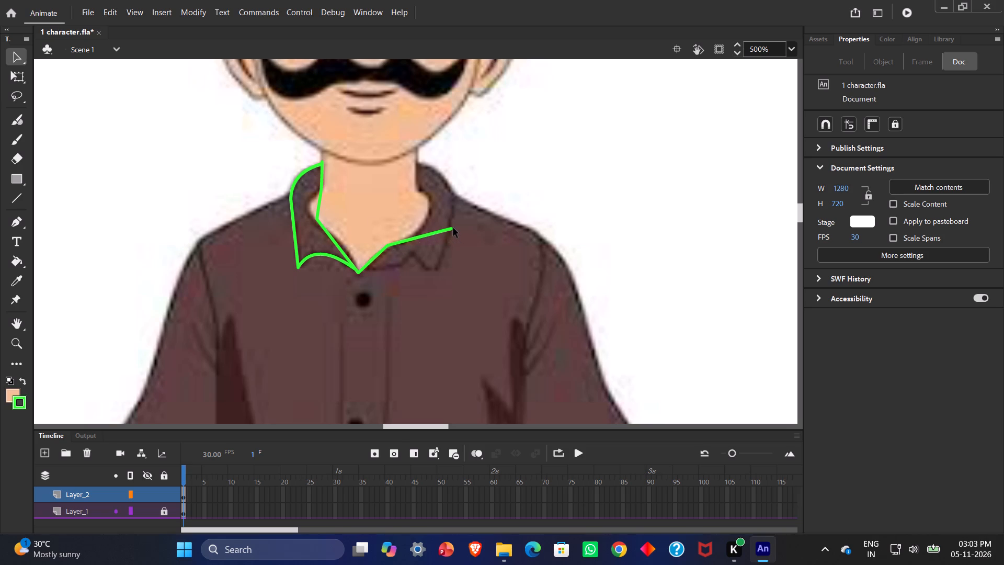
{"action": "left_click_drag", "start_coordinate": [453, 228], "coordinate": [448, 215], "text": "ctrl"}
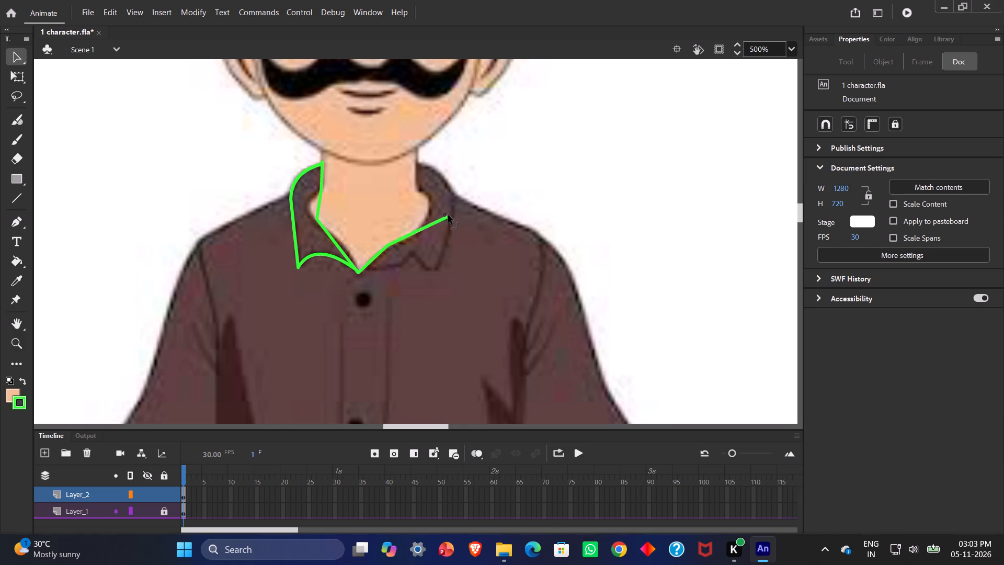
{"action": "left_click_drag", "start_coordinate": [448, 215], "coordinate": [422, 188], "text": "ctrl"}
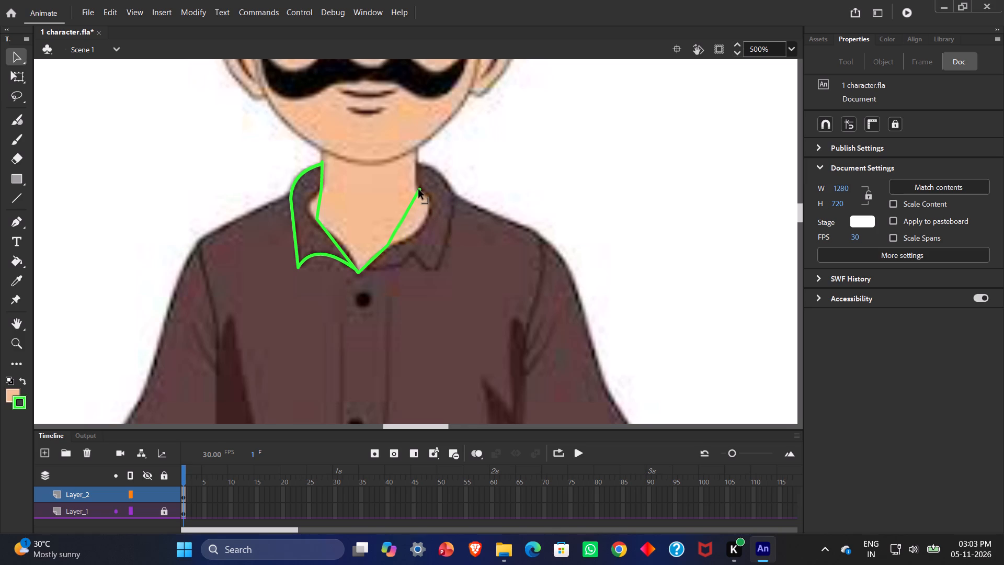
{"action": "left_click_drag", "start_coordinate": [419, 190], "coordinate": [421, 189]}
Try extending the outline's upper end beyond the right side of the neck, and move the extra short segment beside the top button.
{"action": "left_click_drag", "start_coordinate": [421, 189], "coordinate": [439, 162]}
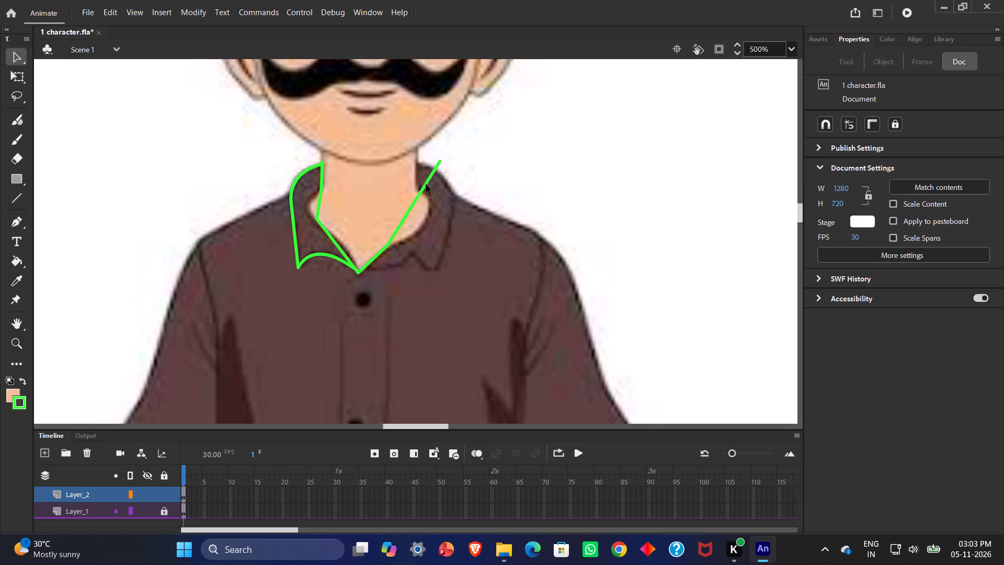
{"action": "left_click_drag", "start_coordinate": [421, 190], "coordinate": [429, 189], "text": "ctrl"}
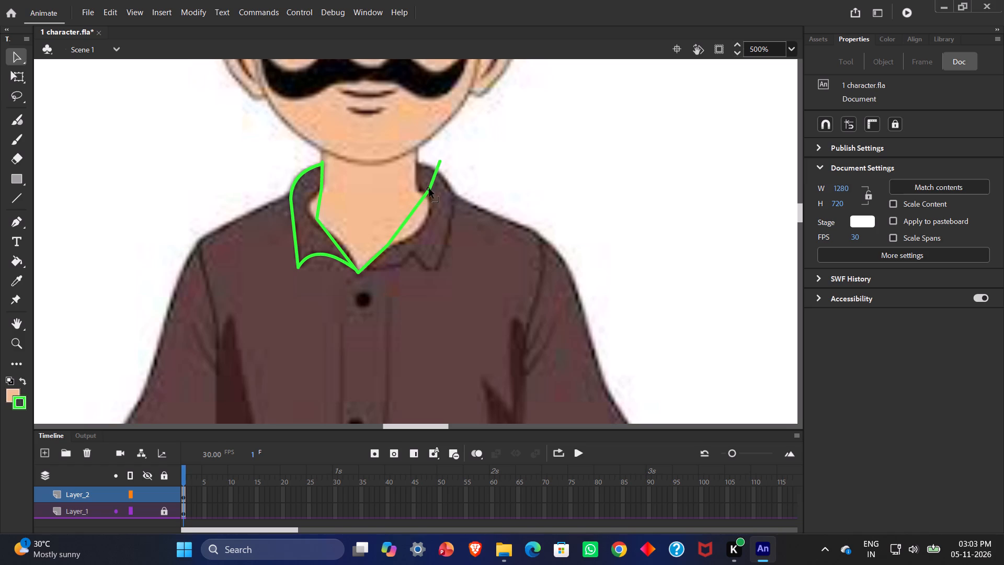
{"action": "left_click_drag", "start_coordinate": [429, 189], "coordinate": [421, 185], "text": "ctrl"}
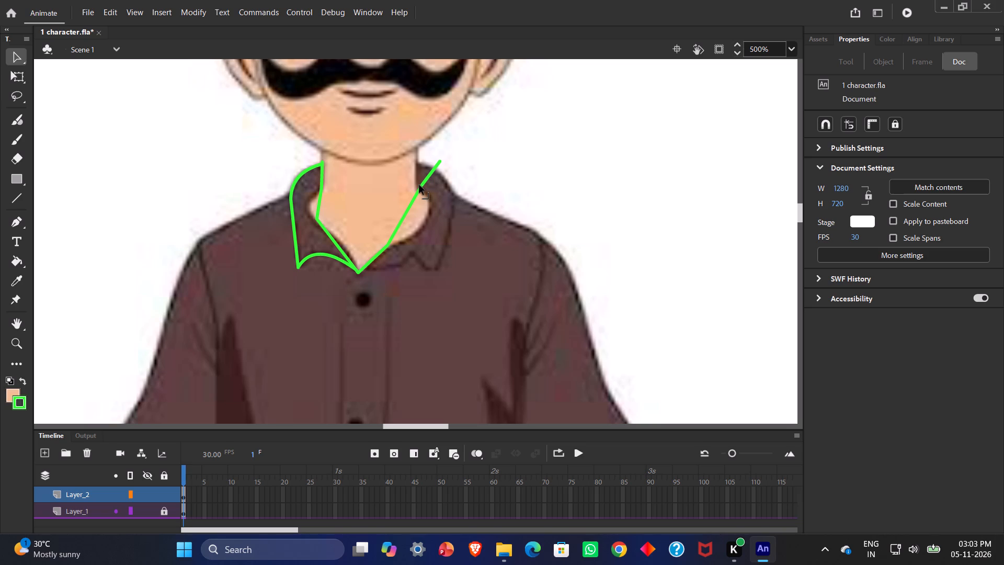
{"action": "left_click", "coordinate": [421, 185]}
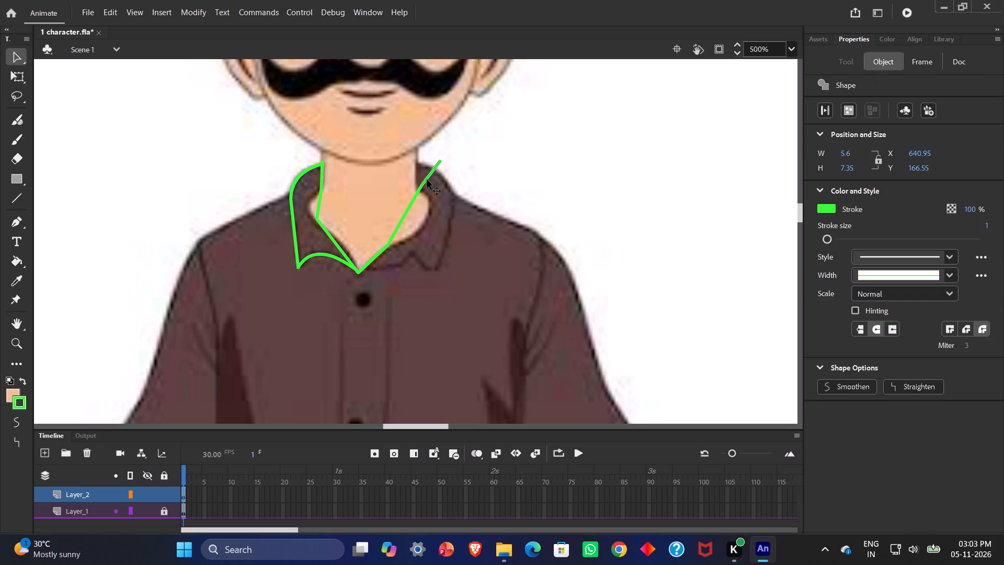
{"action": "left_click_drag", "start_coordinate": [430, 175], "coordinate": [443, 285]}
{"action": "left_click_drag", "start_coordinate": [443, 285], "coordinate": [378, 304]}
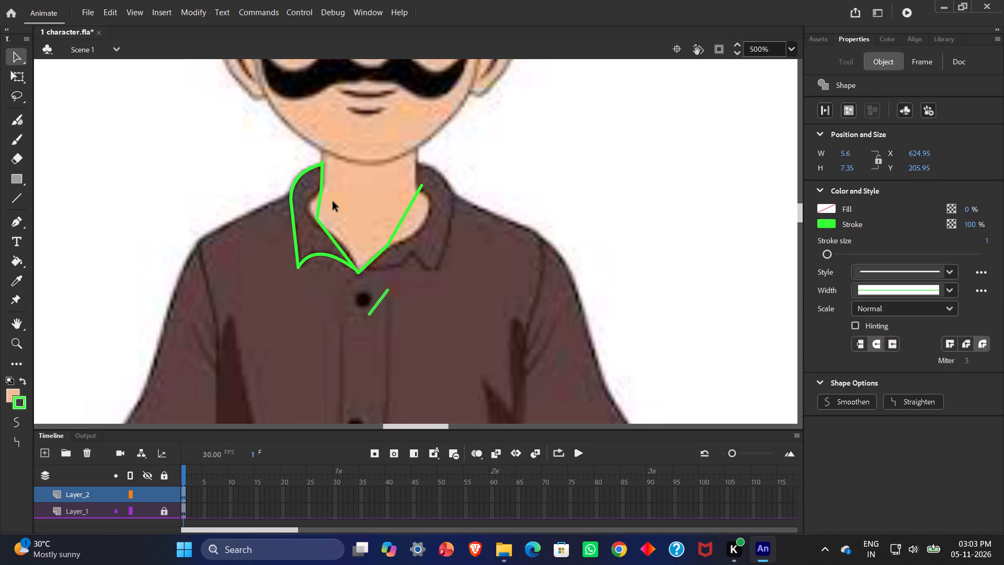
Bend the segments along the left collar's inner edge to follow its rounded bend and the curve down to the front point.
{"action": "left_click_drag", "start_coordinate": [322, 202], "coordinate": [312, 202]}
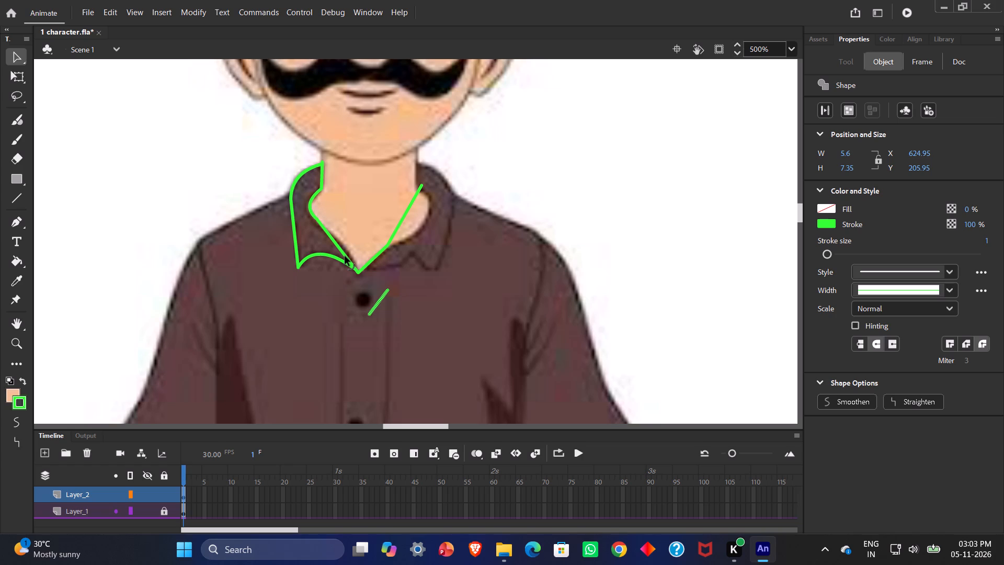
{"action": "left_click_drag", "start_coordinate": [345, 256], "coordinate": [351, 253]}
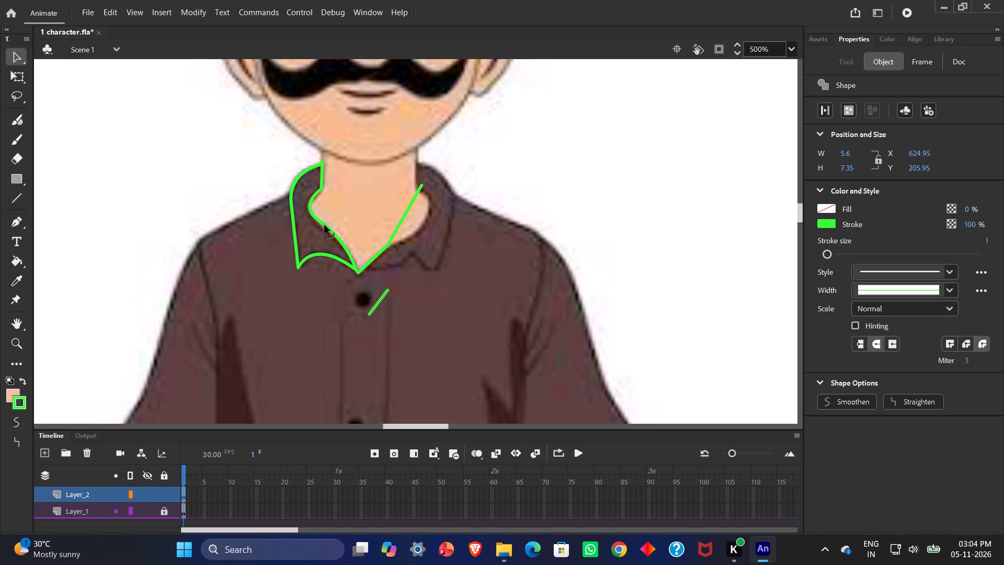
{"action": "left_click", "coordinate": [325, 225]}
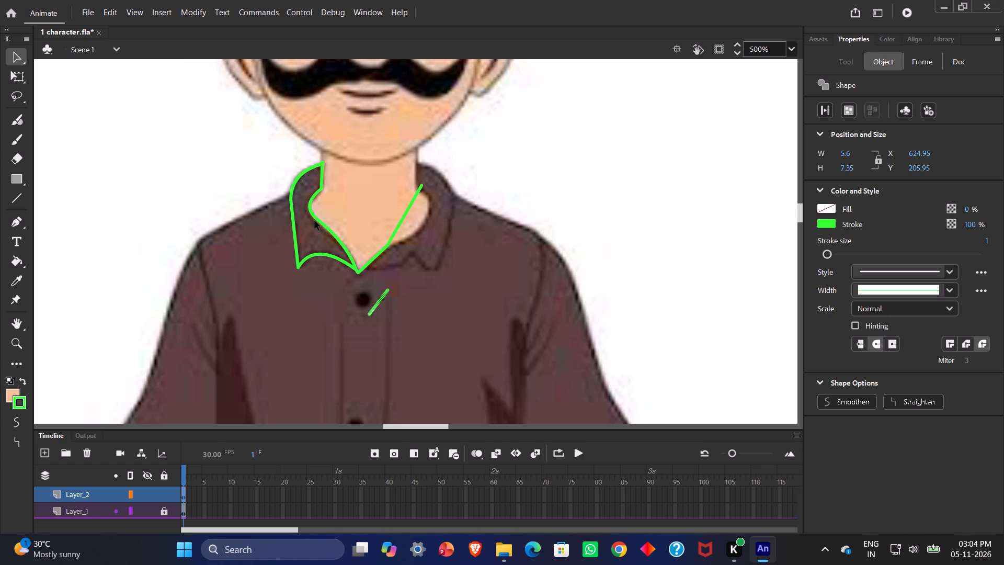
{"action": "left_click", "coordinate": [315, 219]}
Bow the right neckline segment outward along the right collar's inner edge and adjust its upper end beside the neck.
{"action": "left_click_drag", "start_coordinate": [404, 218], "coordinate": [420, 228]}
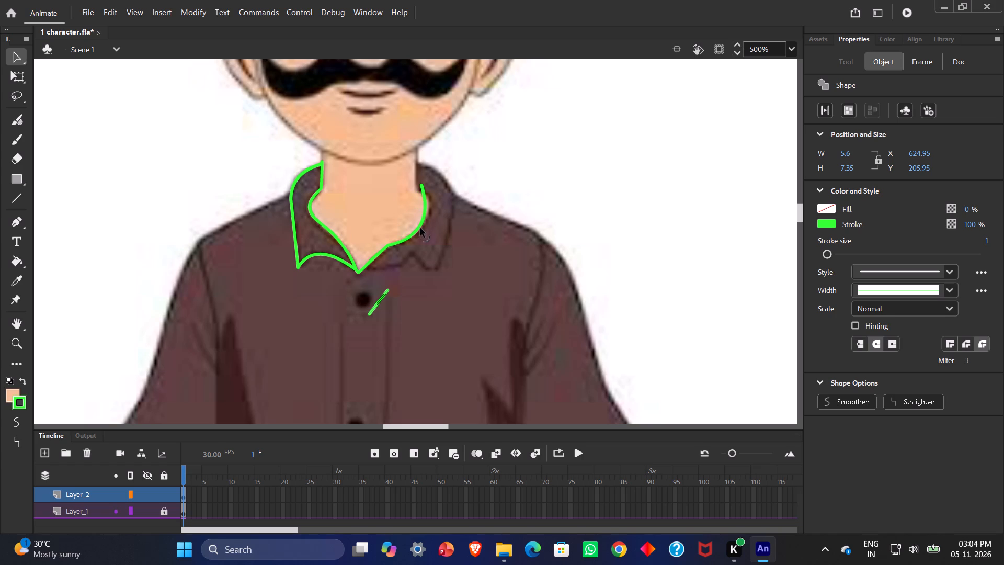
{"action": "left_click_drag", "start_coordinate": [420, 228], "coordinate": [427, 224]}
{"action": "left_click", "coordinate": [420, 187]}
{"action": "left_click", "coordinate": [523, 183]}
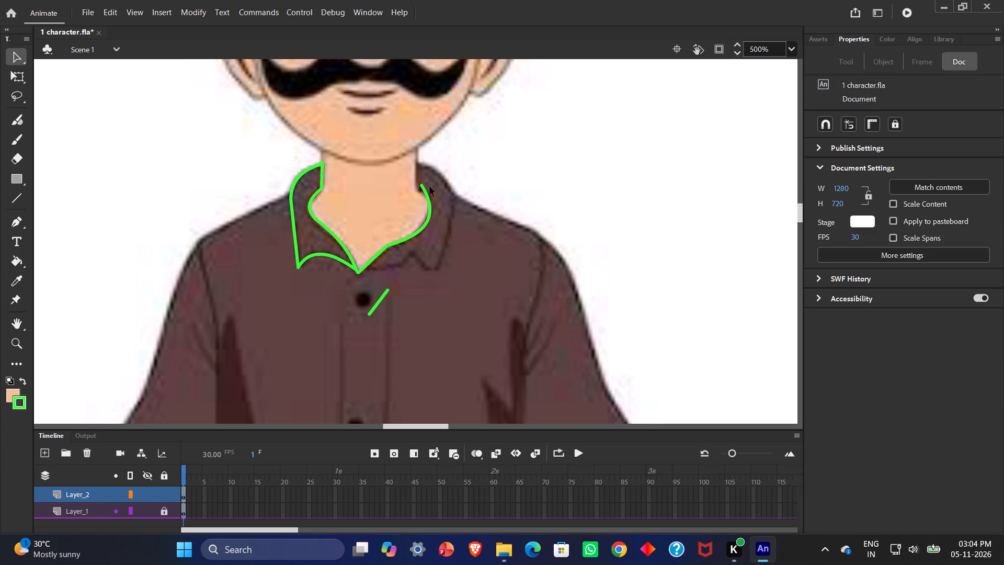
{"action": "left_click", "coordinate": [423, 185]}
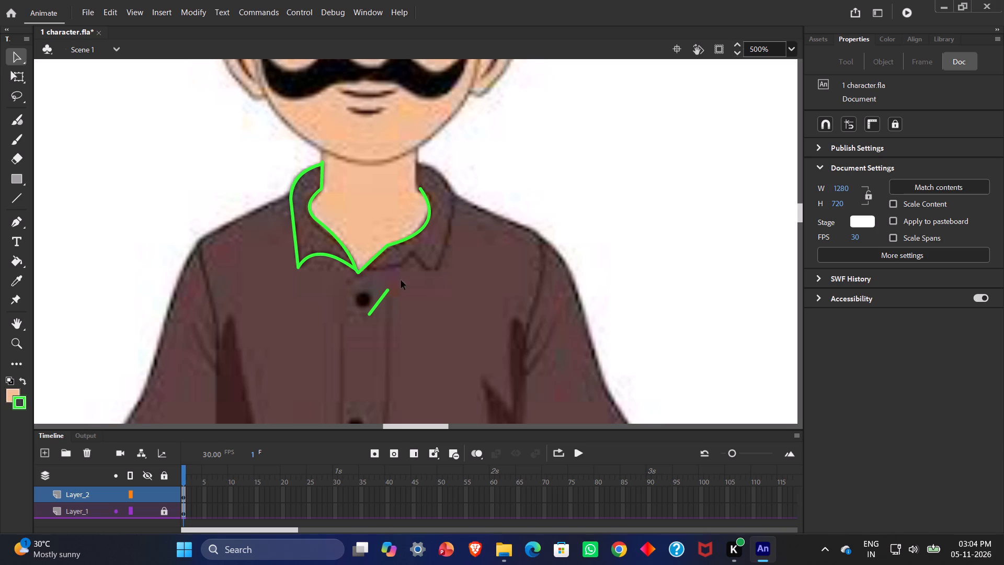
Delete the stray short green segment beside the shirt's top button.
{"action": "left_click", "coordinate": [379, 303]}
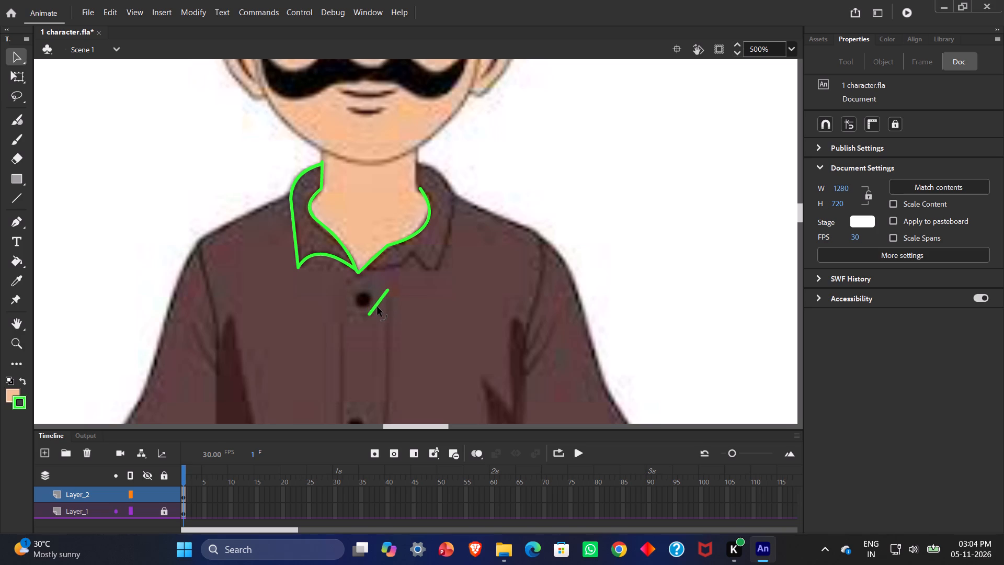
{"action": "left_click", "coordinate": [378, 302]}
{"action": "left_click", "coordinate": [379, 302]}
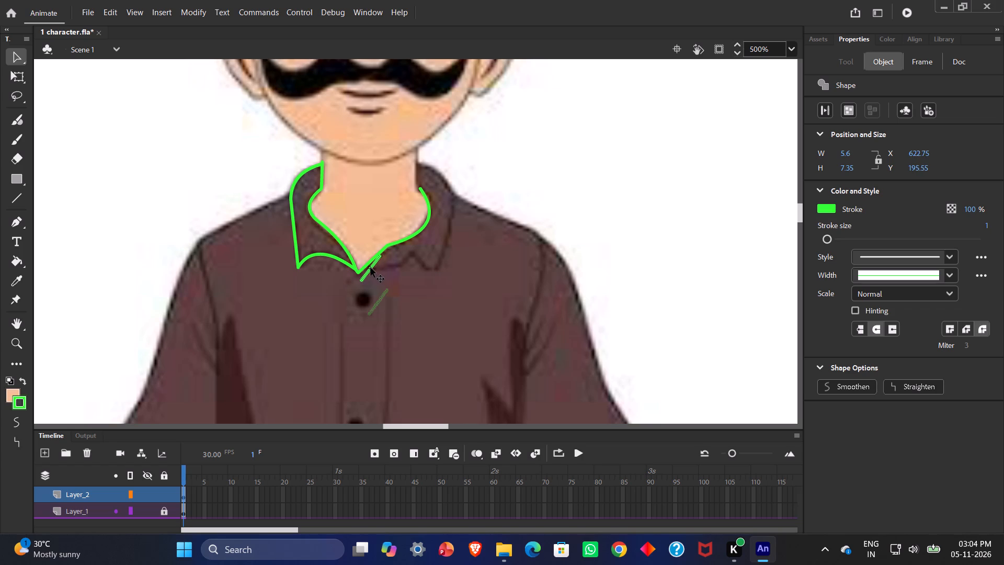
{"action": "key", "text": "Right"}
{"action": "key", "text": "Right"}
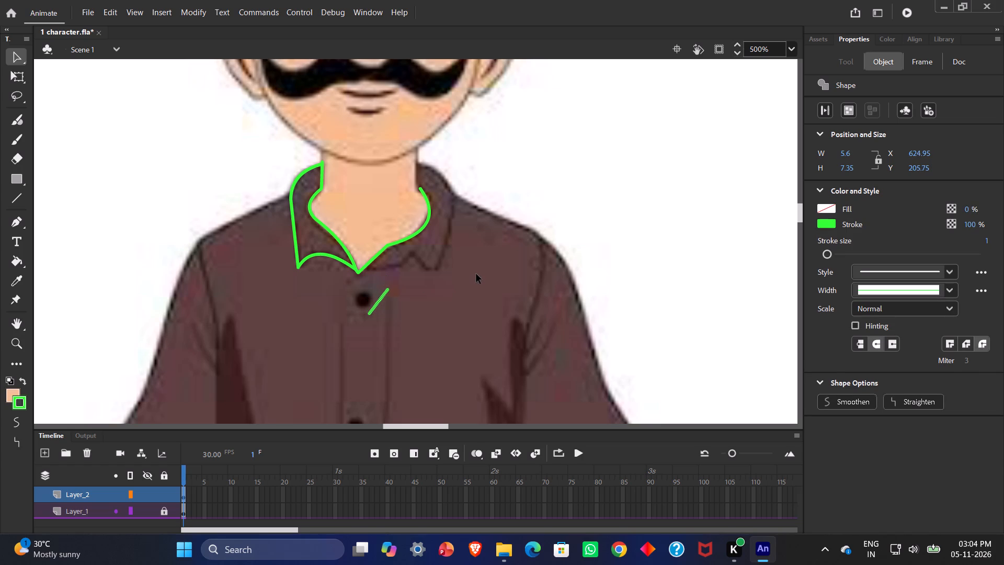
{"action": "left_click", "coordinate": [377, 305]}
{"action": "key", "text": "BackSpace"}
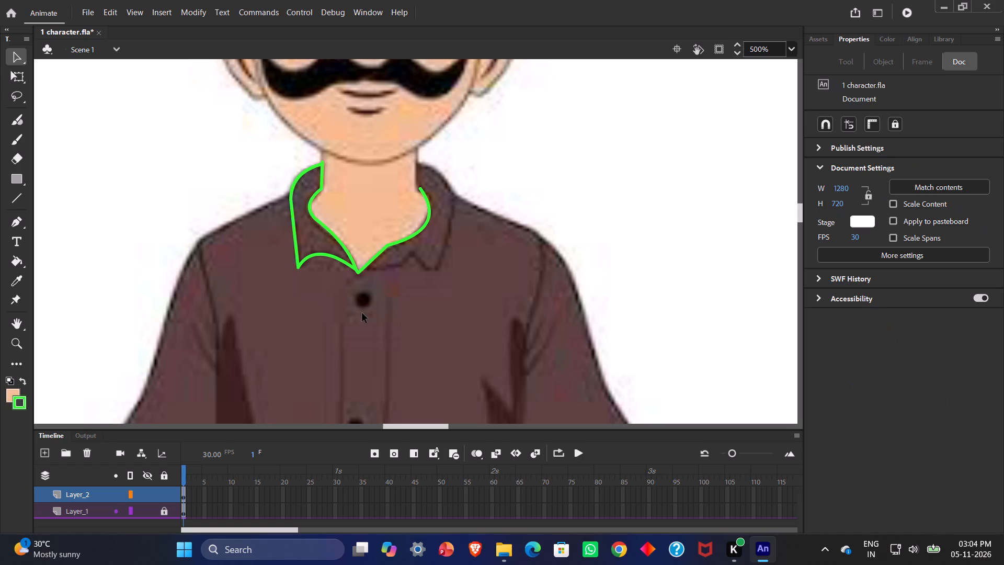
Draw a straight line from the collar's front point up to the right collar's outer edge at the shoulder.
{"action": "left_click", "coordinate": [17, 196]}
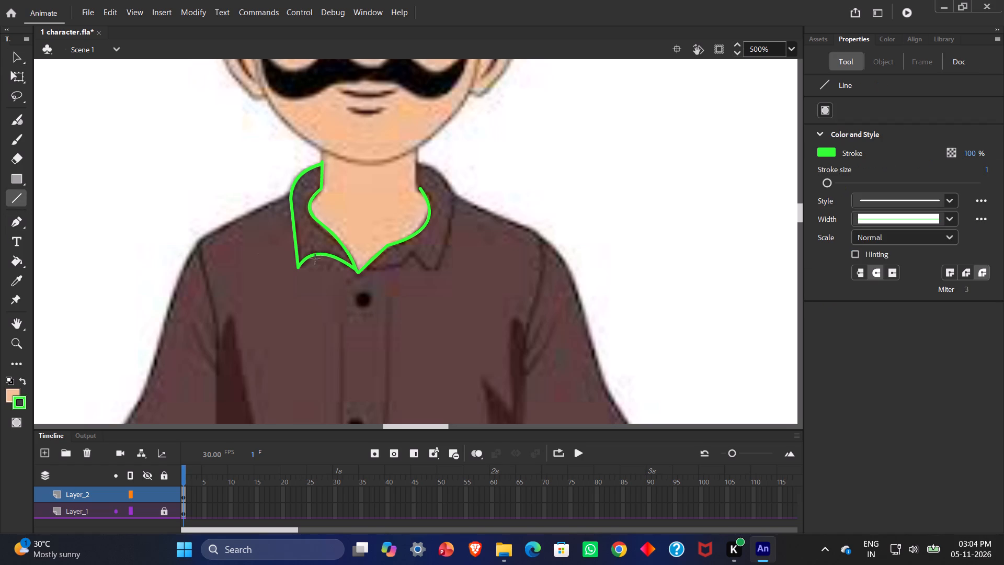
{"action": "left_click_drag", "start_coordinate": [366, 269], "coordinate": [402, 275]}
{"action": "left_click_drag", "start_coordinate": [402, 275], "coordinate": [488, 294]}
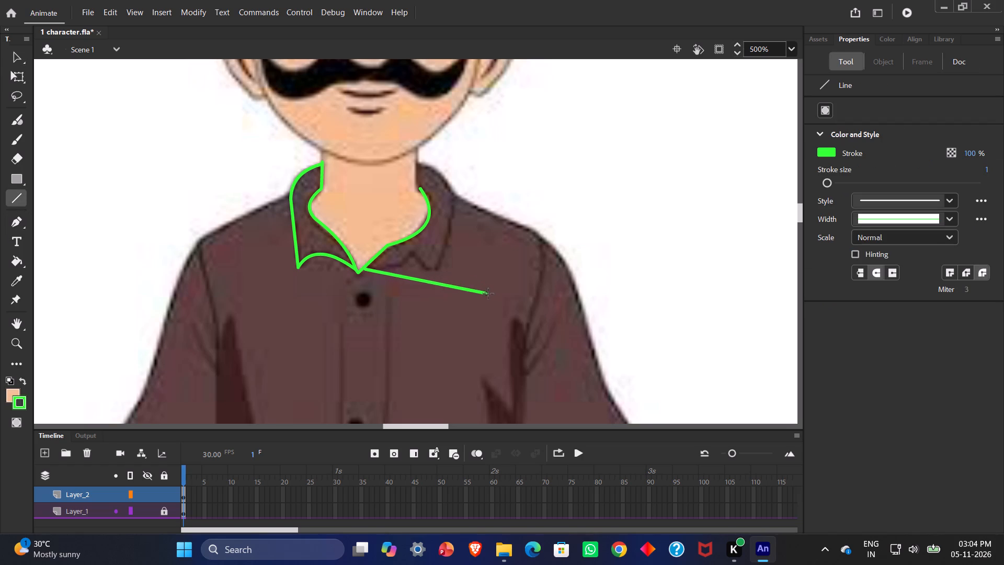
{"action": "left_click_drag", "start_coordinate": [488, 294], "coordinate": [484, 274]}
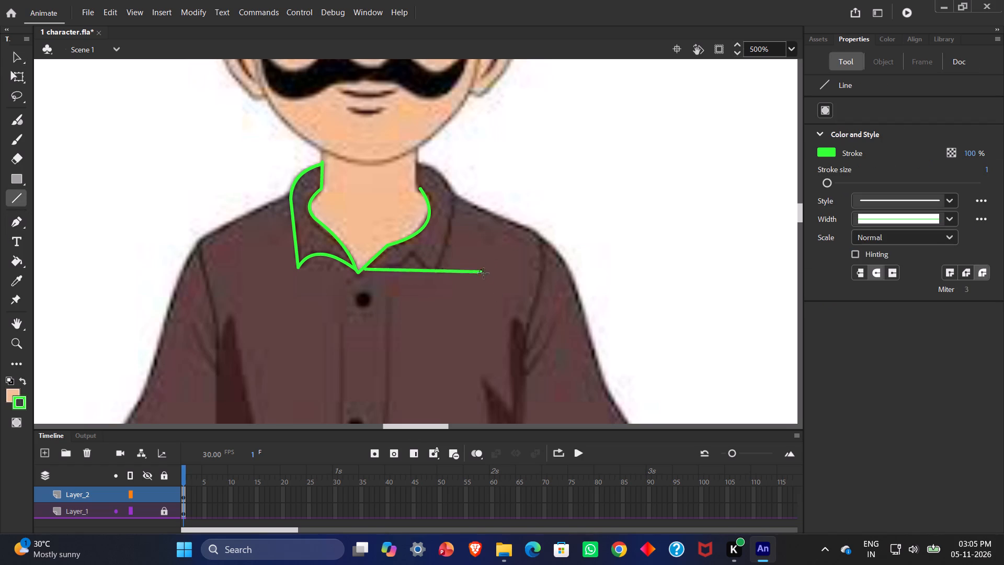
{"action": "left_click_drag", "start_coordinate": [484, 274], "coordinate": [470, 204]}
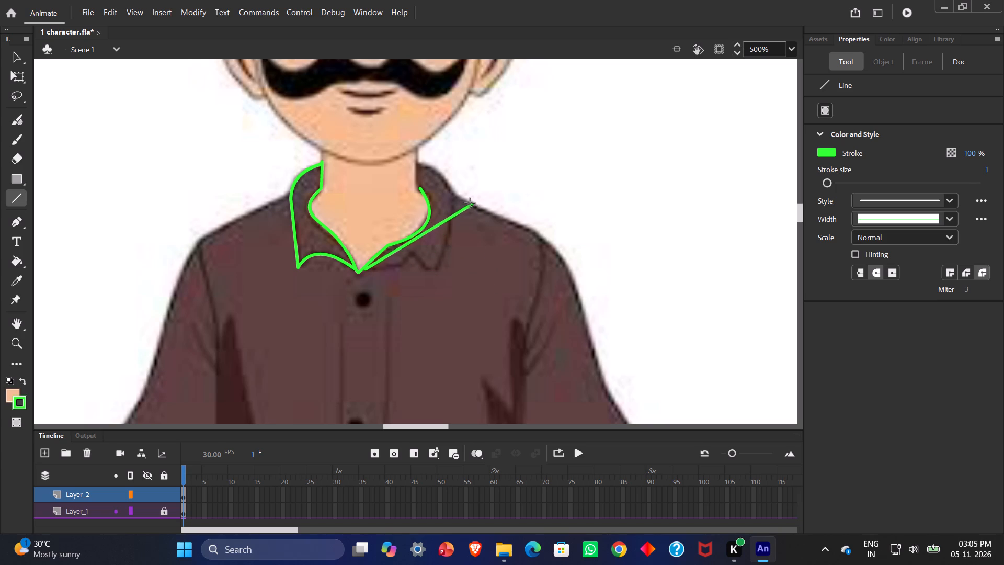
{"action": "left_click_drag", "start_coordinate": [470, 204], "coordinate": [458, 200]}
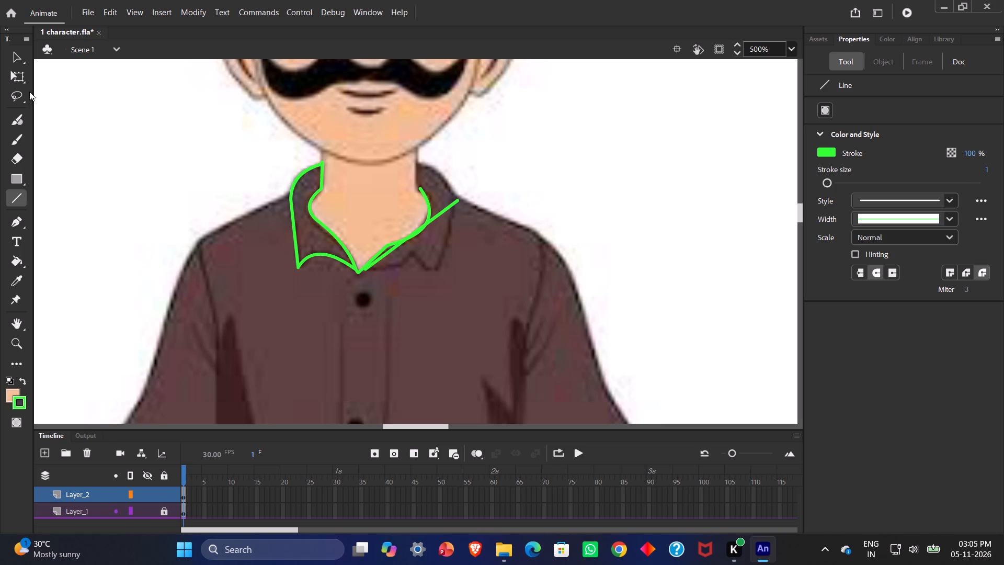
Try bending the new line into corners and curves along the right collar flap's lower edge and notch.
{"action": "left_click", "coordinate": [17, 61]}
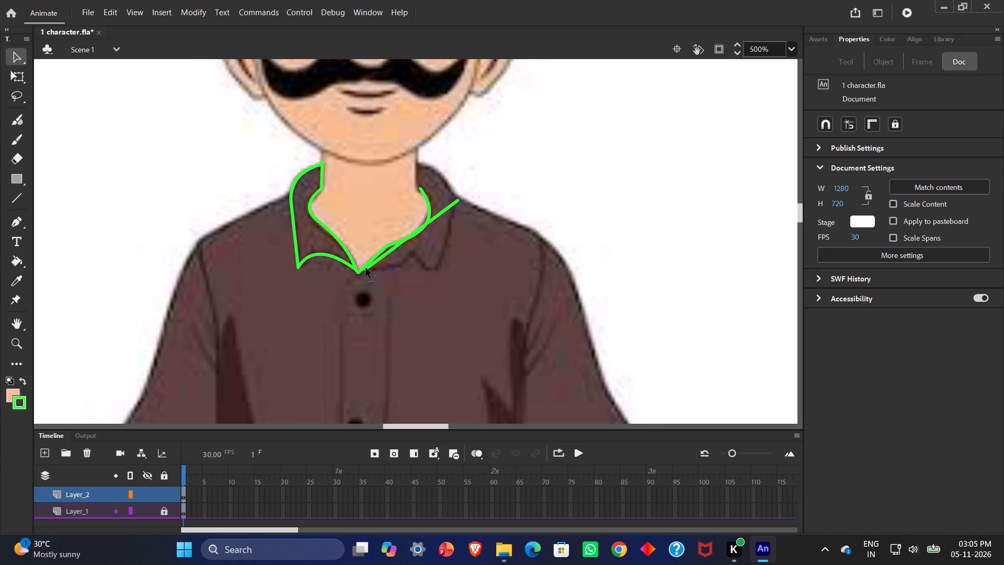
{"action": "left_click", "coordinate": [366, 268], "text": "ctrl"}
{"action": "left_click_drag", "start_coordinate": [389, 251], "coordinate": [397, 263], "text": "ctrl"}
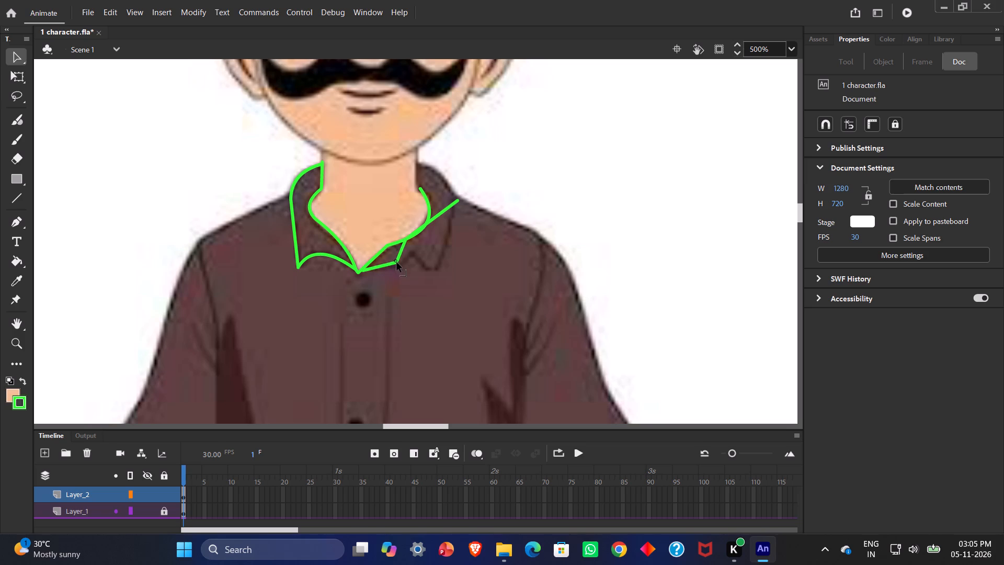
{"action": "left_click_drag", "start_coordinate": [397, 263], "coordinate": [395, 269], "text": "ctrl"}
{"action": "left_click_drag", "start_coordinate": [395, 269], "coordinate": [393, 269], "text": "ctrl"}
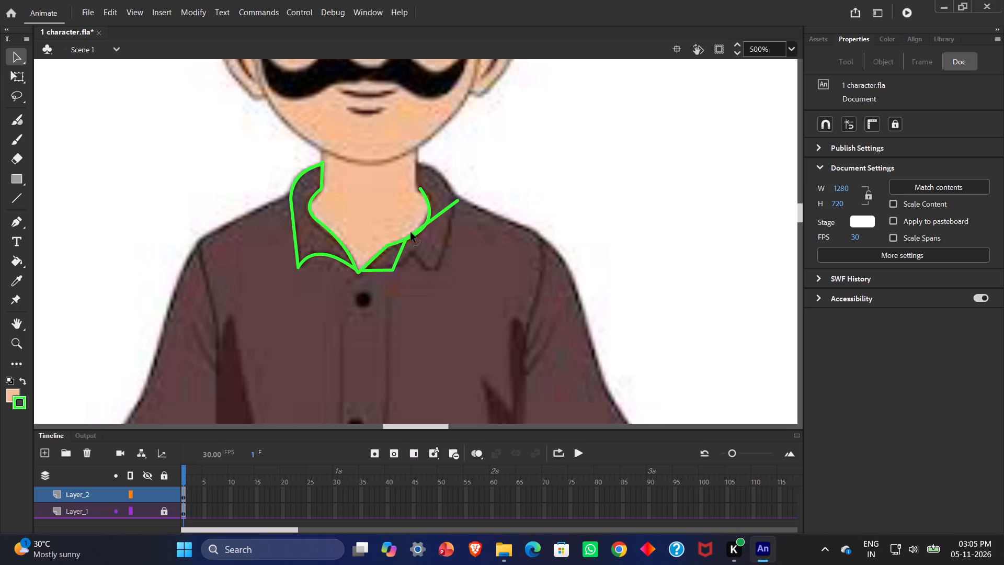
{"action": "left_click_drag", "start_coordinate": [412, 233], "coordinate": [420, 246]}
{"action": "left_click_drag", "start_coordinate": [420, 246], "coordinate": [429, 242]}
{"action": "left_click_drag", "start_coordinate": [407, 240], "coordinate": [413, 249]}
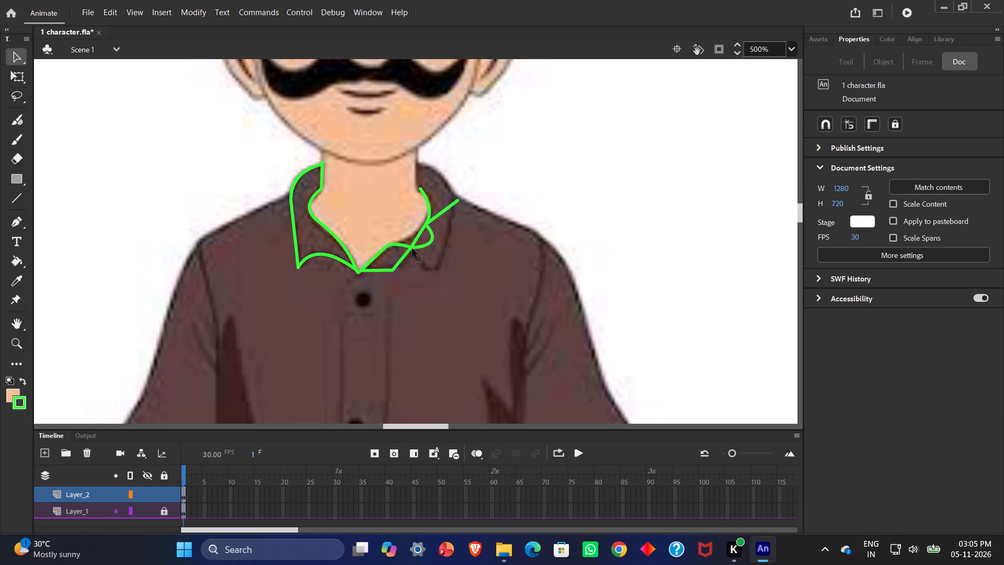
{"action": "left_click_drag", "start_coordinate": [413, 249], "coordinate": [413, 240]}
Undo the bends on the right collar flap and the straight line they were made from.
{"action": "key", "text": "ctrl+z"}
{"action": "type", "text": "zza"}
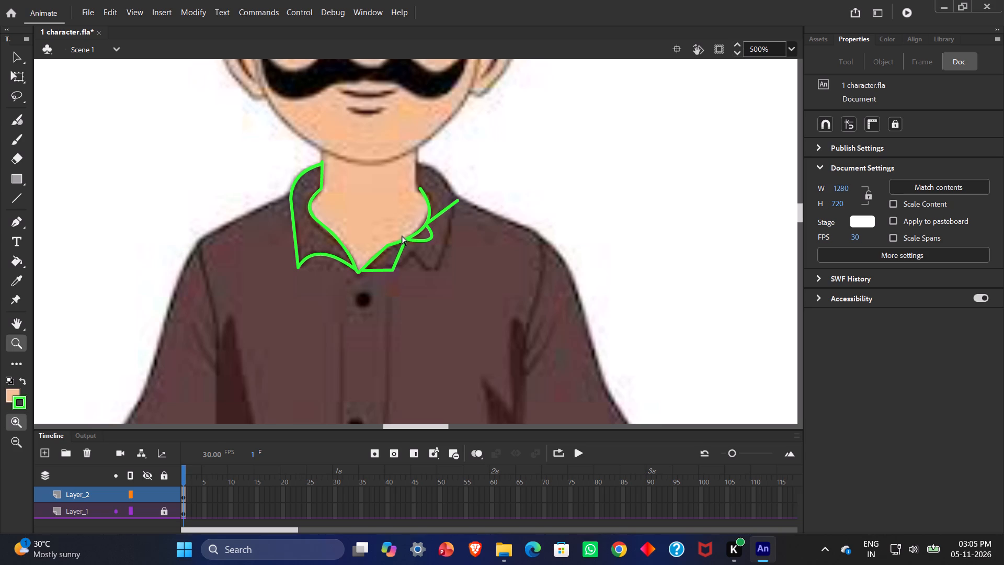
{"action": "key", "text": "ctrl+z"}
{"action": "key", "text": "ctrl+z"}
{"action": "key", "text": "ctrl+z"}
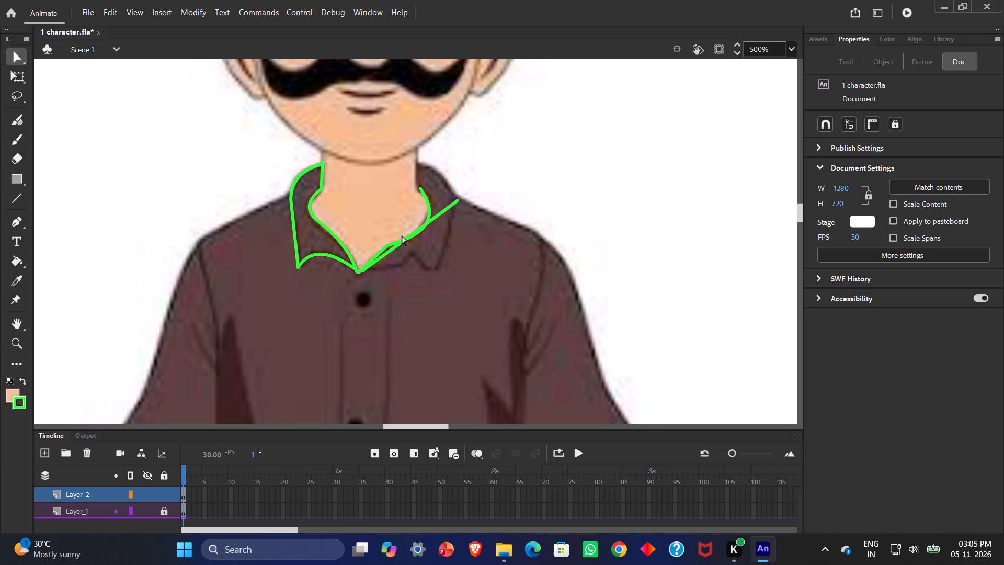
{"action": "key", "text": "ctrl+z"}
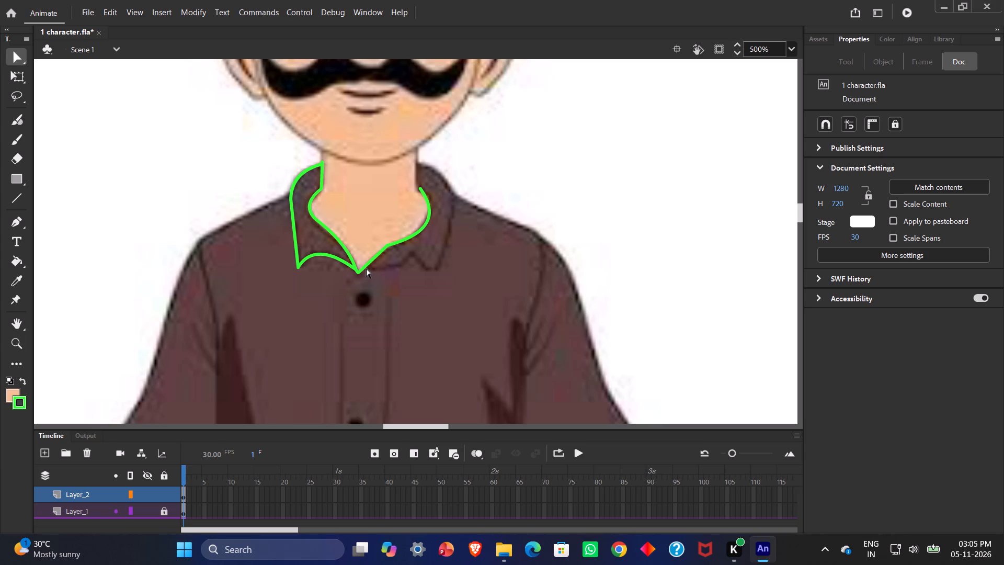
Draw a straight line from the collar's front point, sloping down across the right chest below the flap.
{"action": "left_click", "coordinate": [26, 198]}
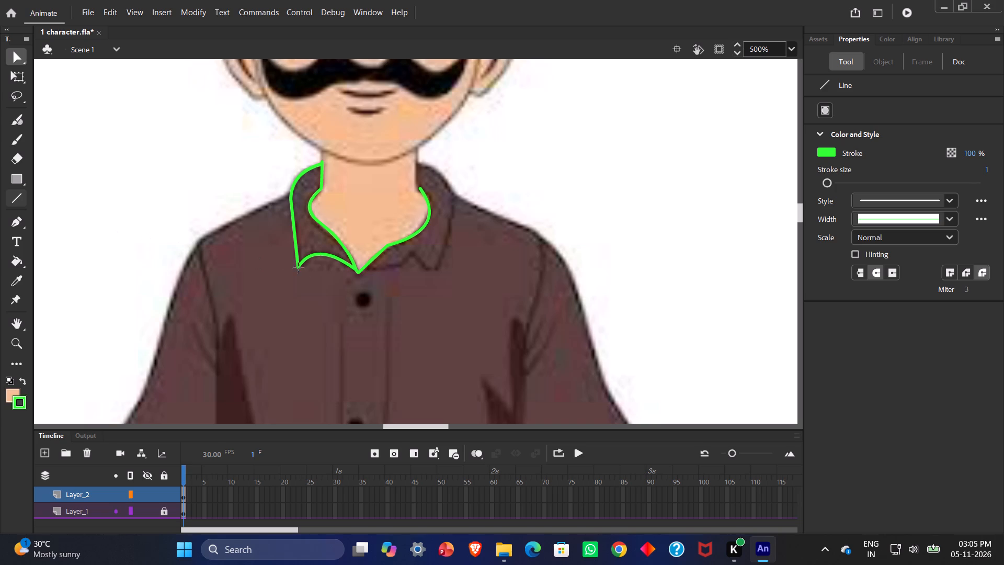
{"action": "left_click_drag", "start_coordinate": [363, 269], "coordinate": [387, 276]}
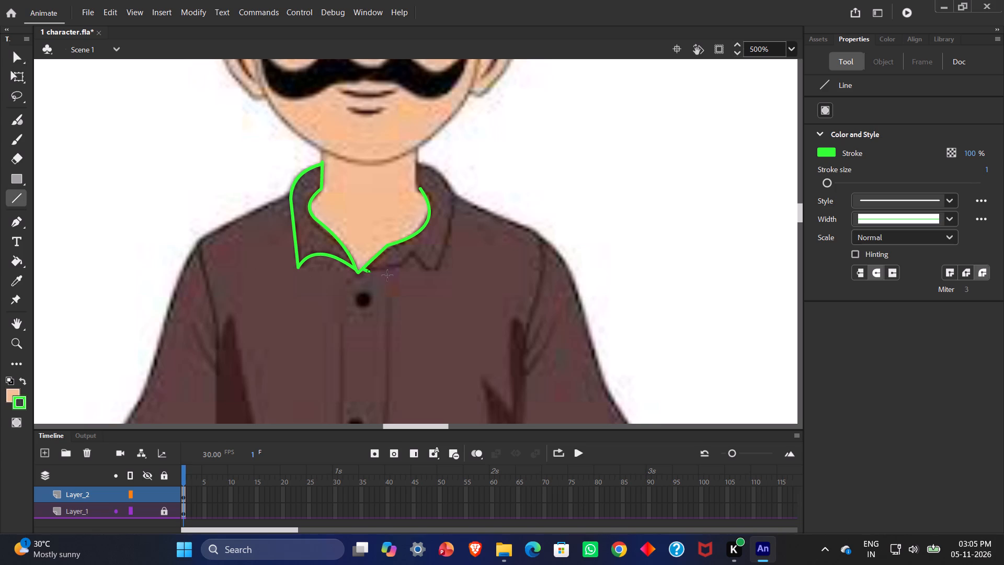
{"action": "left_click_drag", "start_coordinate": [387, 276], "coordinate": [490, 297]}
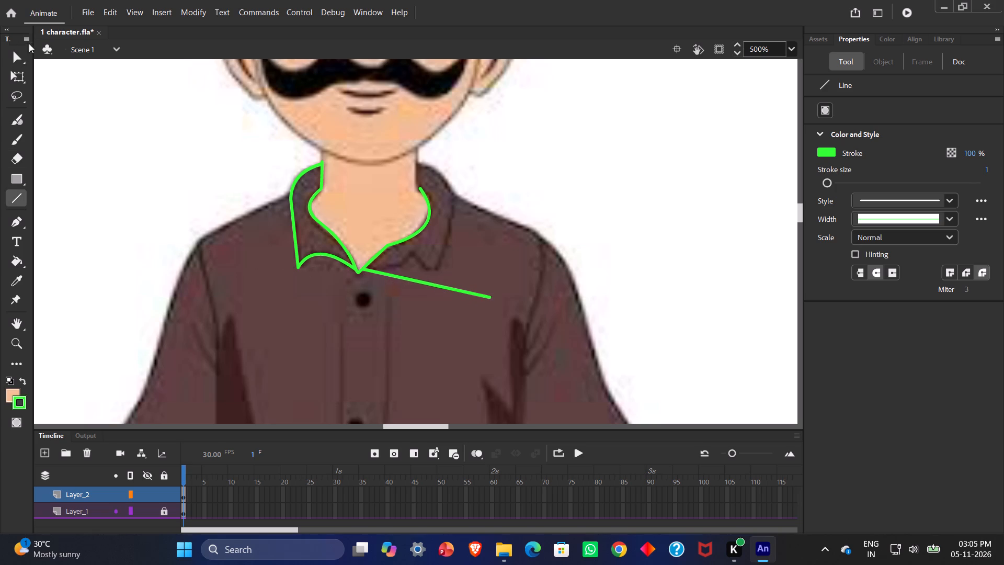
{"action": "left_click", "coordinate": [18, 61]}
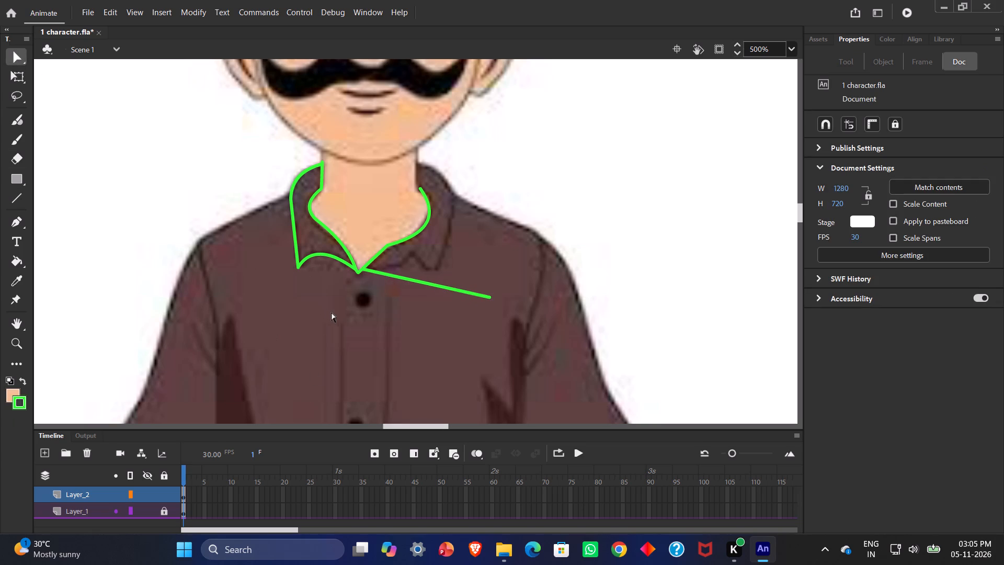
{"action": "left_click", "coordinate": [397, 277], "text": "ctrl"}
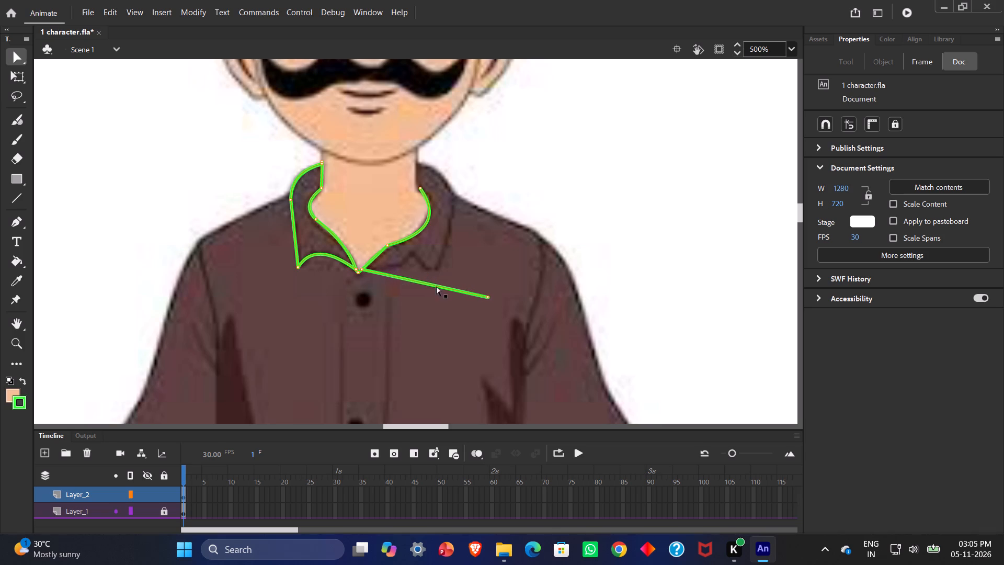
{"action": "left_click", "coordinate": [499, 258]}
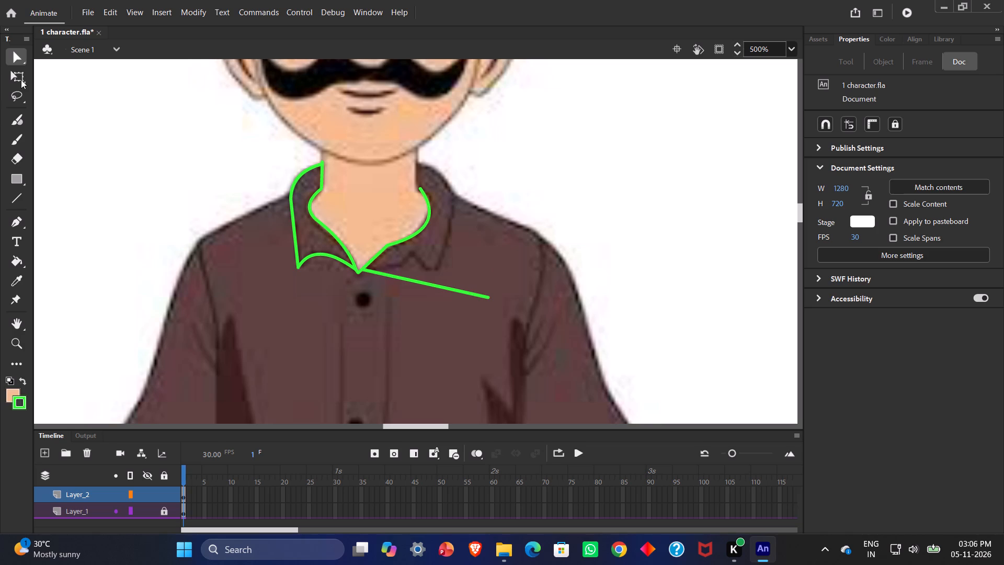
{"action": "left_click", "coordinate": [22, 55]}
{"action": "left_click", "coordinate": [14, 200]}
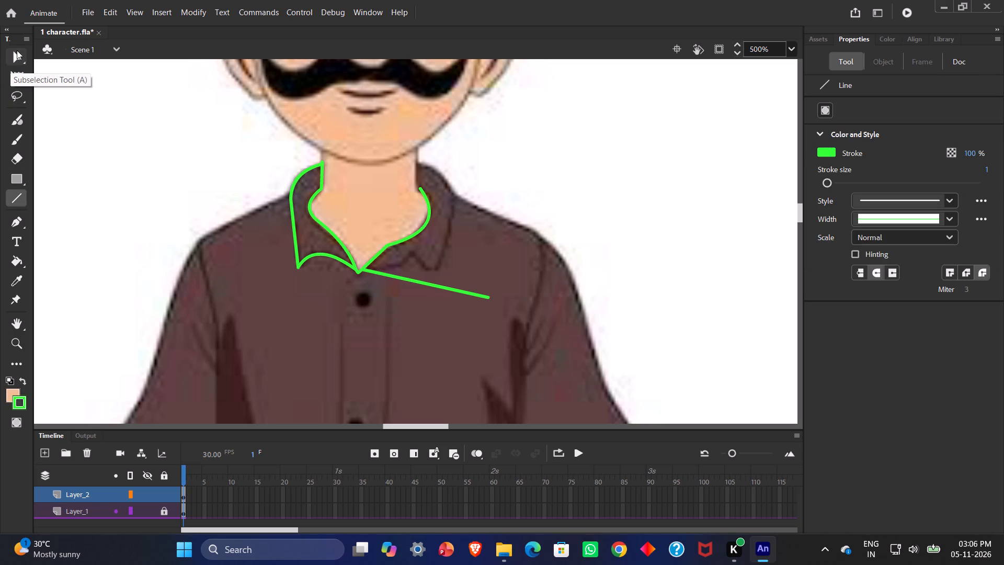
Add corners to the sloping line at the right flap's lower edge and at its bottom tip.
{"action": "key", "text": "v"}
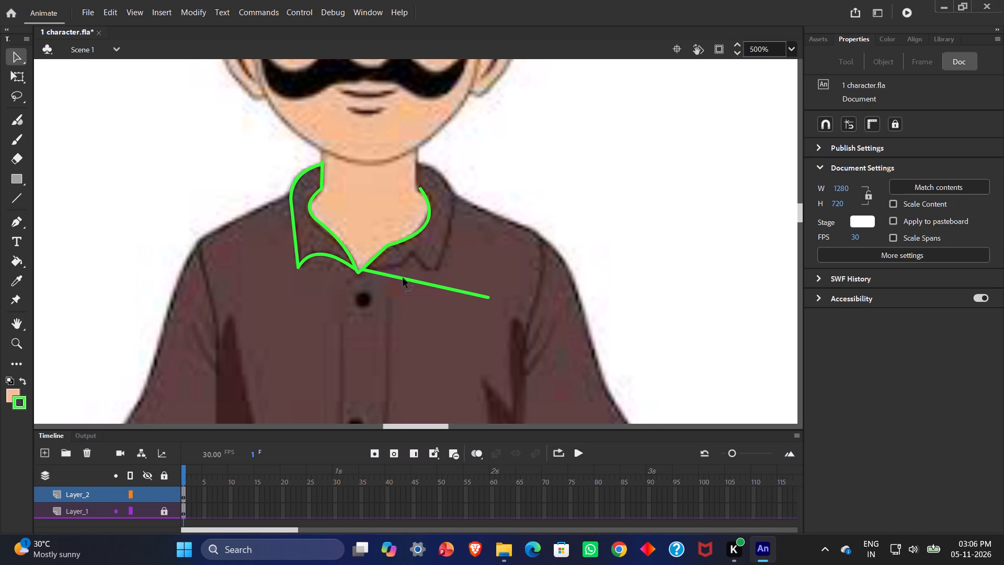
{"action": "left_click_drag", "start_coordinate": [401, 278], "coordinate": [401, 265], "text": "ctrl"}
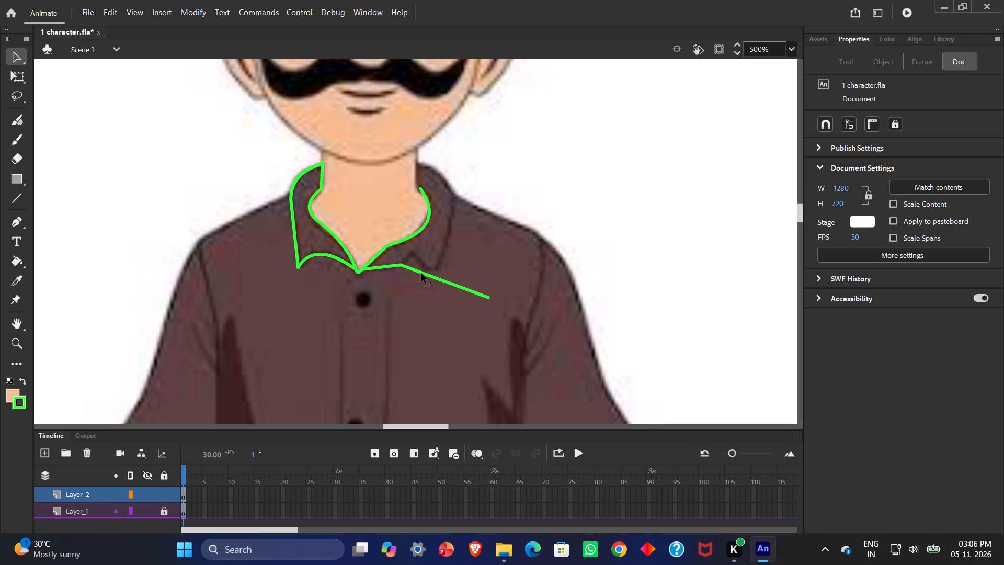
{"action": "left_click", "coordinate": [421, 274], "text": "ctrl"}
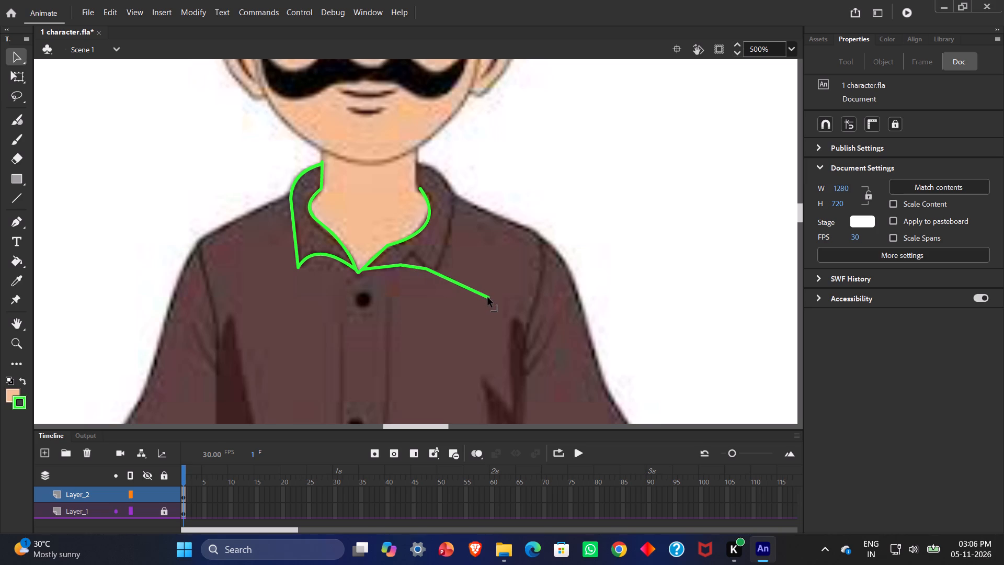
{"action": "left_click_drag", "start_coordinate": [427, 269], "coordinate": [436, 274]}
{"action": "left_click_drag", "start_coordinate": [436, 274], "coordinate": [435, 274]}
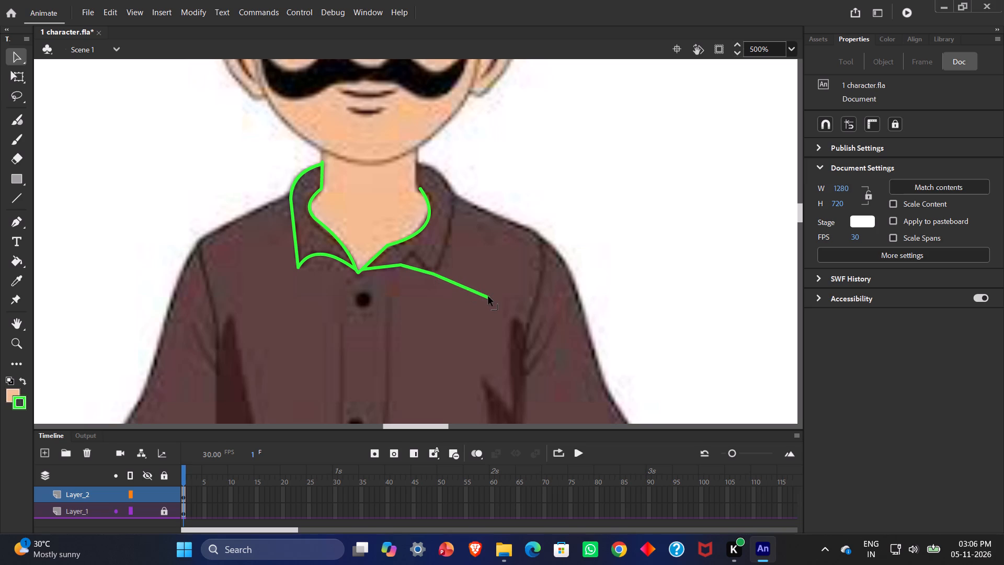
Raise the line's free end above the right shoulder and add a corner where the right collar's outer edge turns.
{"action": "left_click_drag", "start_coordinate": [488, 297], "coordinate": [453, 177], "text": "ctrl"}
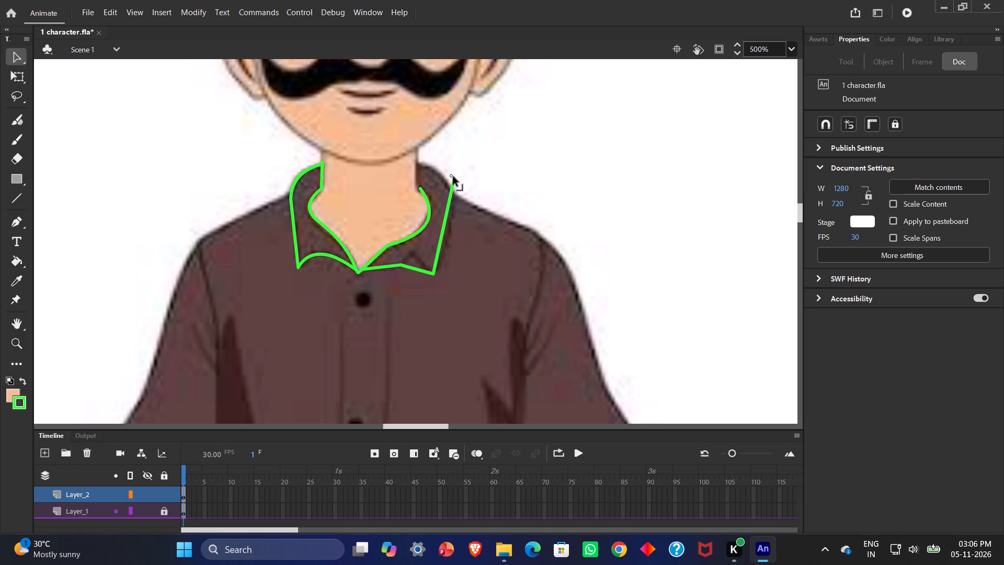
{"action": "left_click_drag", "start_coordinate": [453, 177], "coordinate": [443, 175], "text": "ctrl"}
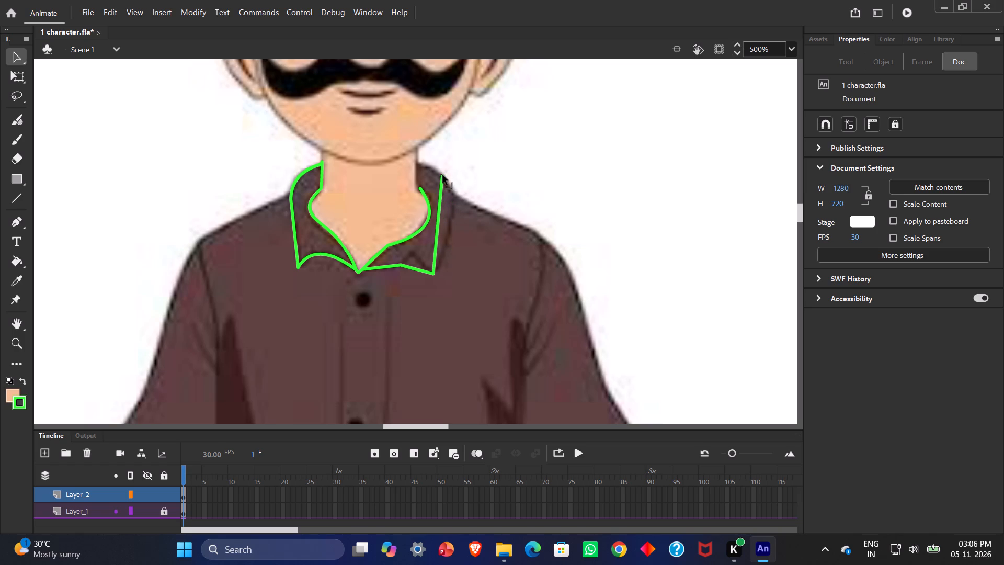
{"action": "left_click_drag", "start_coordinate": [443, 175], "coordinate": [444, 160], "text": "ctrl"}
{"action": "left_click_drag", "start_coordinate": [444, 160], "coordinate": [447, 148], "text": "ctrl"}
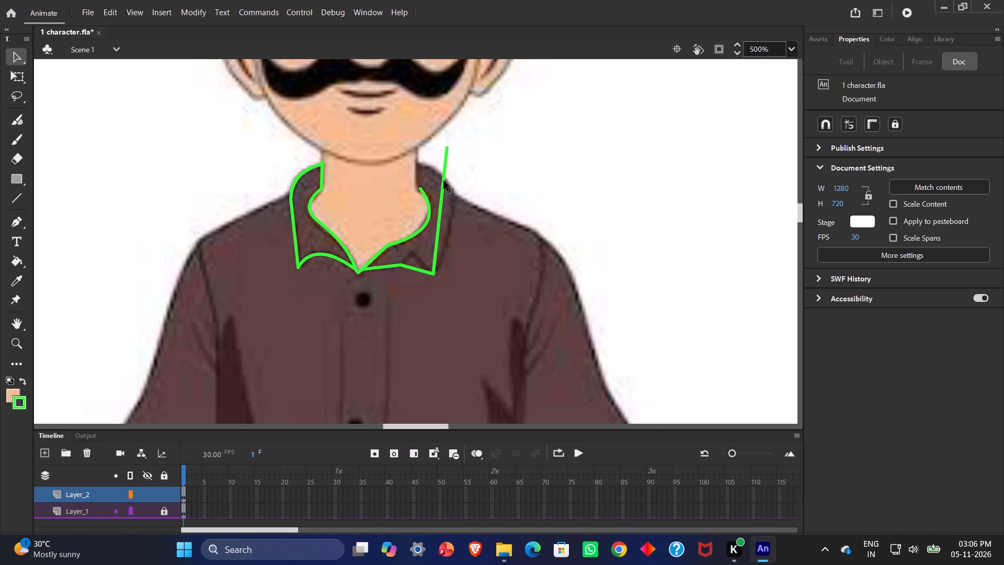
{"action": "left_click_drag", "start_coordinate": [444, 181], "coordinate": [449, 188], "text": "ctrl"}
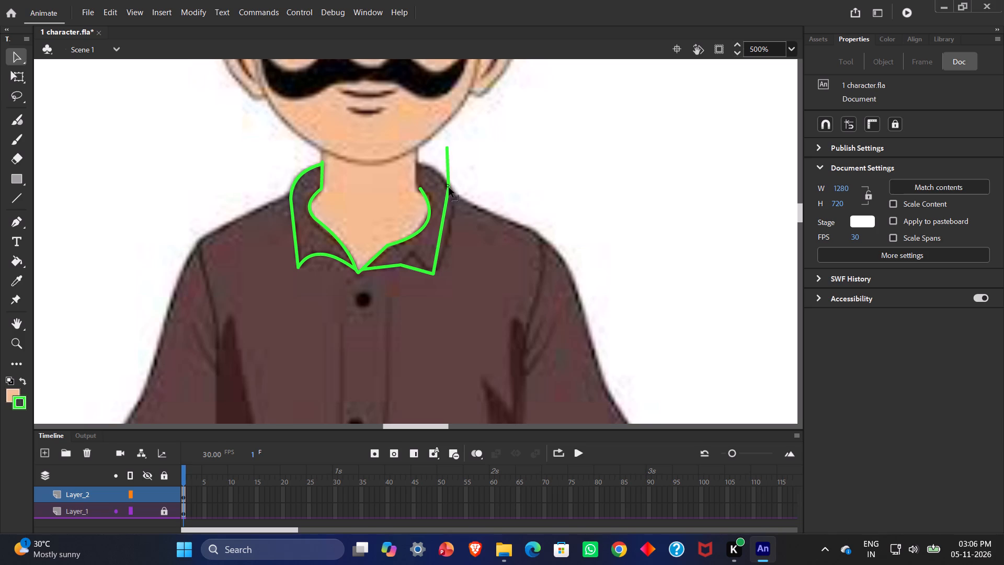
{"action": "left_click_drag", "start_coordinate": [449, 188], "coordinate": [449, 190], "text": "ctrl"}
Pull a corner up into the right collar flap's lower edge to form the notch before its bottom tip.
{"action": "left_click_drag", "start_coordinate": [417, 269], "coordinate": [413, 255], "text": "ctrl"}
{"action": "left_click_drag", "start_coordinate": [413, 255], "coordinate": [412, 253], "text": "ctrl"}
Bow the right collar flap's outer edge outward in a smooth curve and fine-tune the lower edge near the front point.
{"action": "left_click_drag", "start_coordinate": [441, 232], "coordinate": [448, 236]}
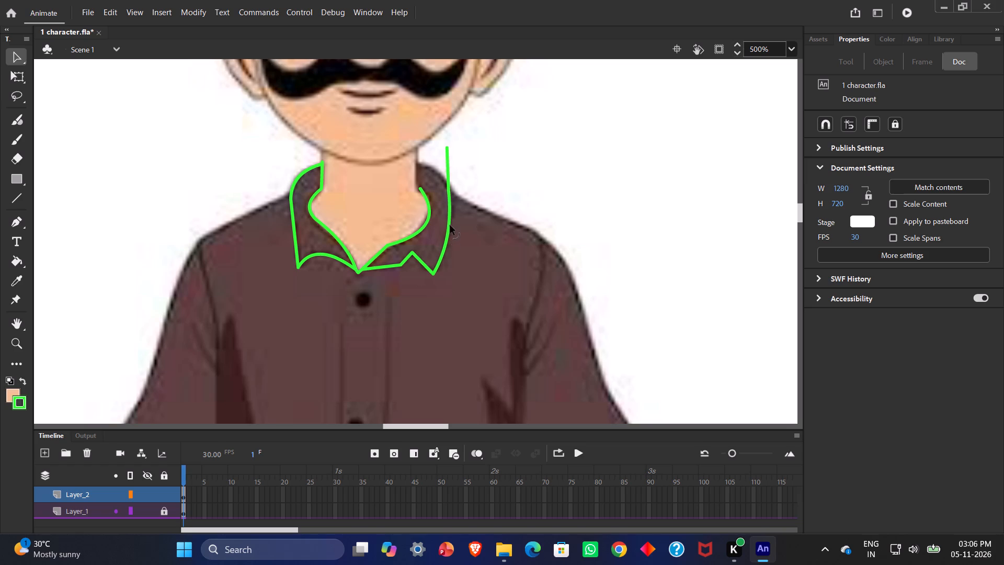
{"action": "left_click", "coordinate": [450, 212]}
{"action": "left_click", "coordinate": [364, 269]}
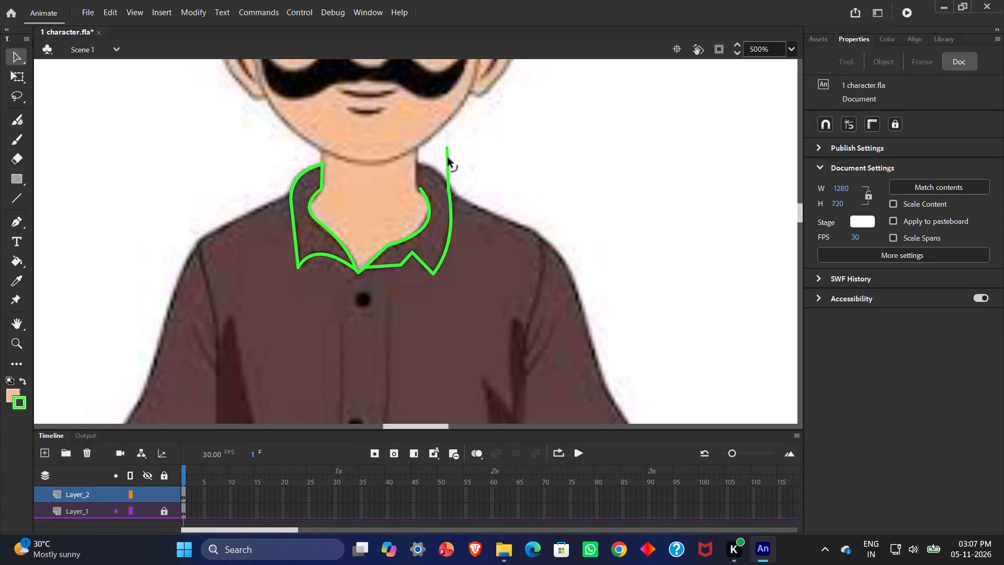
Bring the right collar line's free end inward over the shoulder and place it on the neck just below the chin.
{"action": "left_click_drag", "start_coordinate": [447, 148], "coordinate": [438, 151], "text": "ctrl"}
{"action": "left_click_drag", "start_coordinate": [438, 151], "coordinate": [419, 166], "text": "ctrl"}
{"action": "left_click_drag", "start_coordinate": [419, 166], "coordinate": [416, 170], "text": "ctrl"}
{"action": "left_click_drag", "start_coordinate": [416, 170], "coordinate": [408, 156], "text": "ctrl"}
{"action": "left_click_drag", "start_coordinate": [408, 156], "coordinate": [408, 154], "text": "ctrl"}
{"action": "left_click", "coordinate": [433, 177]}
{"action": "left_click_drag", "start_coordinate": [409, 155], "coordinate": [403, 158]}
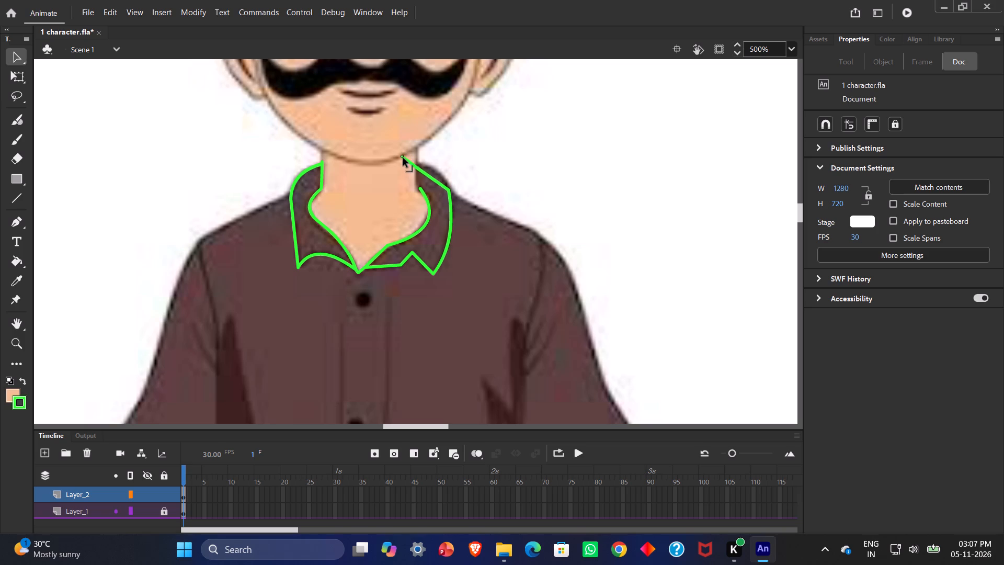
{"action": "left_click_drag", "start_coordinate": [403, 158], "coordinate": [399, 164]}
Add a corner where the right collar's top meets the neck and round the segment from there to the outer edge.
{"action": "left_click_drag", "start_coordinate": [412, 171], "coordinate": [417, 167], "text": "ctrl"}
{"action": "left_click_drag", "start_coordinate": [417, 167], "coordinate": [418, 166], "text": "ctrl"}
{"action": "left_click_drag", "start_coordinate": [418, 166], "coordinate": [418, 165], "text": "ctrl"}
{"action": "left_click_drag", "start_coordinate": [435, 180], "coordinate": [436, 176]}
{"action": "left_click_drag", "start_coordinate": [436, 176], "coordinate": [440, 174]}
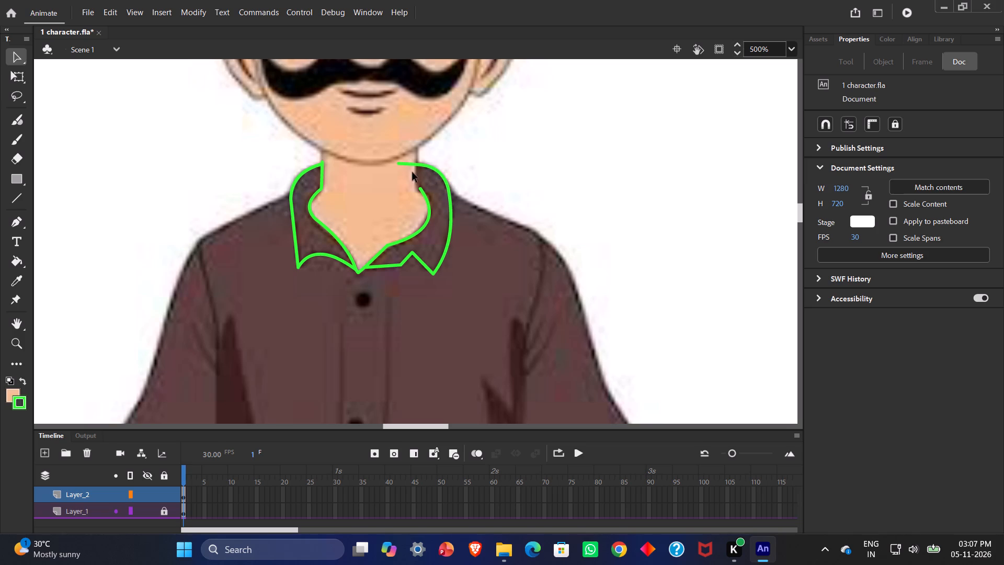
Join the free end to the neckline's upper right end to close the right collar flap's outline.
{"action": "left_click_drag", "start_coordinate": [397, 163], "coordinate": [416, 188]}
{"action": "left_click_drag", "start_coordinate": [416, 188], "coordinate": [419, 187]}
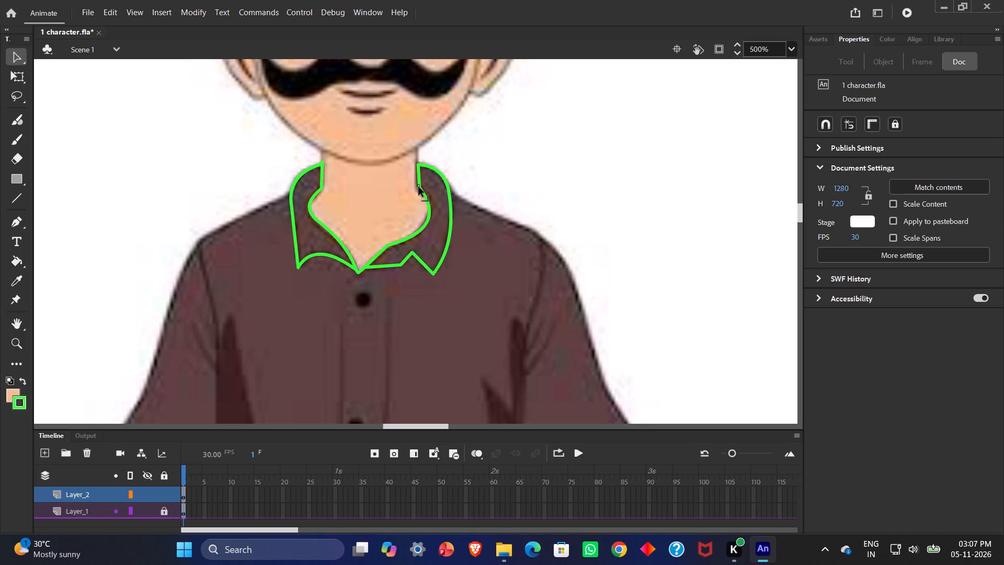
{"action": "left_click_drag", "start_coordinate": [419, 187], "coordinate": [418, 186]}
{"action": "left_click", "coordinate": [419, 186]}
Draw a straight line with the Line tool from the left collar's outer edge down to the dark fold on the left chest.
{"action": "left_click", "coordinate": [14, 202]}
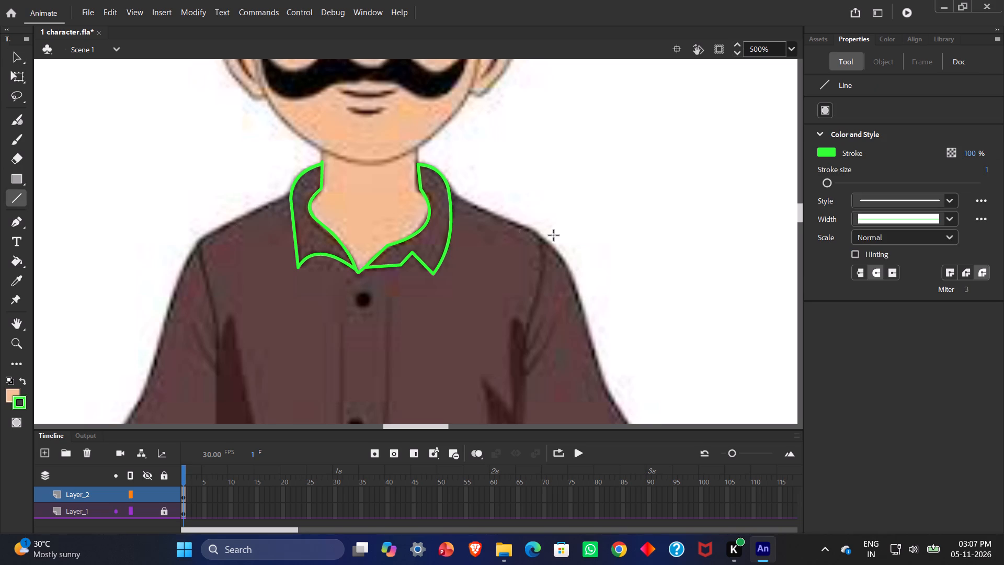
{"action": "scroll", "coordinate": [568, 236], "scroll_direction": "down", "scroll_amount": 3}
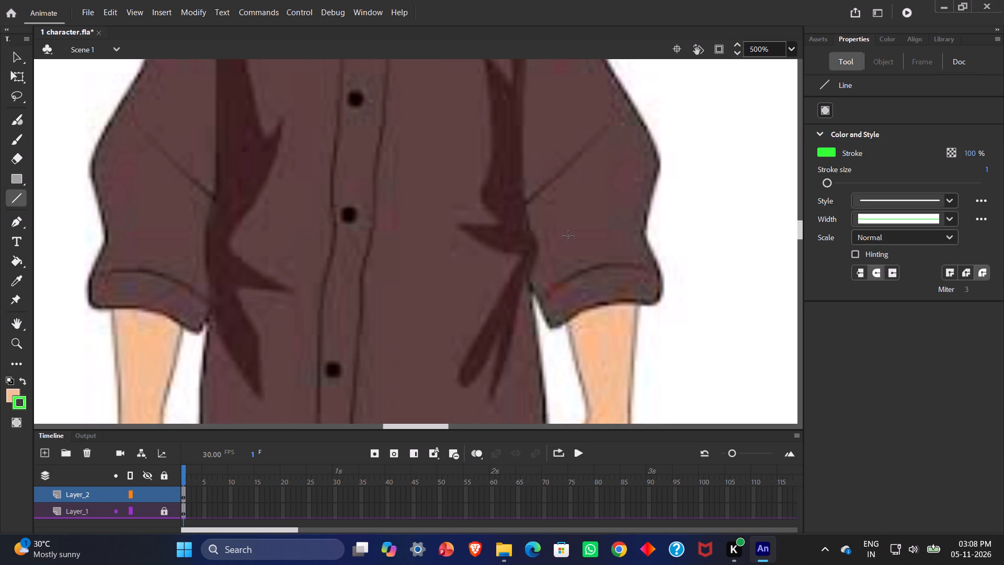
{"action": "scroll", "coordinate": [568, 236], "scroll_direction": "up", "scroll_amount": 2}
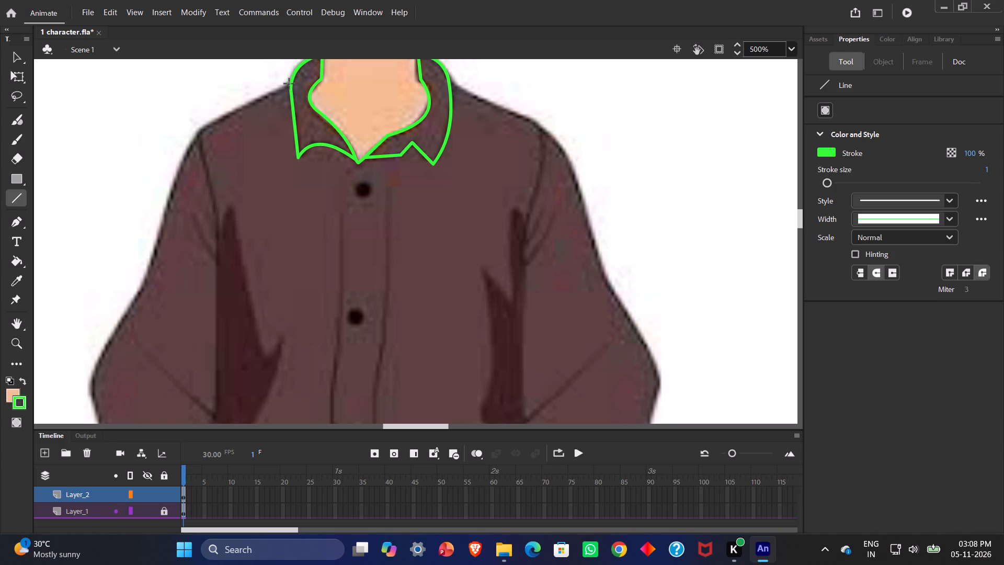
{"action": "left_click_drag", "start_coordinate": [290, 84], "coordinate": [266, 92]}
{"action": "left_click_drag", "start_coordinate": [266, 92], "coordinate": [172, 161]}
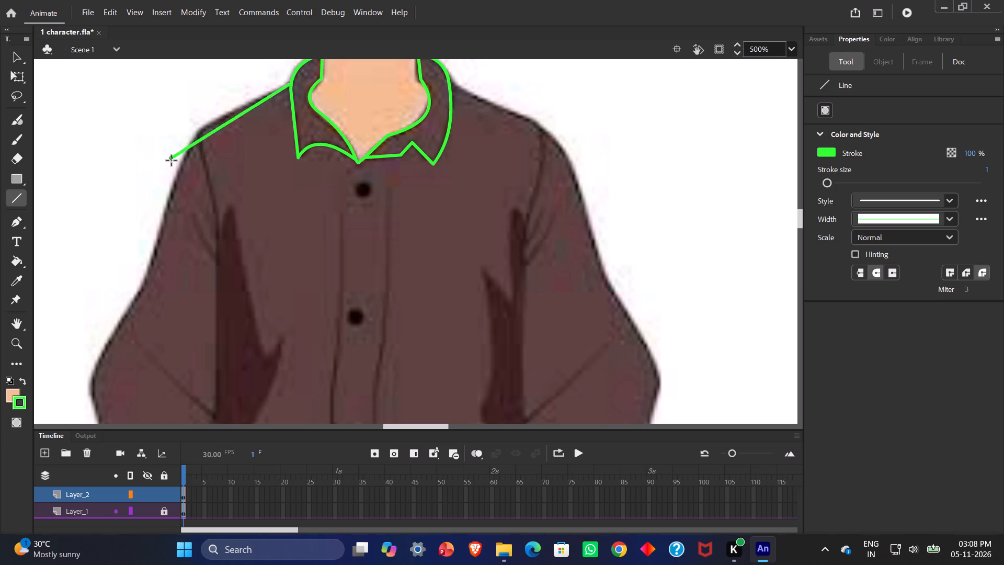
{"action": "left_click_drag", "start_coordinate": [172, 161], "coordinate": [238, 337]}
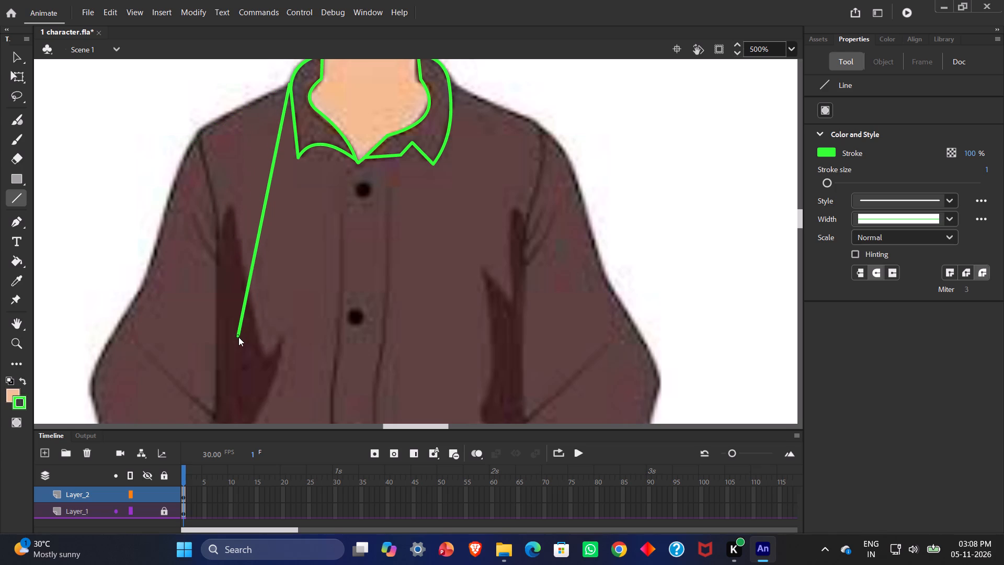
{"action": "left_click_drag", "start_coordinate": [238, 337], "coordinate": [234, 336]}
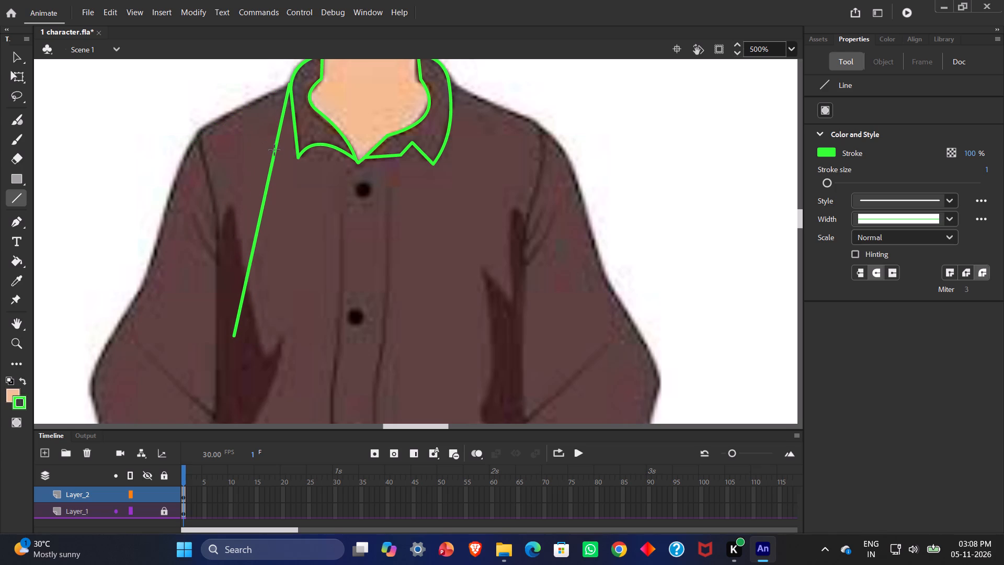
Pull a corner out of the new line to the left shoulder point, where the sleeve seam starts.
{"action": "key", "text": "v"}
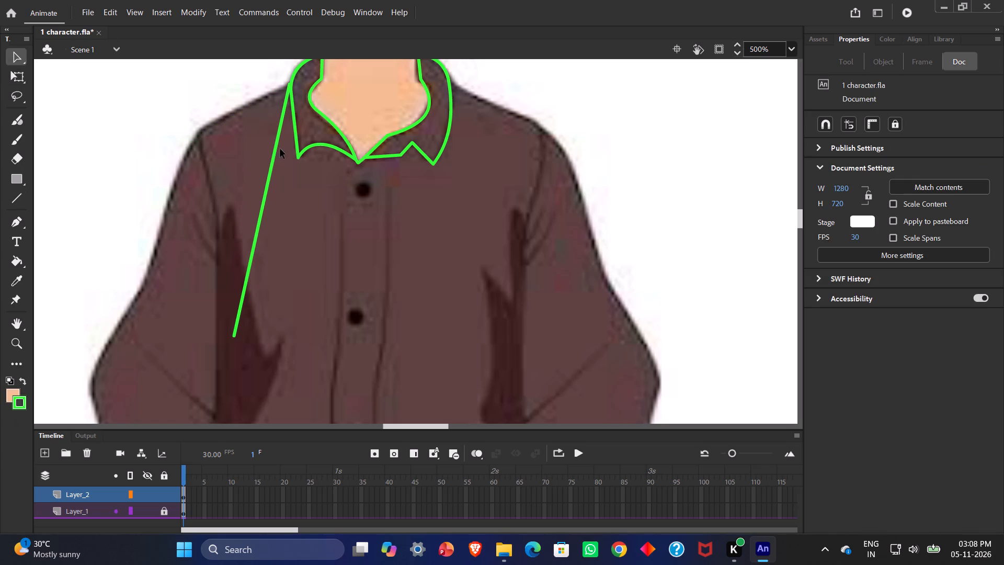
{"action": "left_click_drag", "start_coordinate": [275, 157], "coordinate": [223, 143], "text": "ctrl"}
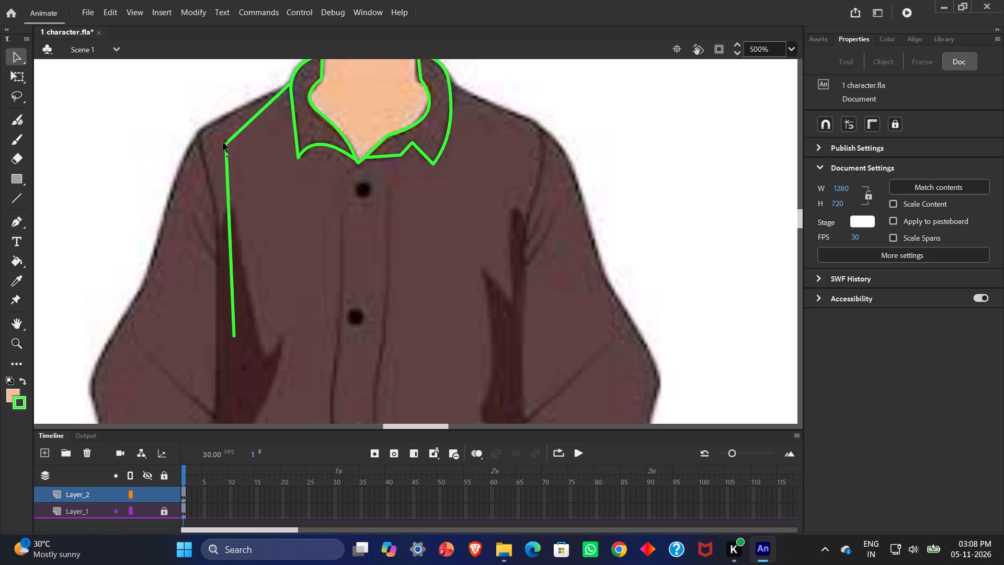
{"action": "left_click_drag", "start_coordinate": [223, 143], "coordinate": [201, 130], "text": "ctrl"}
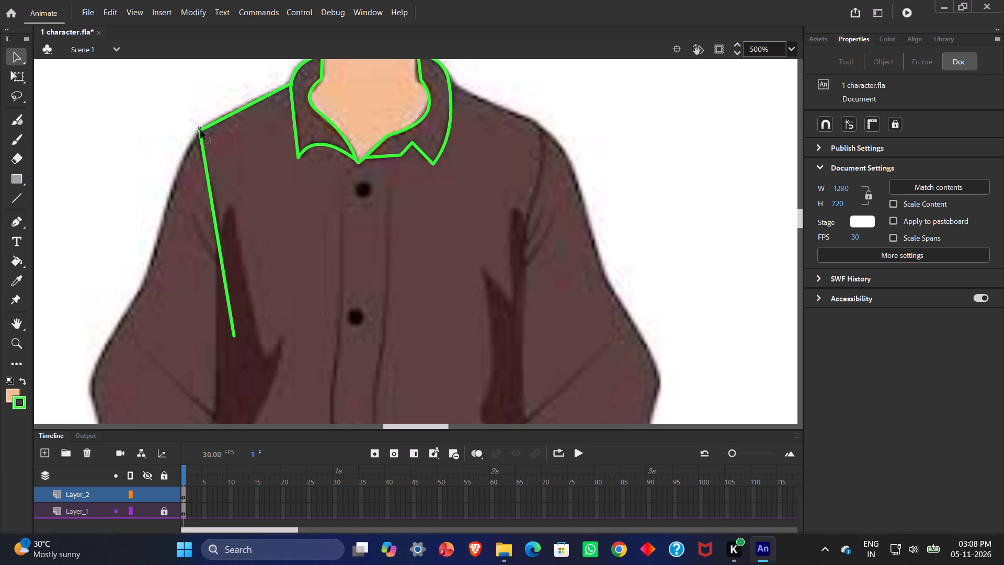
{"action": "left_click_drag", "start_coordinate": [201, 130], "coordinate": [203, 129], "text": "ctrl"}
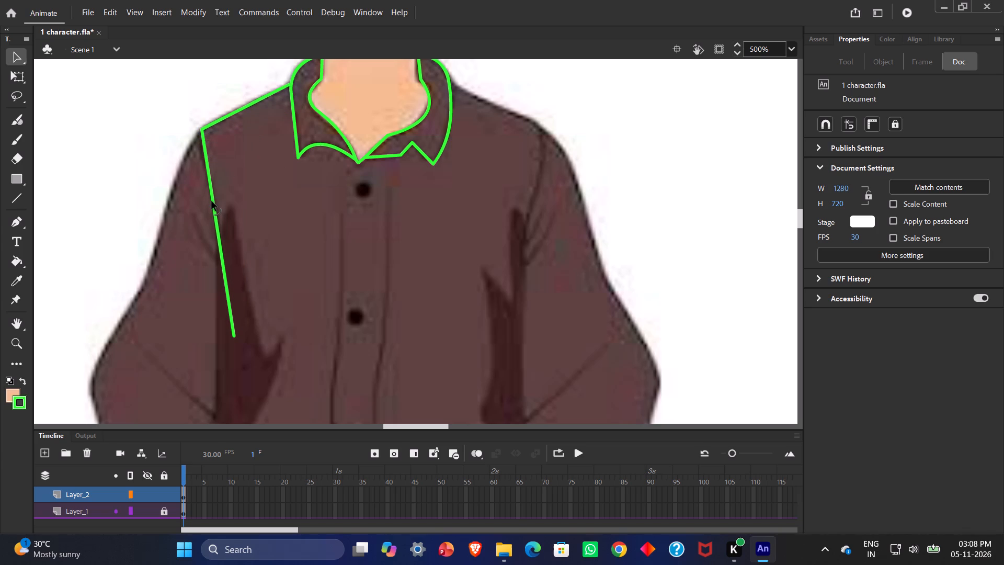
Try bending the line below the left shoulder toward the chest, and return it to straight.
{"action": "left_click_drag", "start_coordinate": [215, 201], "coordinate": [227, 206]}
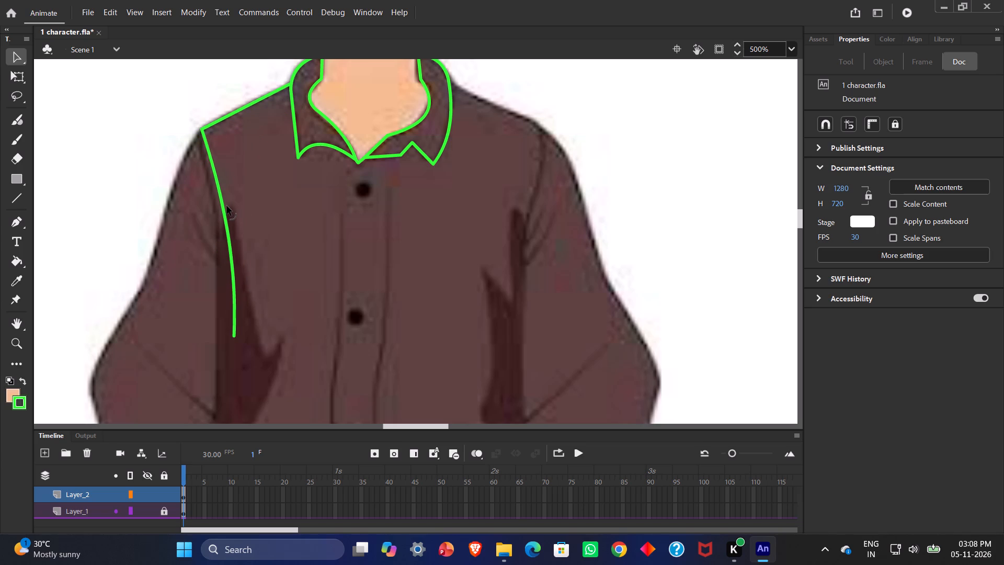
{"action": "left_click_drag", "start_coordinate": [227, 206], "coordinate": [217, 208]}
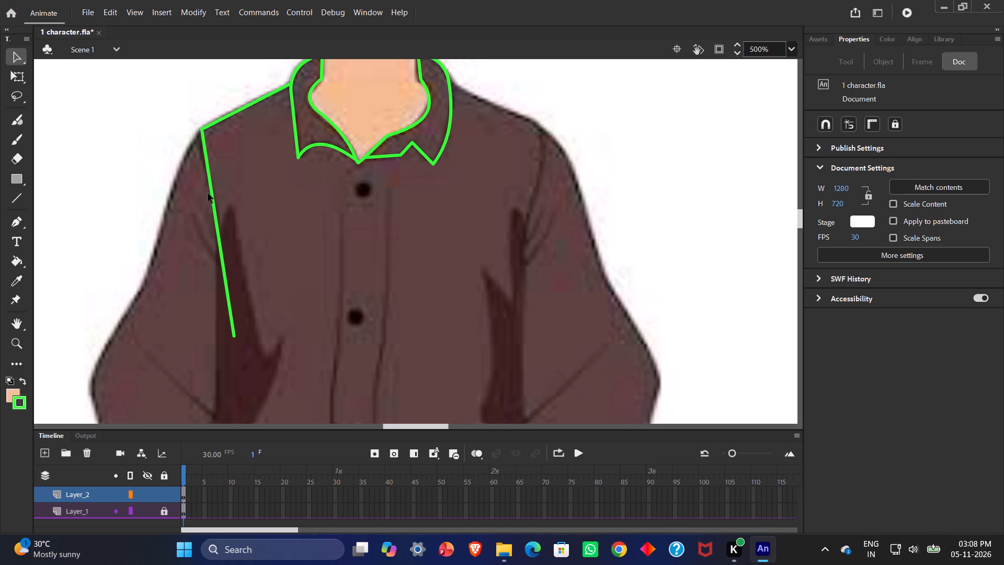
Nudge the left shoulder corner slightly down and outward toward the sleeve's outer edge.
{"action": "left_click", "coordinate": [201, 130]}
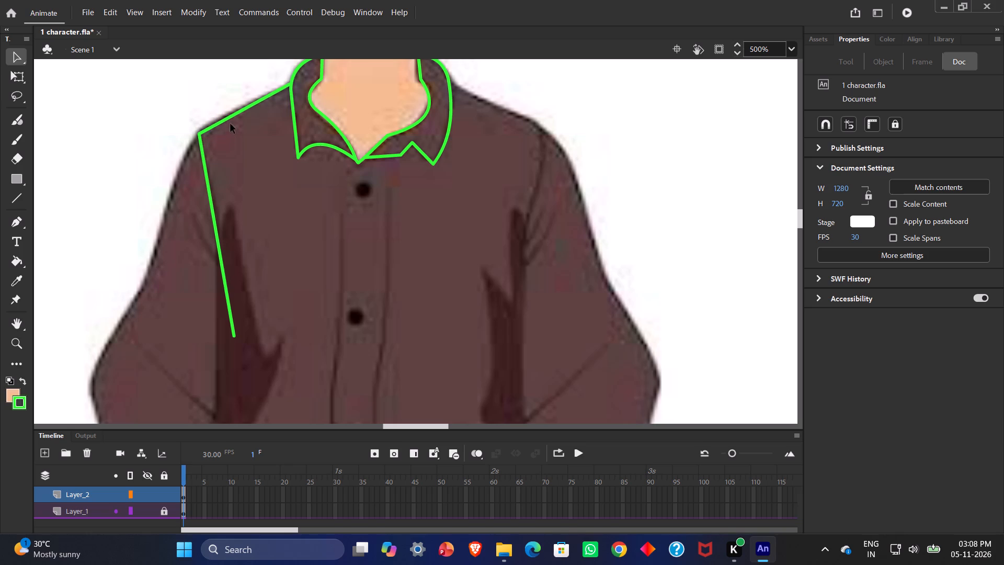
Bend the left shoulder line slightly outward to match the shirt's slope and nudge its outer corner onto the shoulder edge.
{"action": "left_click_drag", "start_coordinate": [233, 117], "coordinate": [227, 115]}
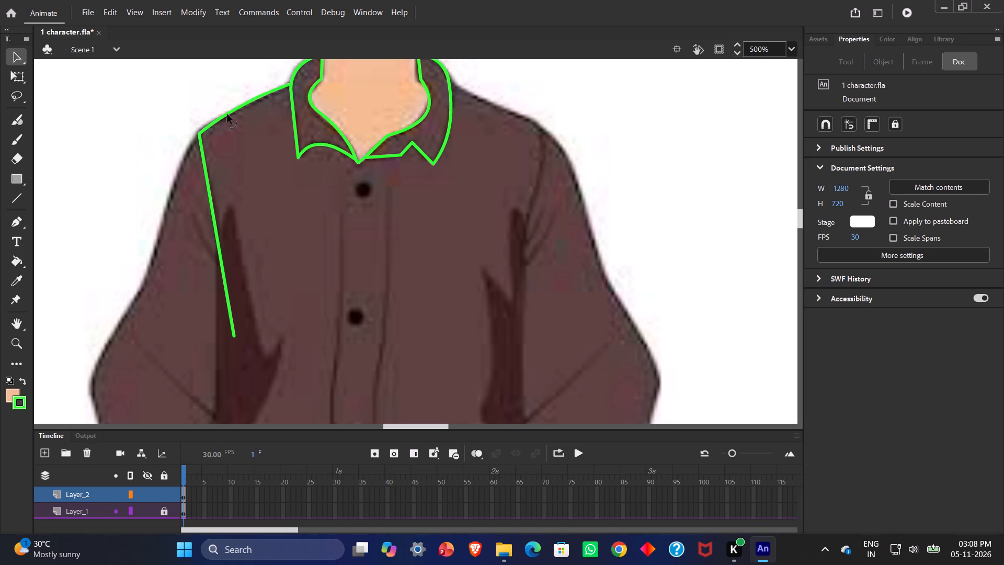
{"action": "left_click_drag", "start_coordinate": [227, 115], "coordinate": [227, 117]}
{"action": "left_click", "coordinate": [201, 133]}
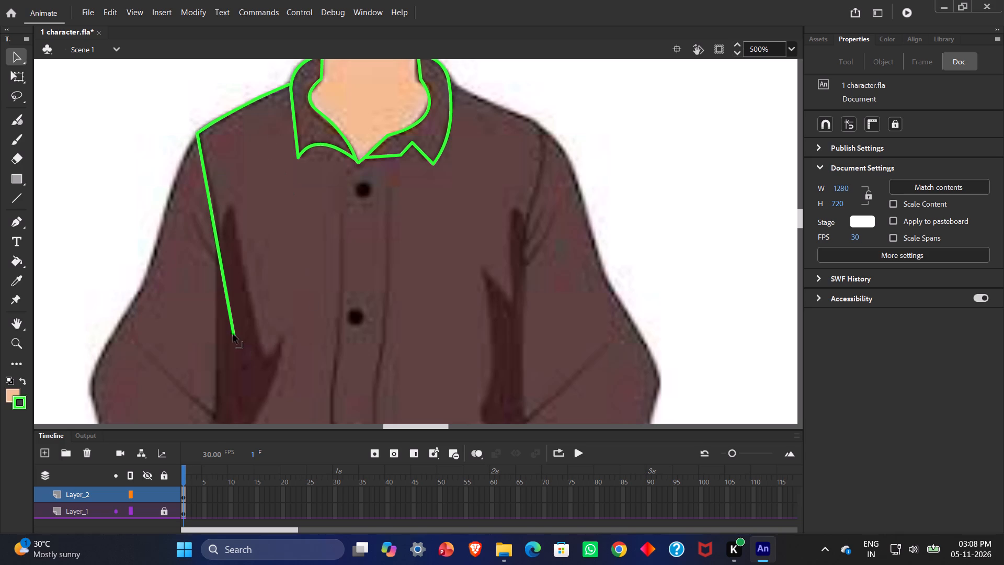
Extend the side line's free lower end down past the elbow crease, along the dark fold's outer edge.
{"action": "scroll", "coordinate": [343, 280], "scroll_direction": "down", "scroll_amount": 1}
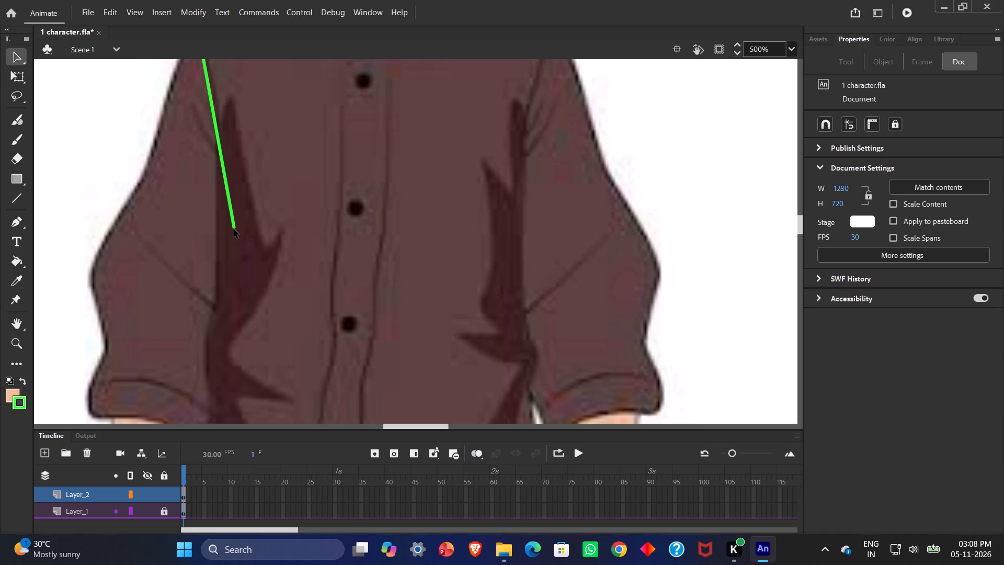
{"action": "left_click_drag", "start_coordinate": [233, 228], "coordinate": [208, 296]}
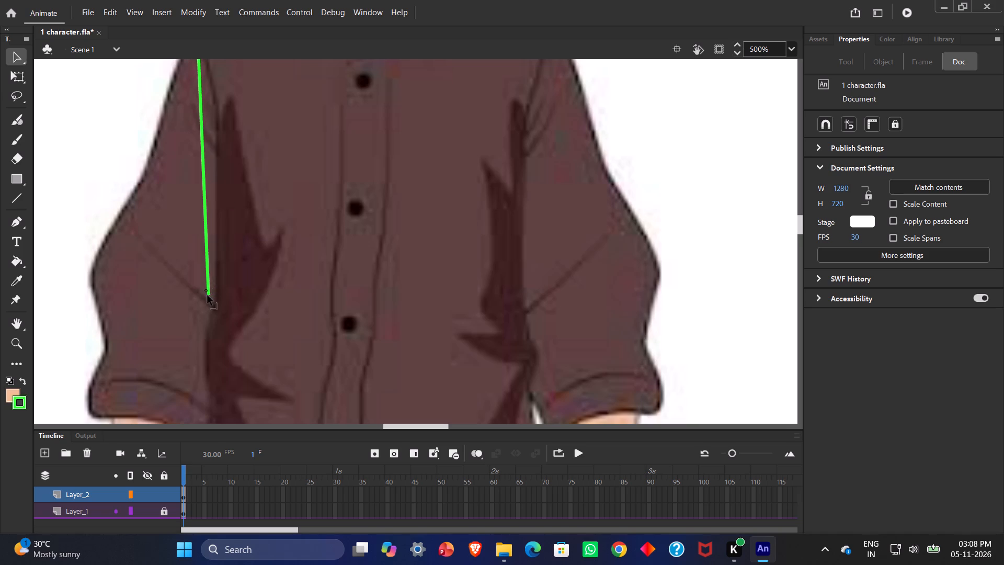
{"action": "left_click_drag", "start_coordinate": [208, 296], "coordinate": [207, 351]}
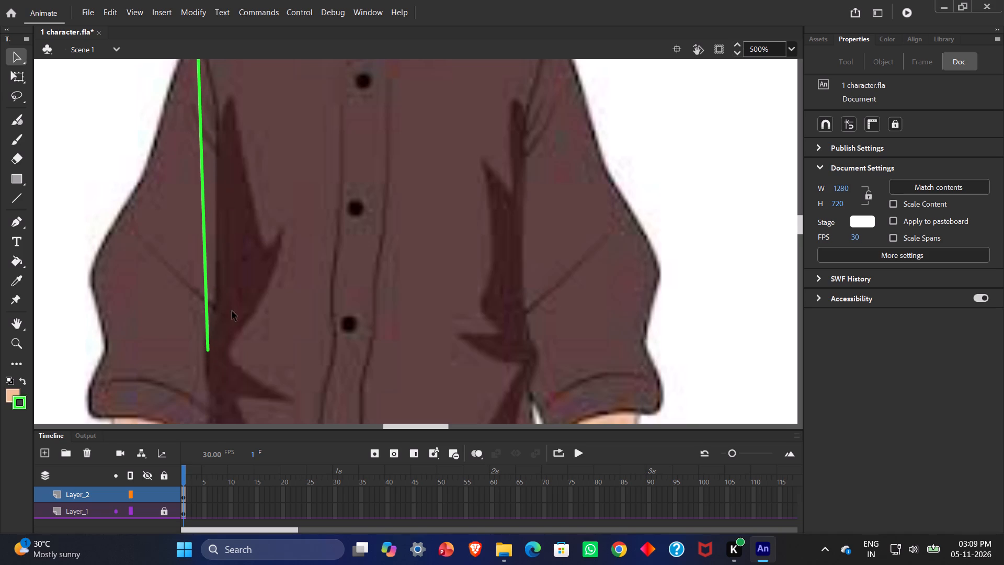
Pull a corner out of the side line at the left armpit and curve the segment above it along the sleeve seam.
{"action": "scroll", "coordinate": [250, 304], "scroll_direction": "up", "scroll_amount": 1}
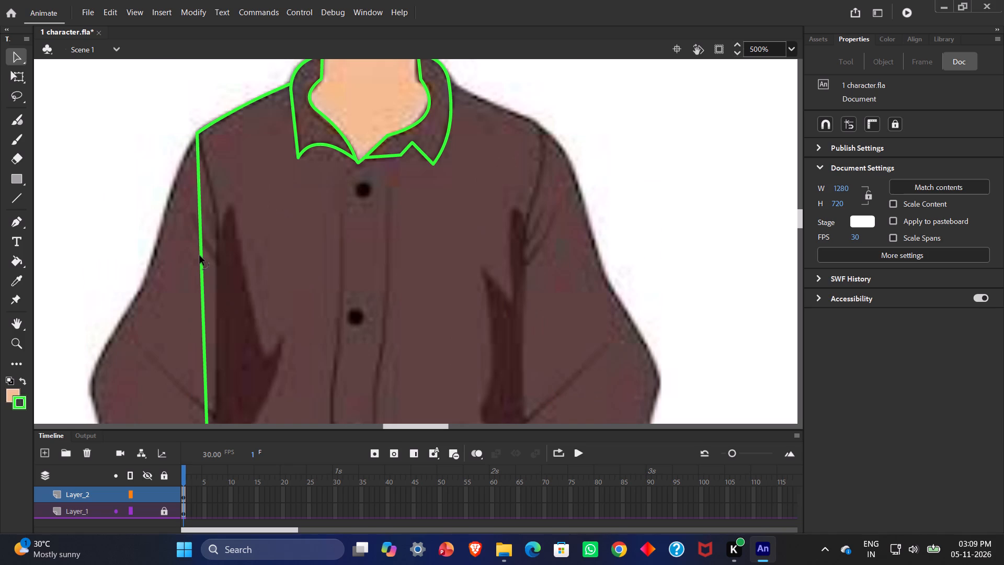
{"action": "left_click_drag", "start_coordinate": [201, 244], "coordinate": [212, 251], "text": "ctrl"}
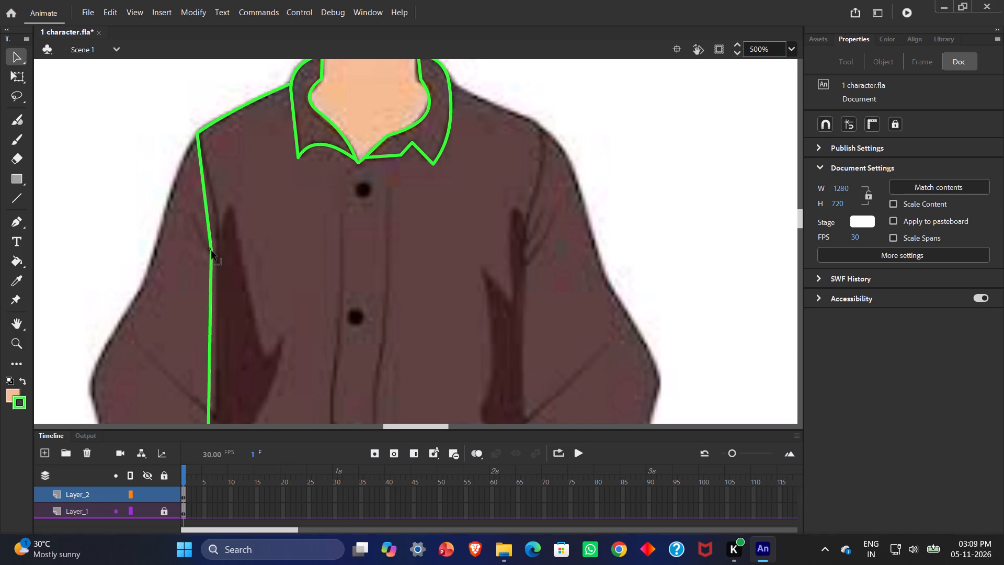
{"action": "left_click_drag", "start_coordinate": [212, 251], "coordinate": [215, 255], "text": "ctrl"}
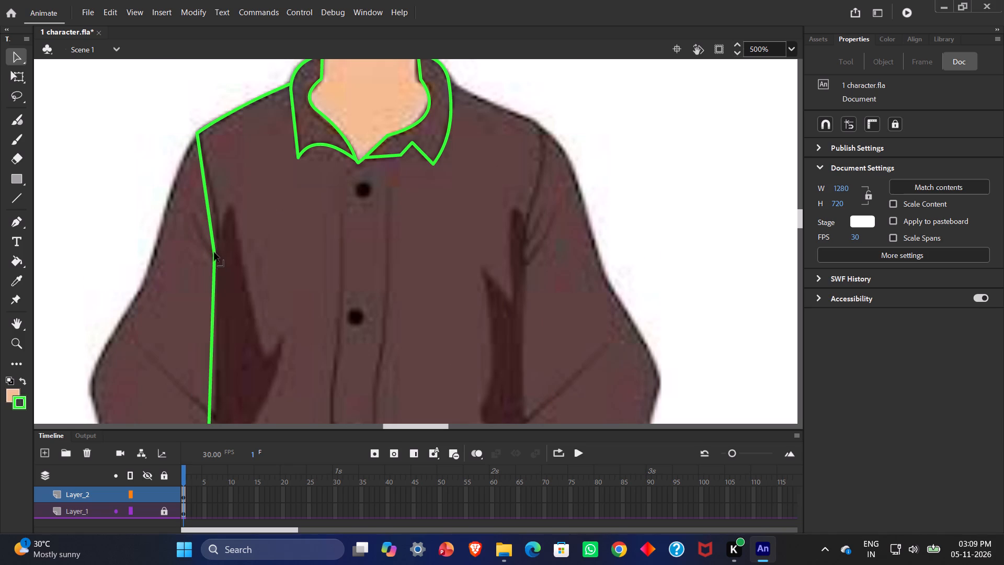
{"action": "left_click_drag", "start_coordinate": [210, 206], "coordinate": [214, 210]}
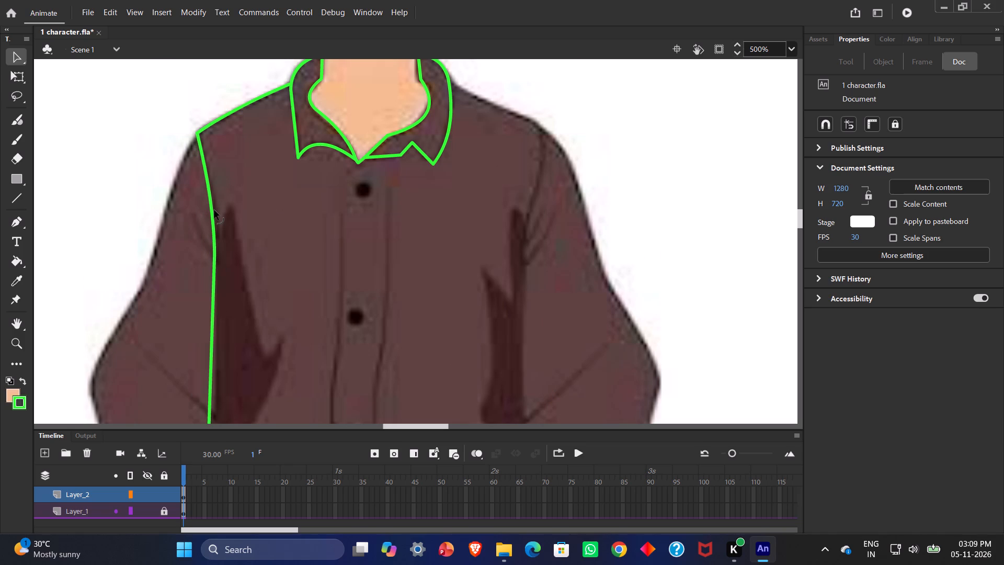
{"action": "left_click_drag", "start_coordinate": [214, 210], "coordinate": [215, 210]}
Lower the left shoulder corner slightly and bend the shoulder line outward again to round the shoulder edge.
{"action": "left_click_drag", "start_coordinate": [198, 134], "coordinate": [198, 139]}
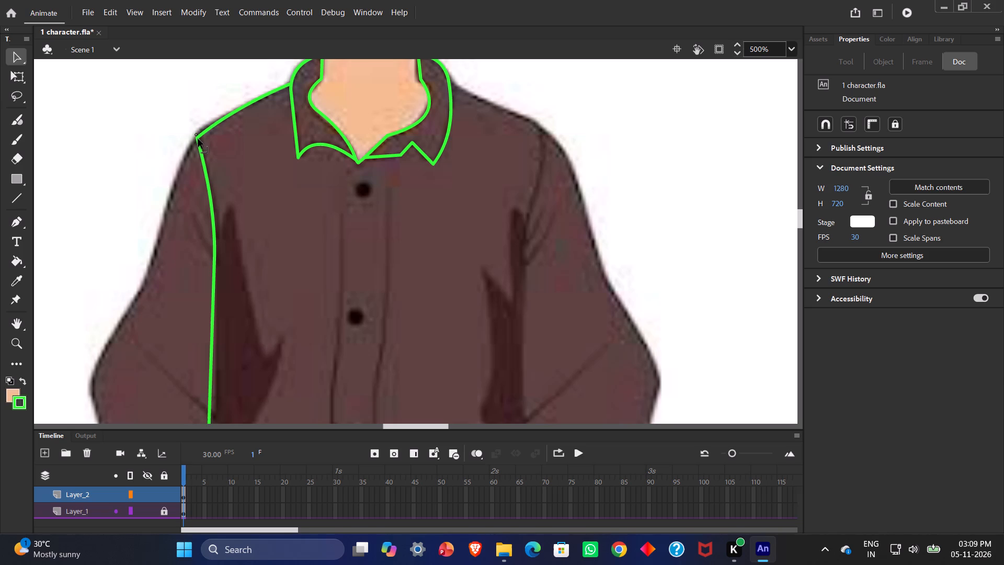
{"action": "left_click_drag", "start_coordinate": [198, 139], "coordinate": [197, 139]}
{"action": "left_click_drag", "start_coordinate": [217, 123], "coordinate": [212, 122]}
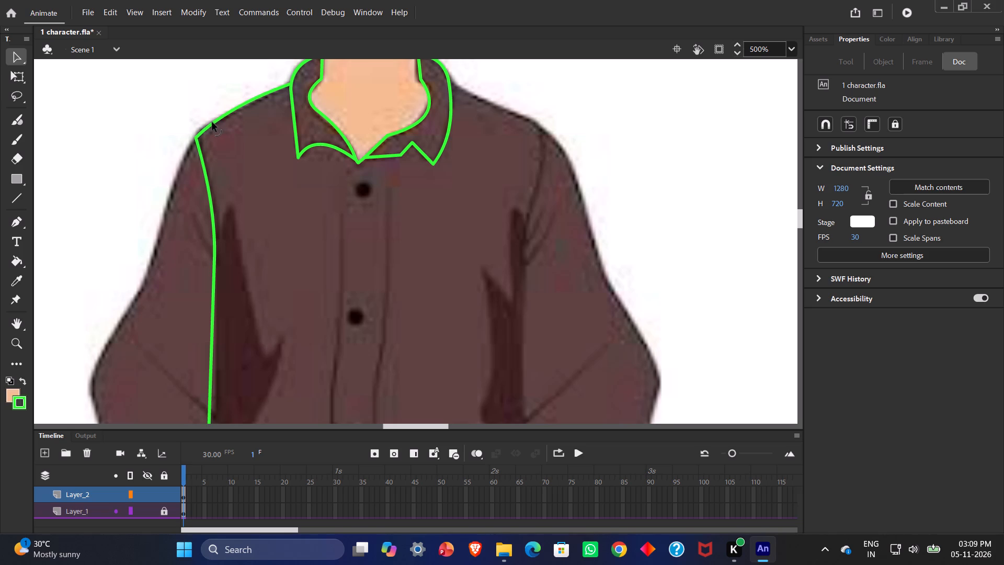
{"action": "left_click_drag", "start_coordinate": [212, 122], "coordinate": [203, 128]}
Extend the side line's free end down the shirt's left side, past the sleeve cuff and hand, to the hem corner.
{"action": "scroll", "coordinate": [258, 176], "scroll_direction": "down", "scroll_amount": 1}
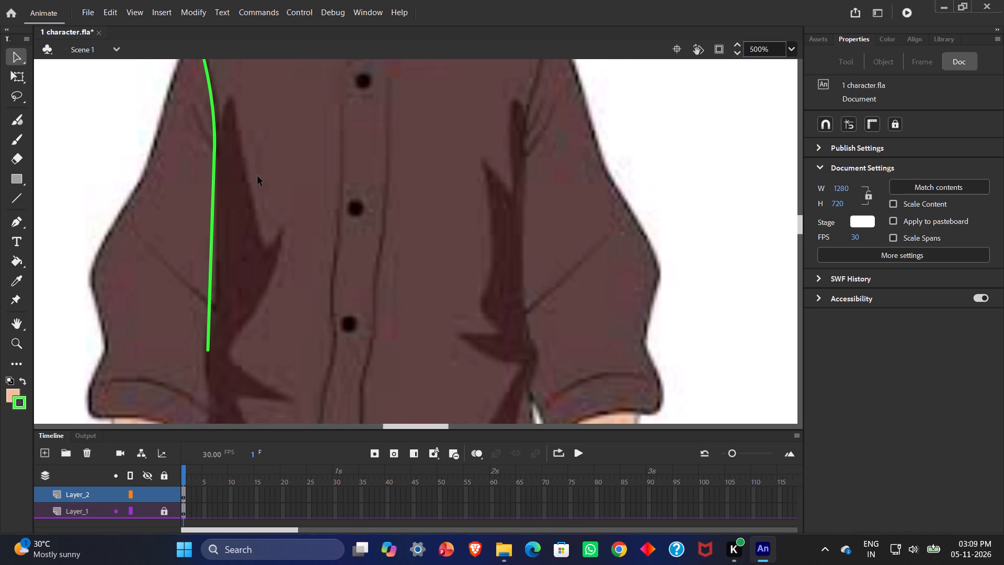
{"action": "scroll", "coordinate": [258, 176], "scroll_direction": "down", "scroll_amount": 1}
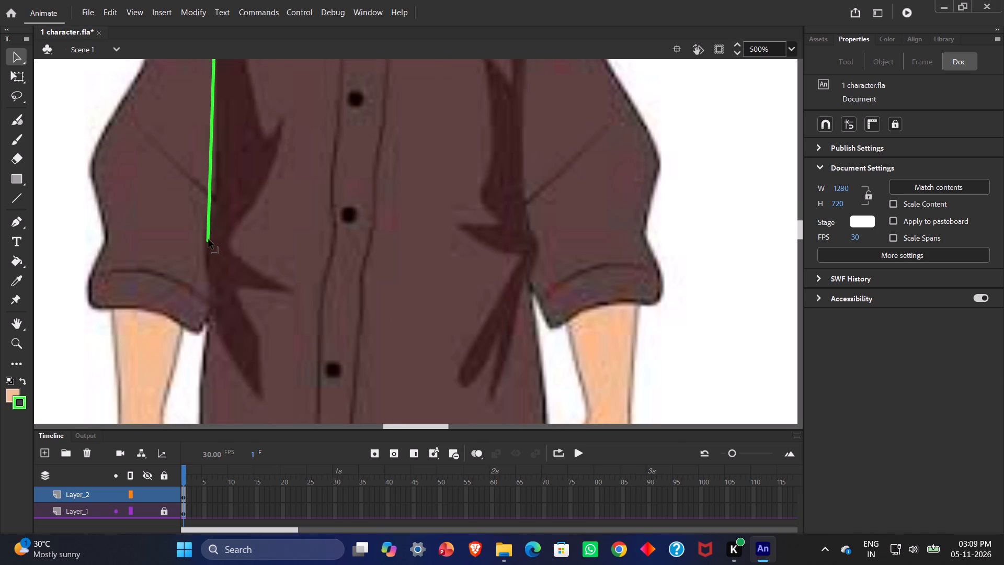
{"action": "left_click_drag", "start_coordinate": [207, 242], "coordinate": [194, 324]}
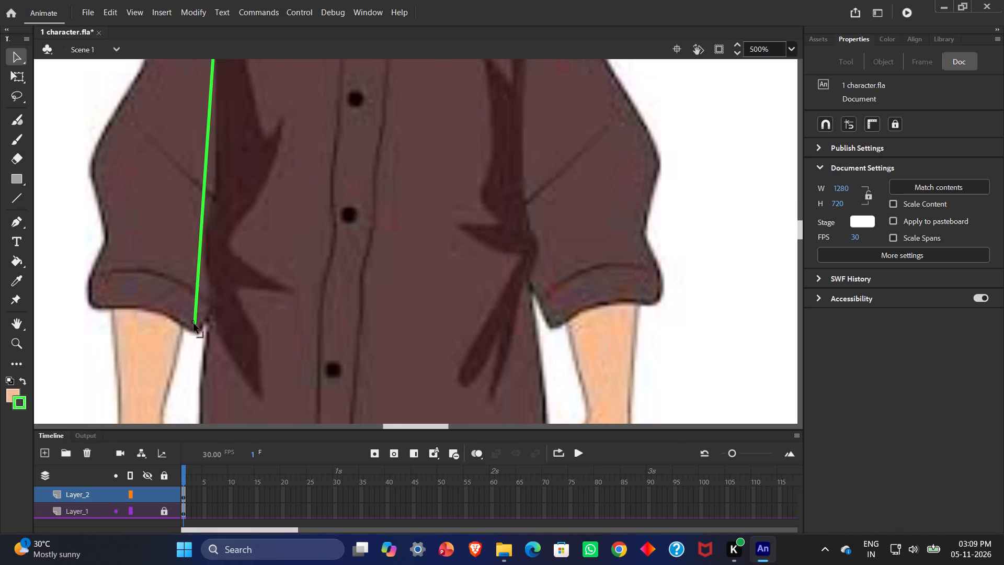
{"action": "left_click_drag", "start_coordinate": [194, 324], "coordinate": [202, 421]}
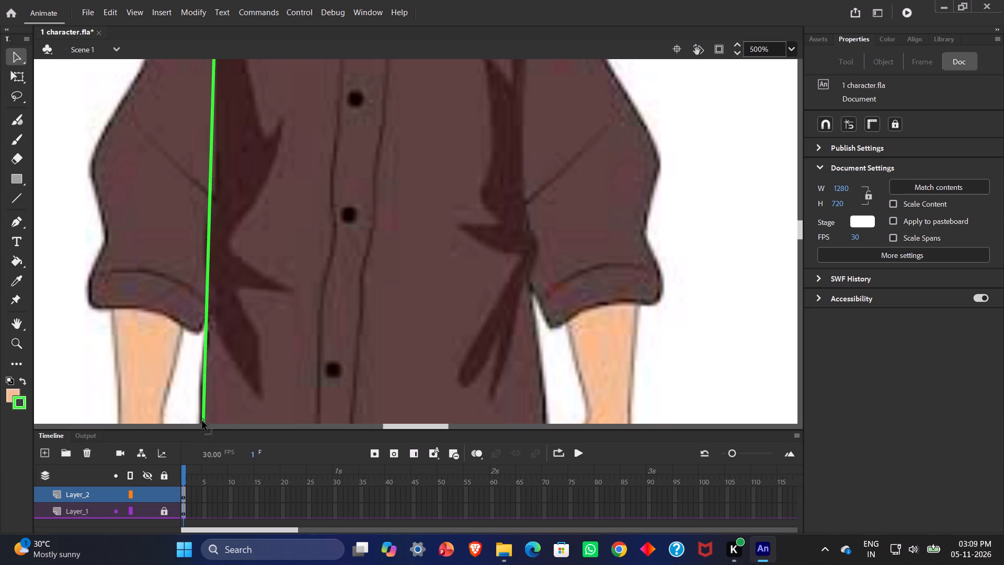
{"action": "left_click_drag", "start_coordinate": [202, 421], "coordinate": [198, 408]}
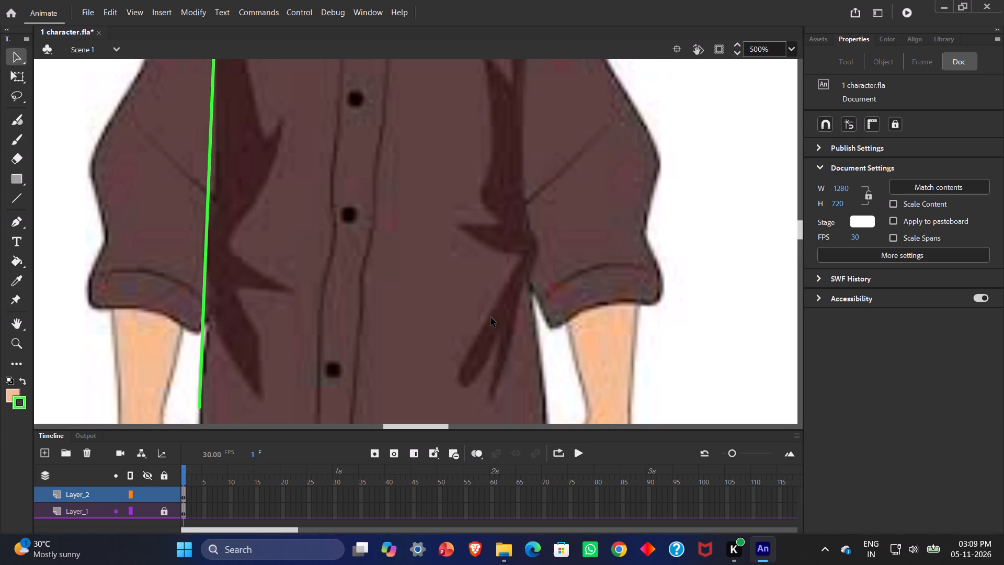
{"action": "scroll", "coordinate": [491, 318], "scroll_direction": "down", "scroll_amount": 2}
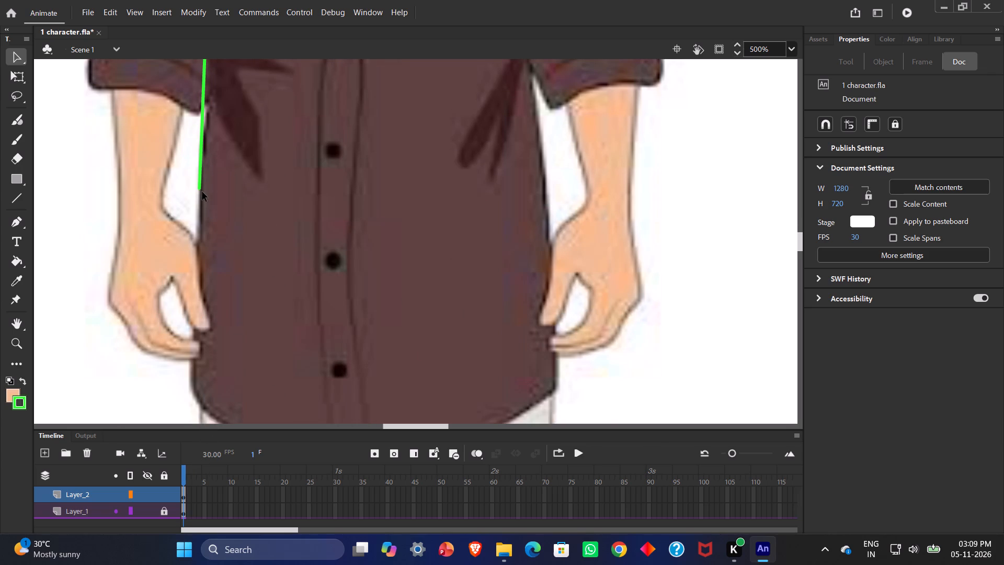
{"action": "left_click_drag", "start_coordinate": [200, 190], "coordinate": [198, 356]}
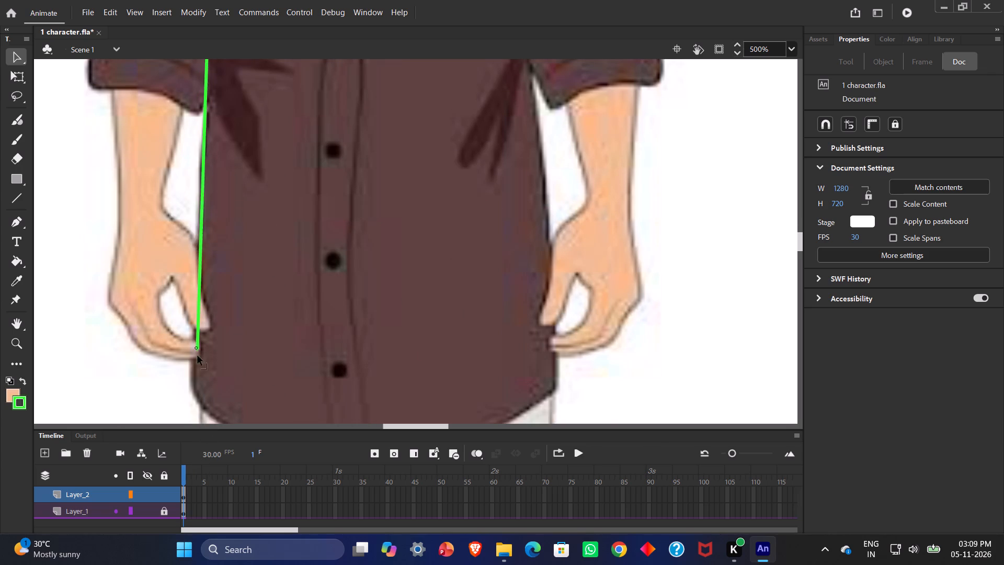
{"action": "left_click_drag", "start_coordinate": [198, 356], "coordinate": [189, 407]}
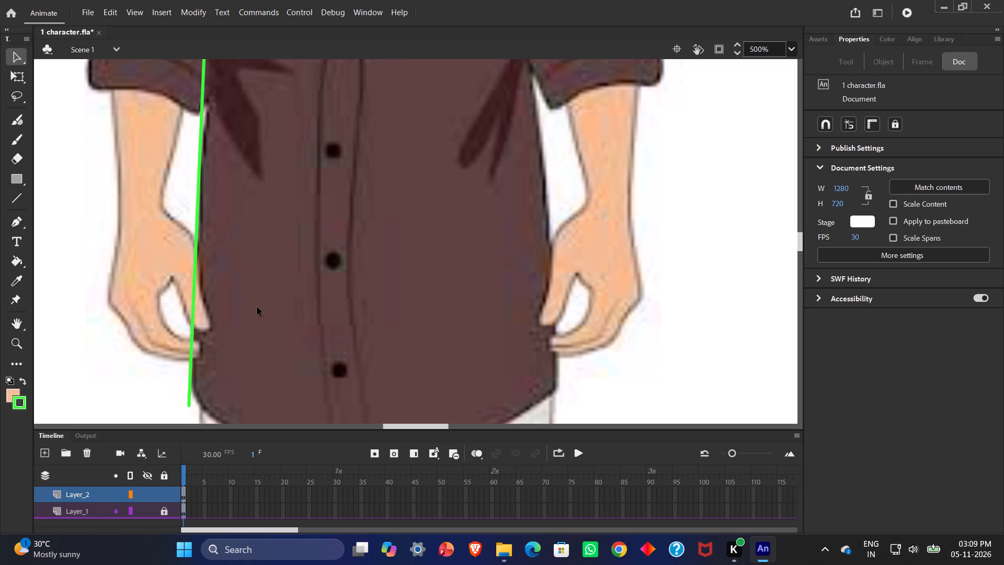
Pull a corner out of the side line where the left sleeve cuff meets the shirt body.
{"action": "scroll", "coordinate": [260, 210], "scroll_direction": "up", "scroll_amount": 1}
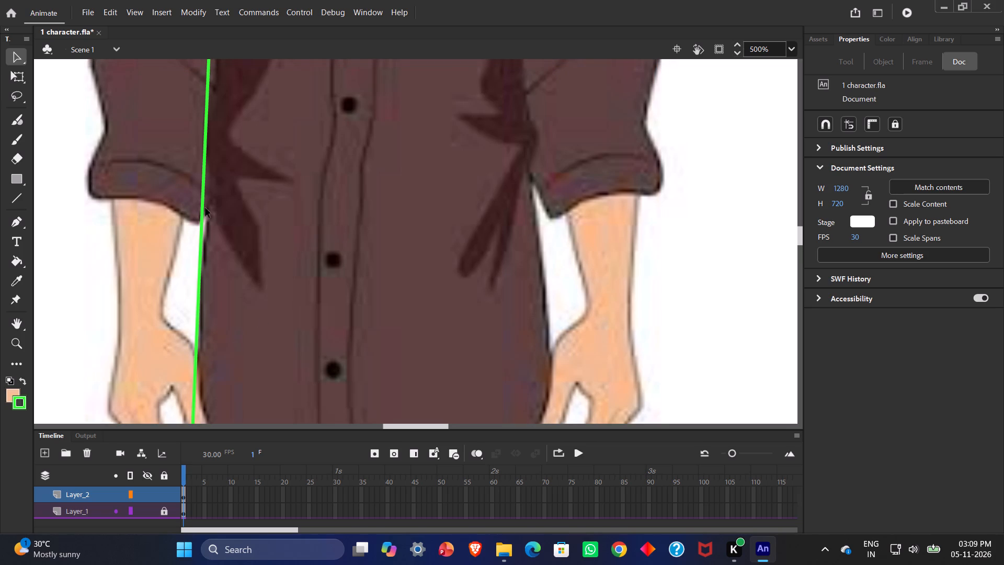
{"action": "left_click_drag", "start_coordinate": [201, 196], "coordinate": [207, 205], "text": "ctrl"}
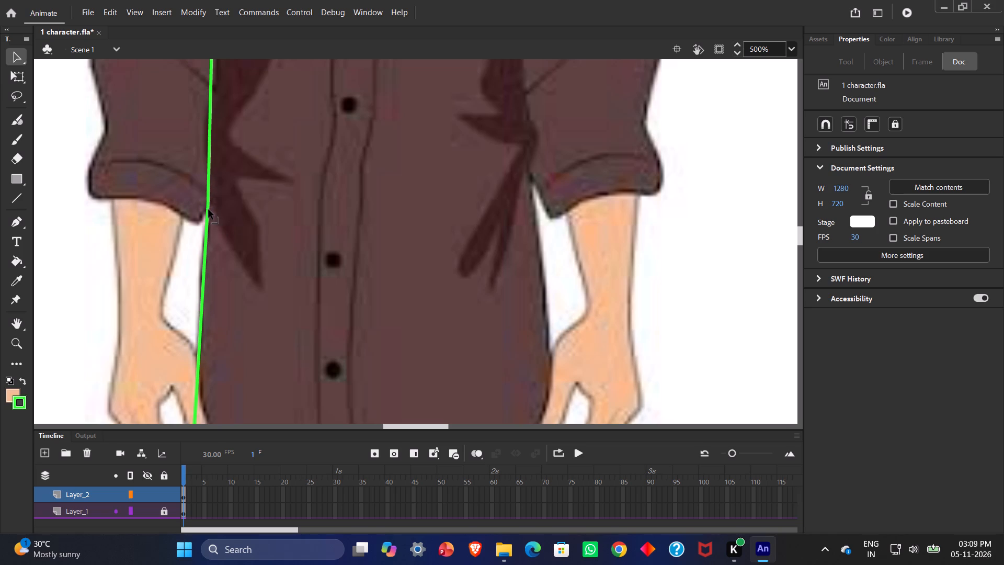
{"action": "left_click_drag", "start_coordinate": [209, 210], "coordinate": [210, 218], "text": "ctrl"}
Pull another corner inward on the sleeve seam line at the left armpit, beside the top of the dark fold.
{"action": "scroll", "coordinate": [287, 202], "scroll_direction": "up", "scroll_amount": 3}
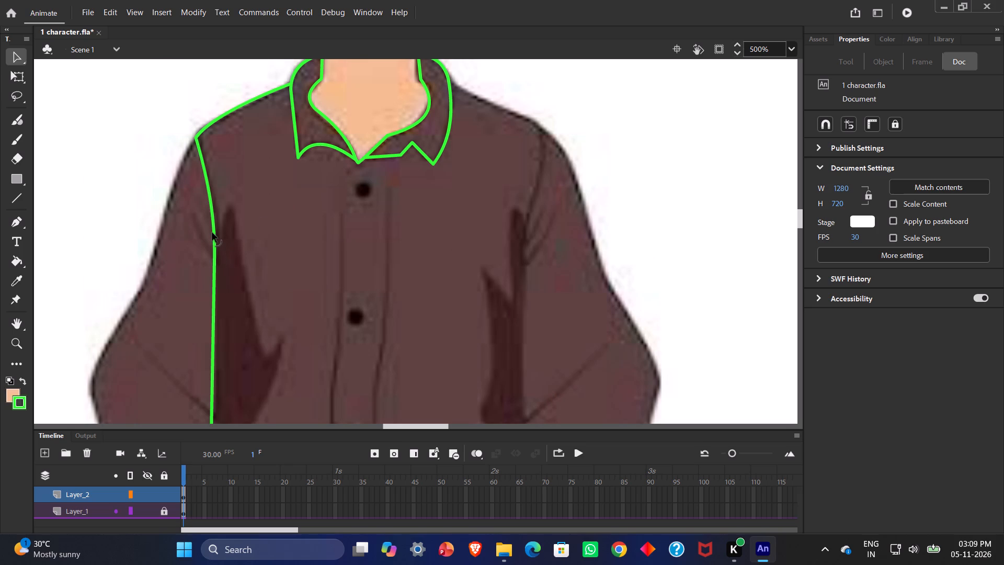
{"action": "scroll", "coordinate": [245, 239], "scroll_direction": "down", "scroll_amount": 1}
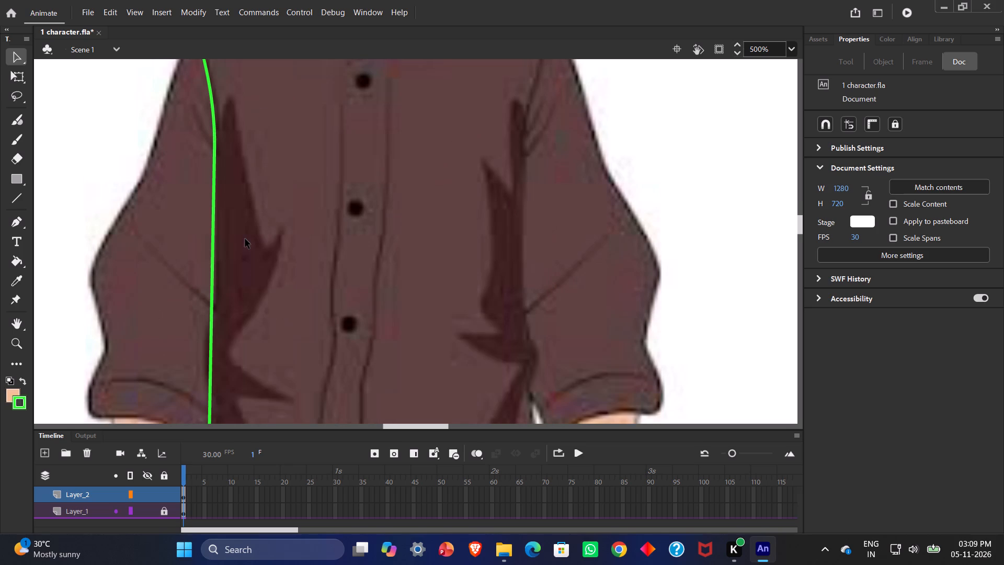
{"action": "scroll", "coordinate": [245, 239], "scroll_direction": "up", "scroll_amount": 1}
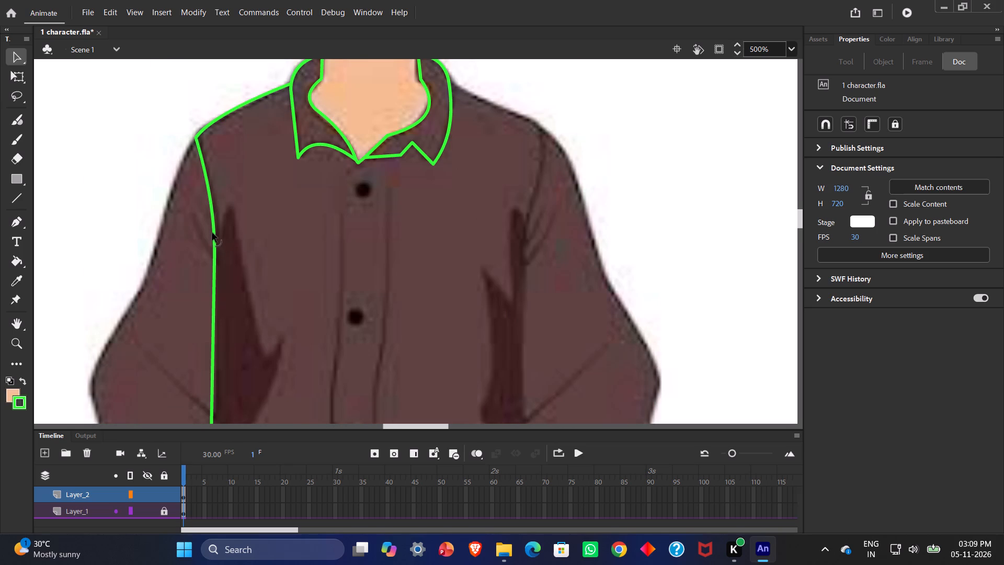
{"action": "left_click", "coordinate": [213, 234], "text": "ctrl"}
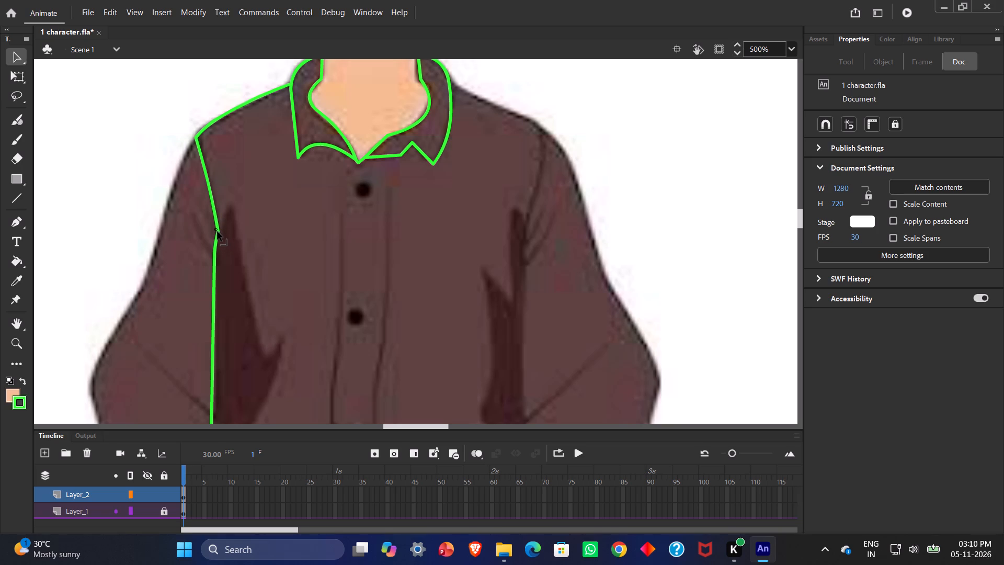
Bend the side segment below the left cuff slightly outward to follow the shirt's edge down to the hem.
{"action": "scroll", "coordinate": [318, 205], "scroll_direction": "down", "scroll_amount": 2}
{"action": "scroll", "coordinate": [319, 207], "scroll_direction": "up", "scroll_amount": 1}
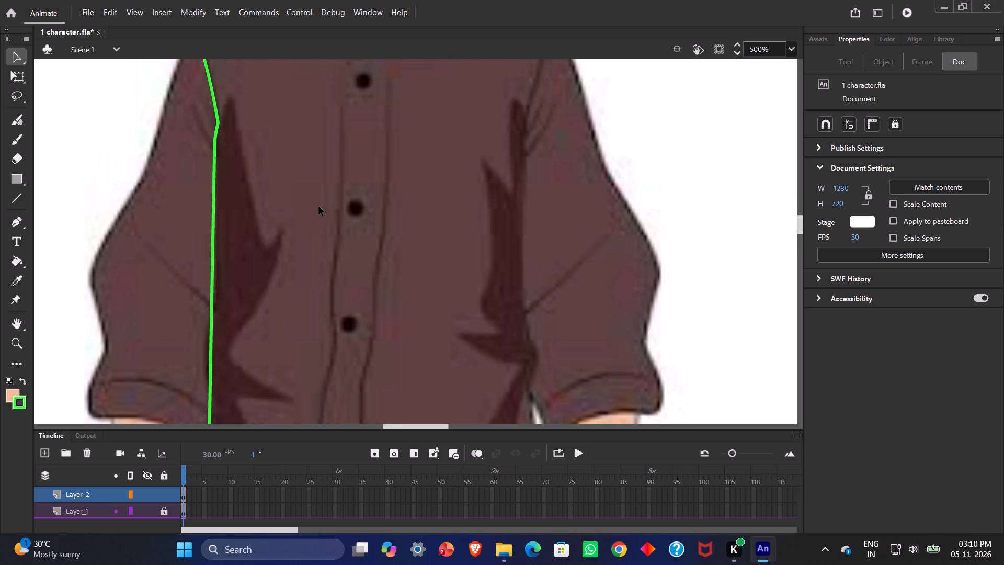
{"action": "scroll", "coordinate": [319, 207], "scroll_direction": "down", "scroll_amount": 3}
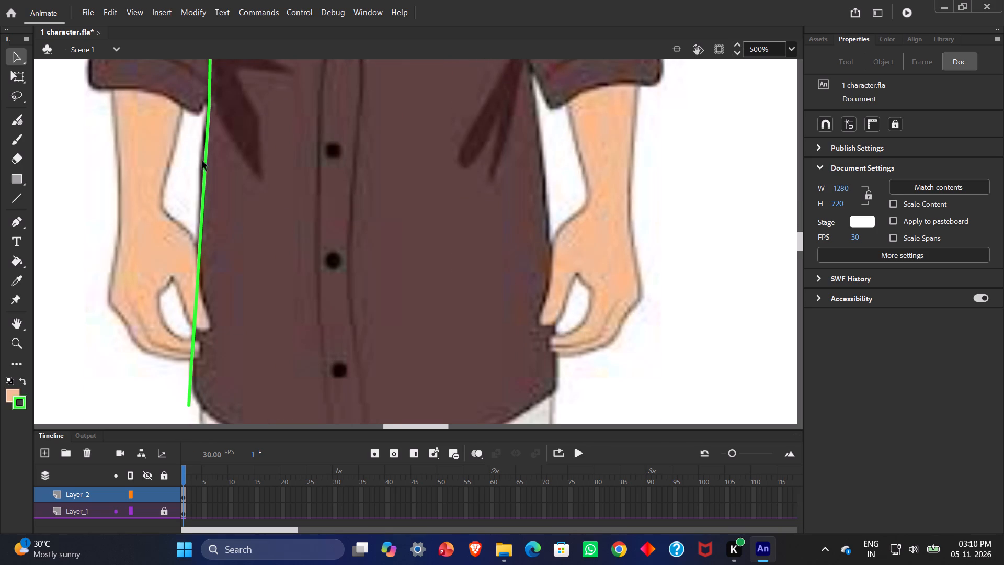
{"action": "left_click", "coordinate": [208, 160]}
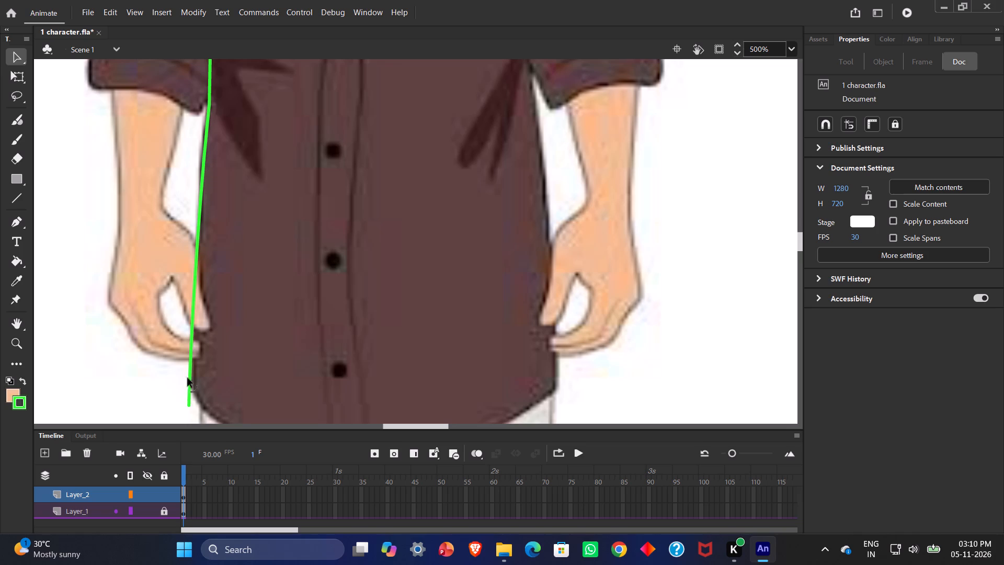
Move the side line's free end from the left hem corner across the bottom hem, past the button placket.
{"action": "scroll", "coordinate": [256, 359], "scroll_direction": "down", "scroll_amount": 1}
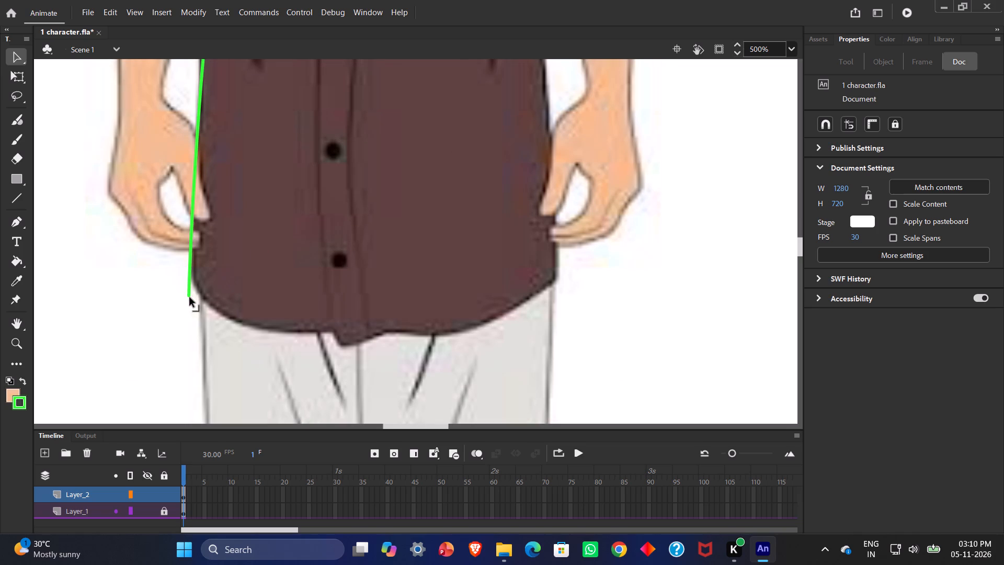
{"action": "left_click_drag", "start_coordinate": [188, 295], "coordinate": [302, 327]}
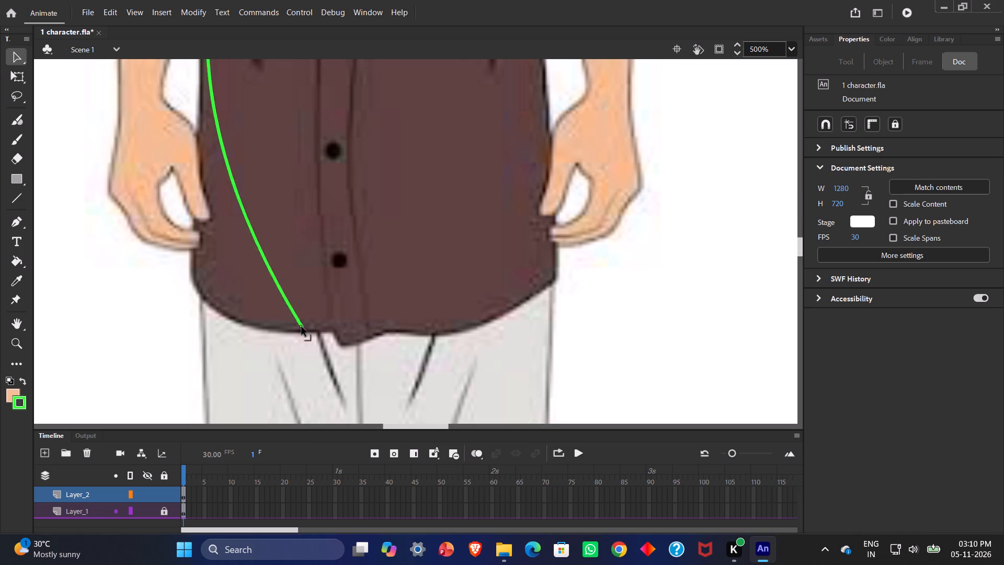
{"action": "left_click_drag", "start_coordinate": [302, 327], "coordinate": [452, 325]}
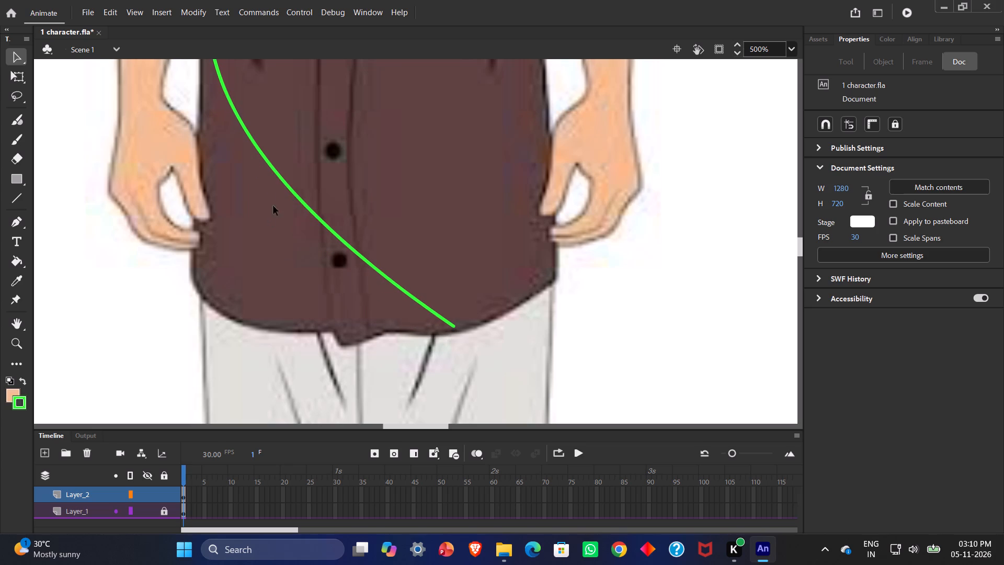
Pull a corner out of the curved line and place it on the shirt's left hem corner.
{"action": "left_click_drag", "start_coordinate": [271, 166], "coordinate": [216, 266], "text": "ctrl"}
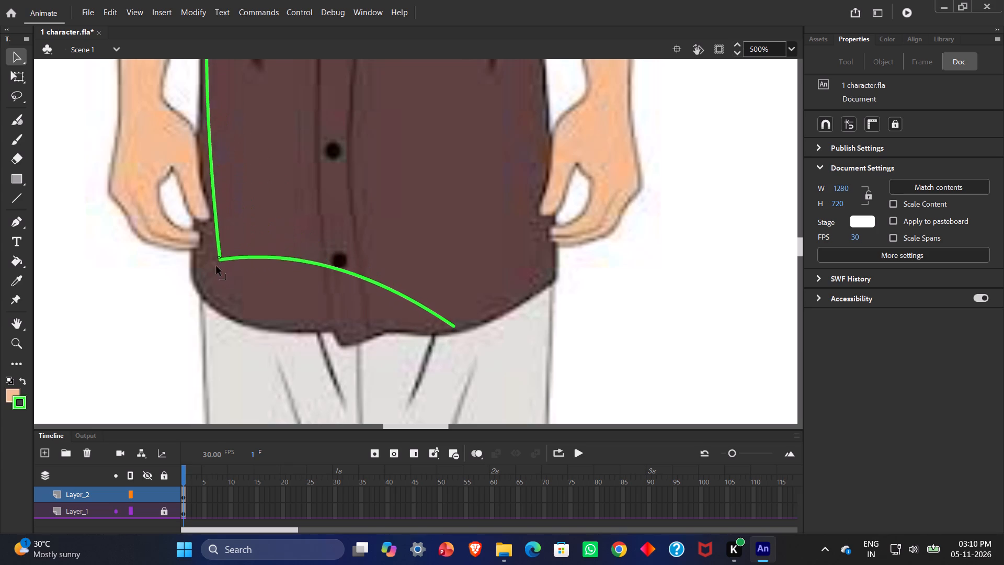
{"action": "left_click_drag", "start_coordinate": [216, 266], "coordinate": [193, 282], "text": "ctrl"}
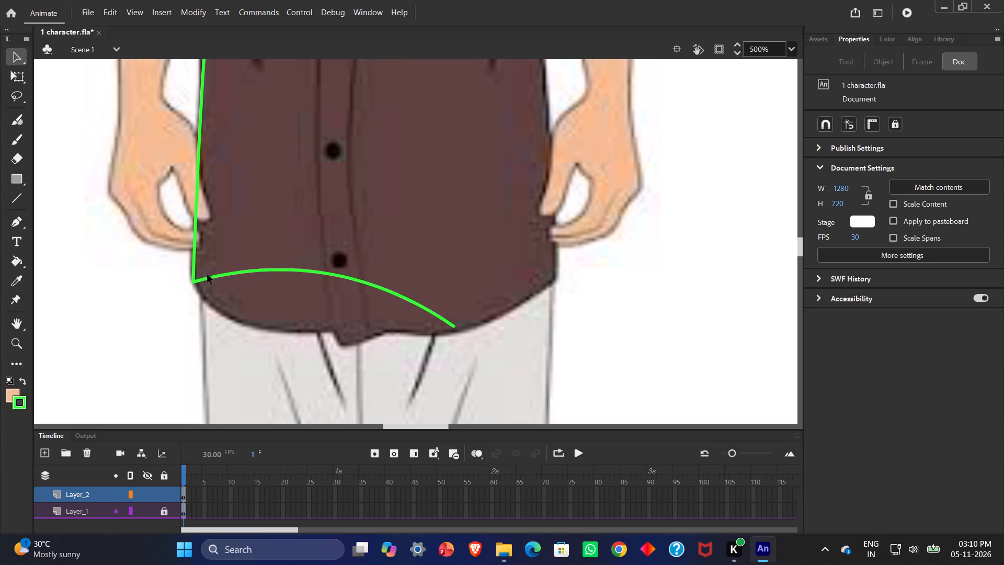
Pull a corner to the placket's left edge on the hem and bend the left hem segment along the shirt's bottom edge.
{"action": "left_click_drag", "start_coordinate": [265, 270], "coordinate": [255, 317], "text": "ctrl"}
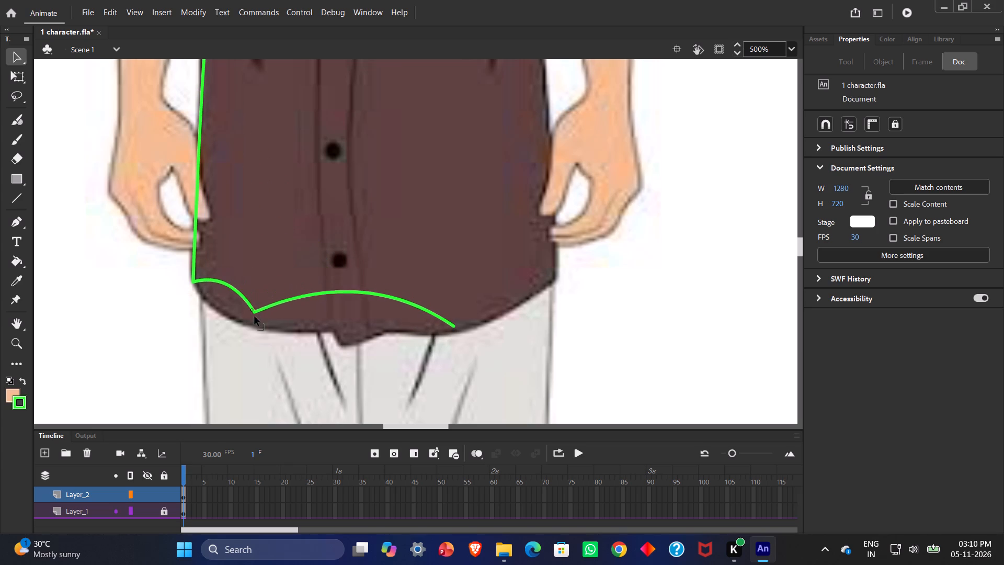
{"action": "left_click_drag", "start_coordinate": [255, 317], "coordinate": [330, 331], "text": "ctrl"}
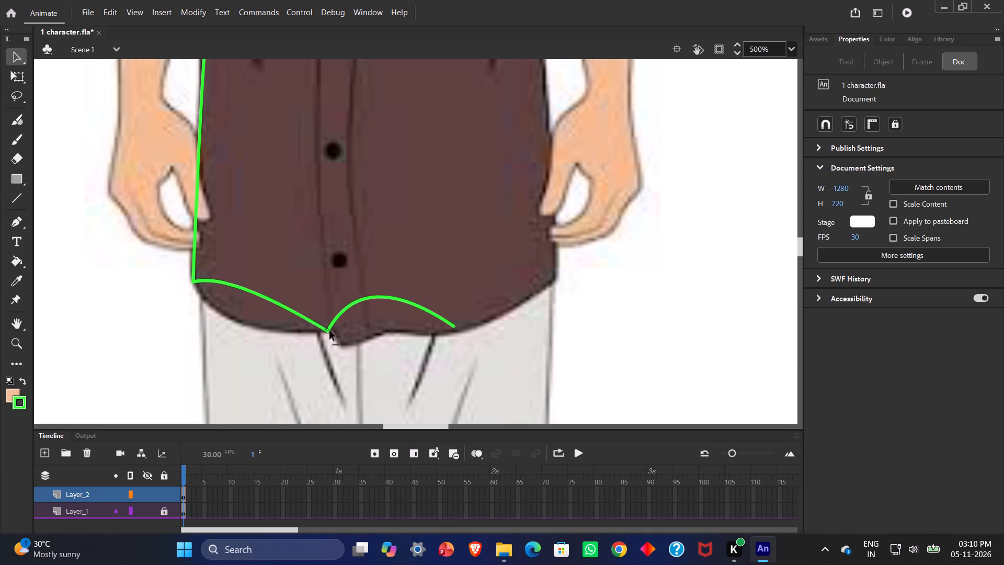
{"action": "left_click_drag", "start_coordinate": [330, 331], "coordinate": [332, 331], "text": "ctrl"}
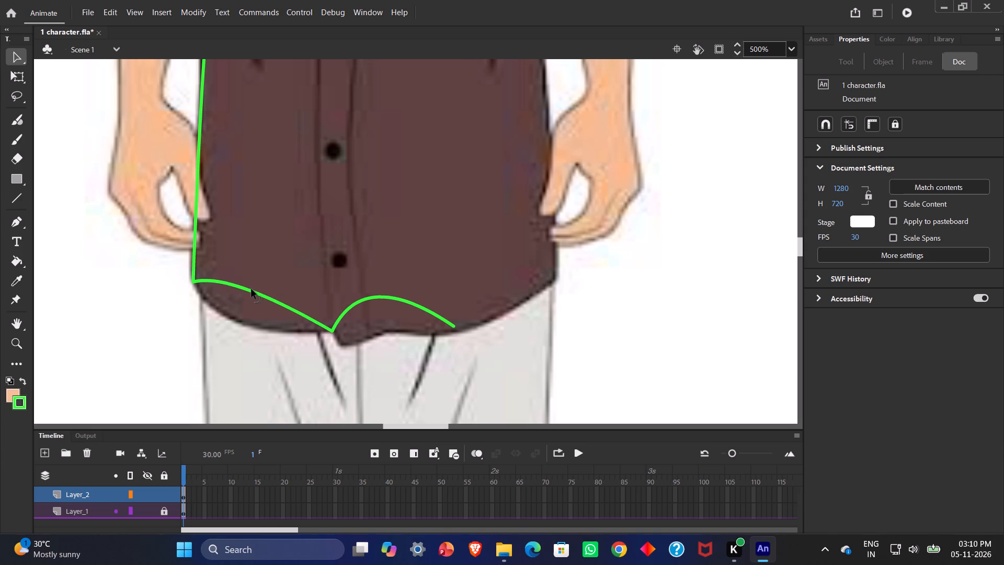
{"action": "left_click_drag", "start_coordinate": [253, 291], "coordinate": [243, 320]}
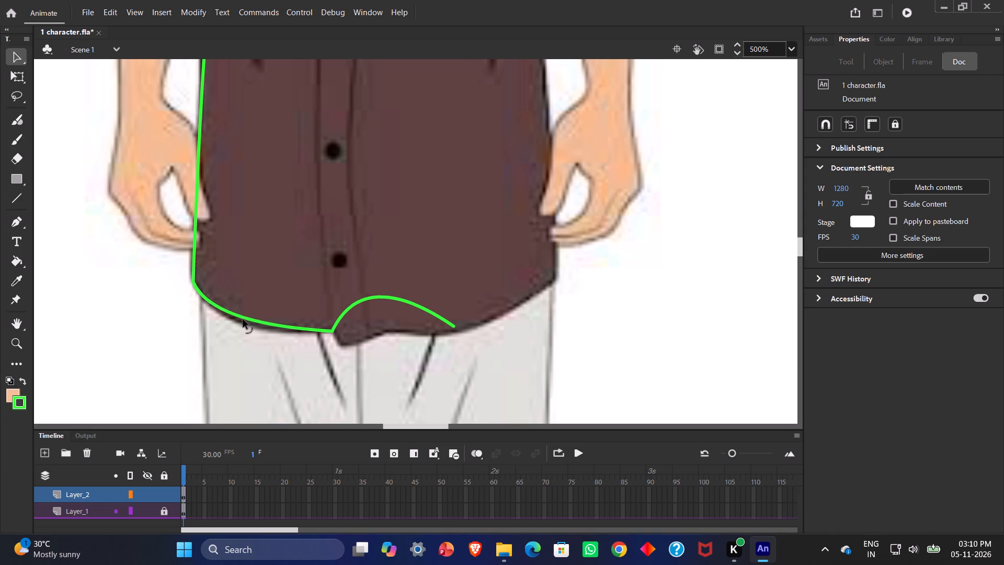
{"action": "left_click_drag", "start_coordinate": [243, 320], "coordinate": [247, 326]}
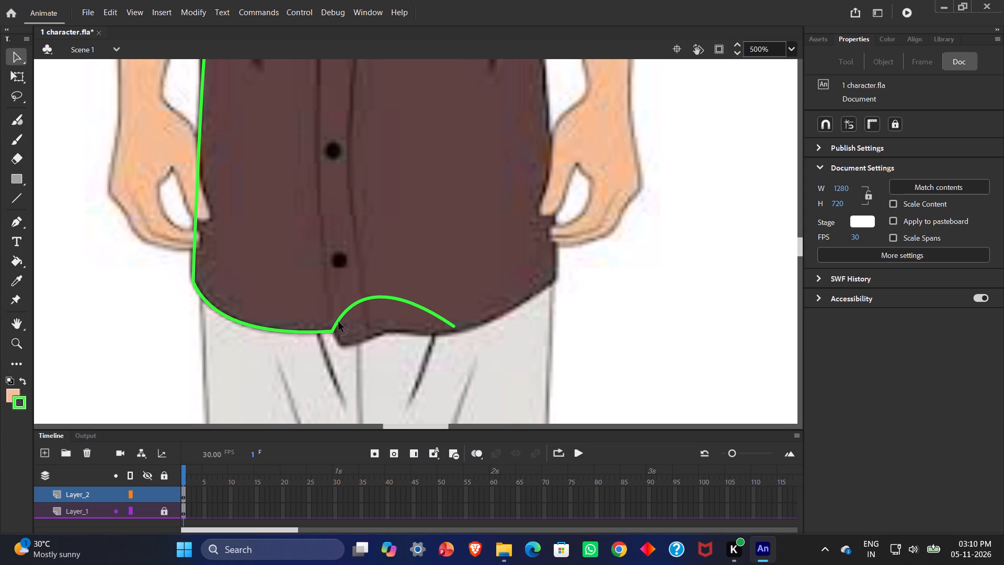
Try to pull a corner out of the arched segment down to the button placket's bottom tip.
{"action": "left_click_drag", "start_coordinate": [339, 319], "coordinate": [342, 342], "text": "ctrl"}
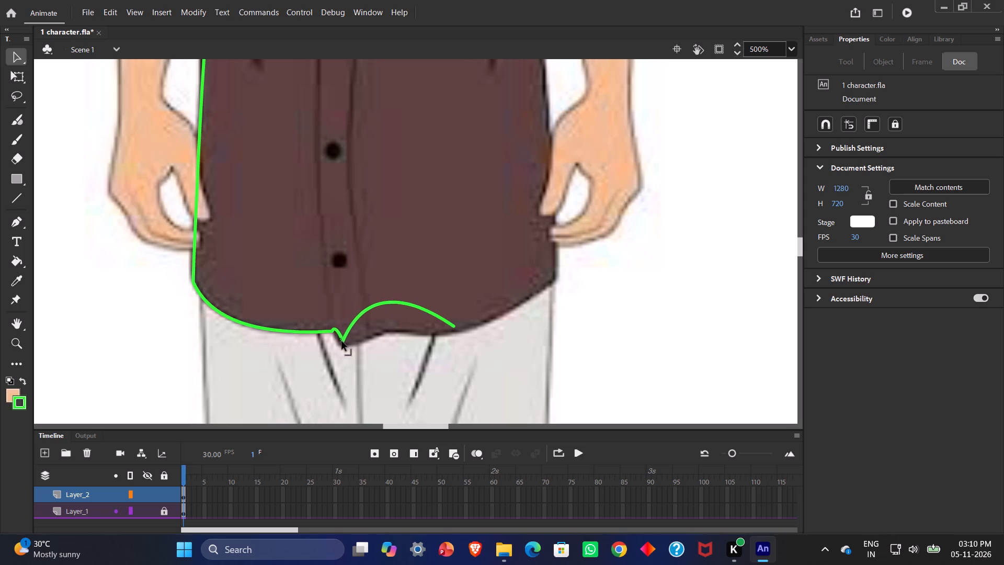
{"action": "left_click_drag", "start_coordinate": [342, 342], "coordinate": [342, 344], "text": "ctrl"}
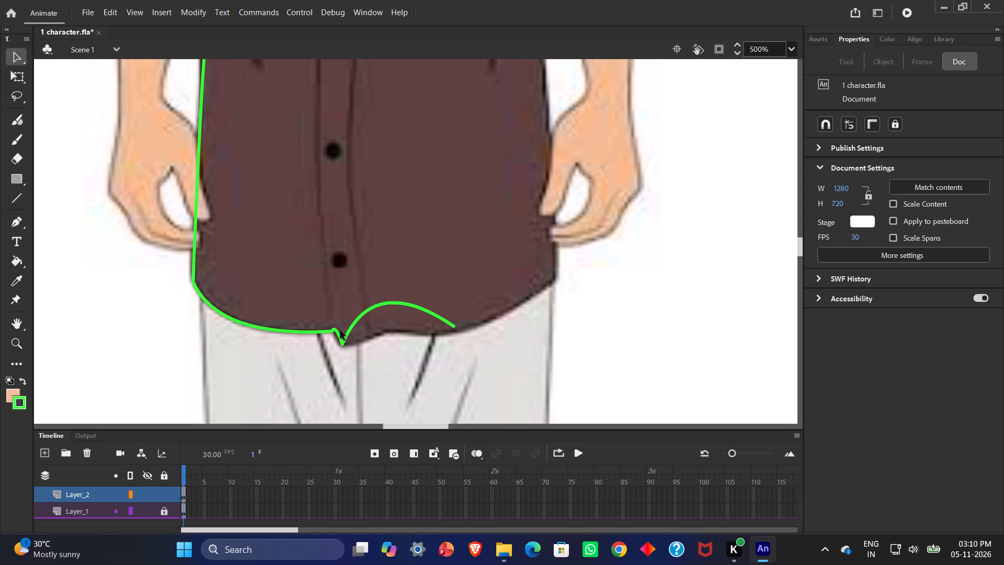
Delete the short segment at the placket's tip and the arched segment to the right of it.
{"action": "left_click", "coordinate": [338, 334]}
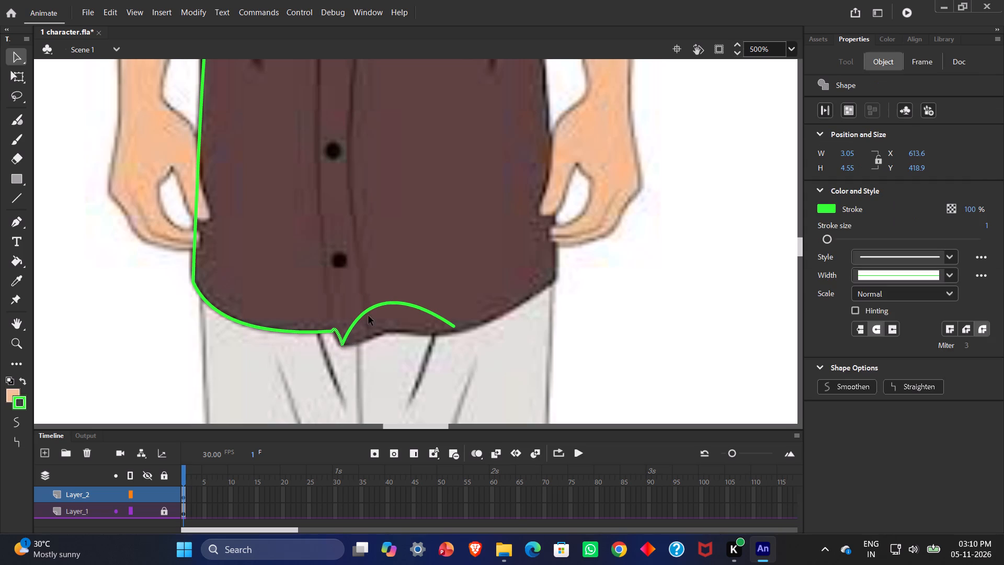
{"action": "key", "text": "BackSpace"}
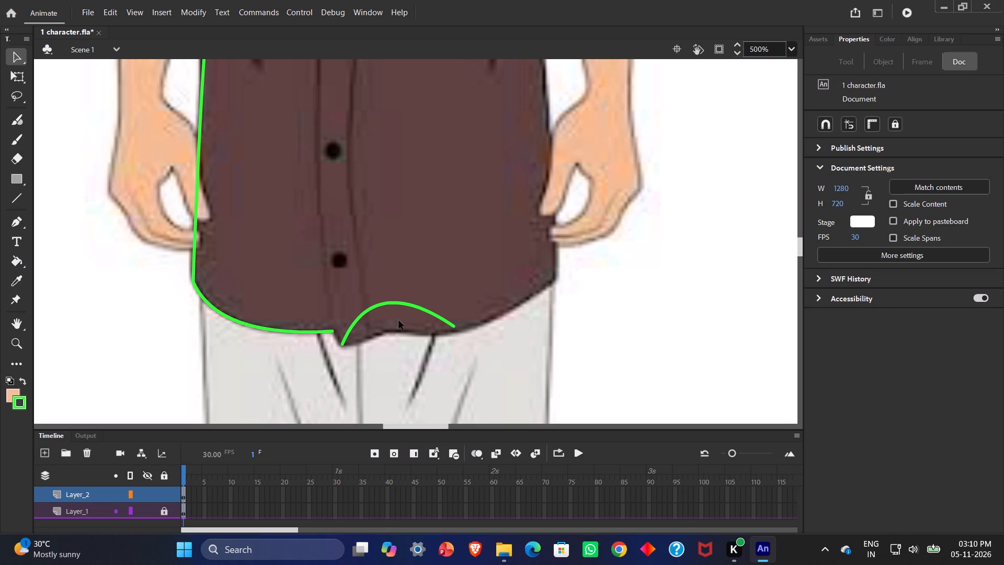
{"action": "left_click", "coordinate": [374, 305]}
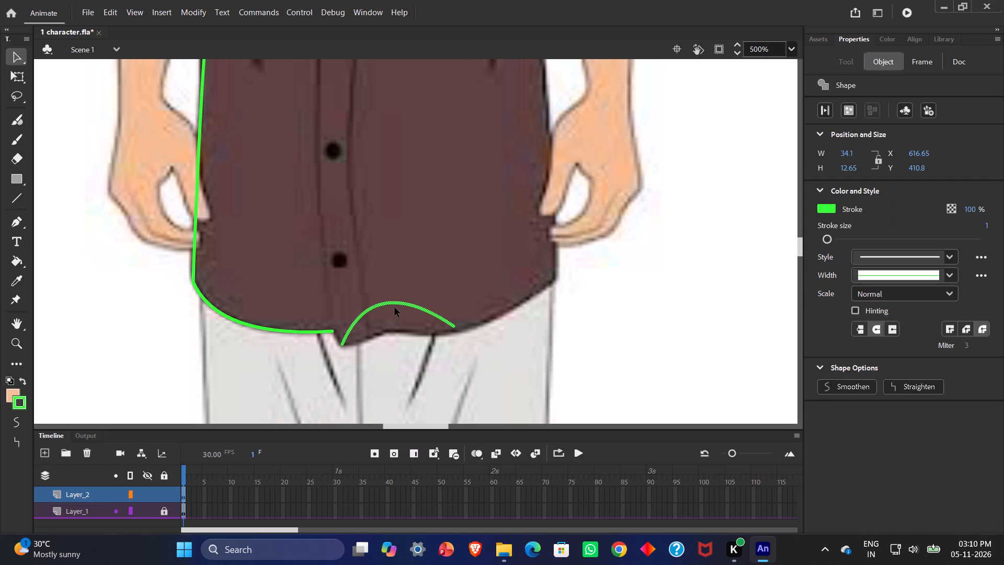
{"action": "key", "text": "BackSpace"}
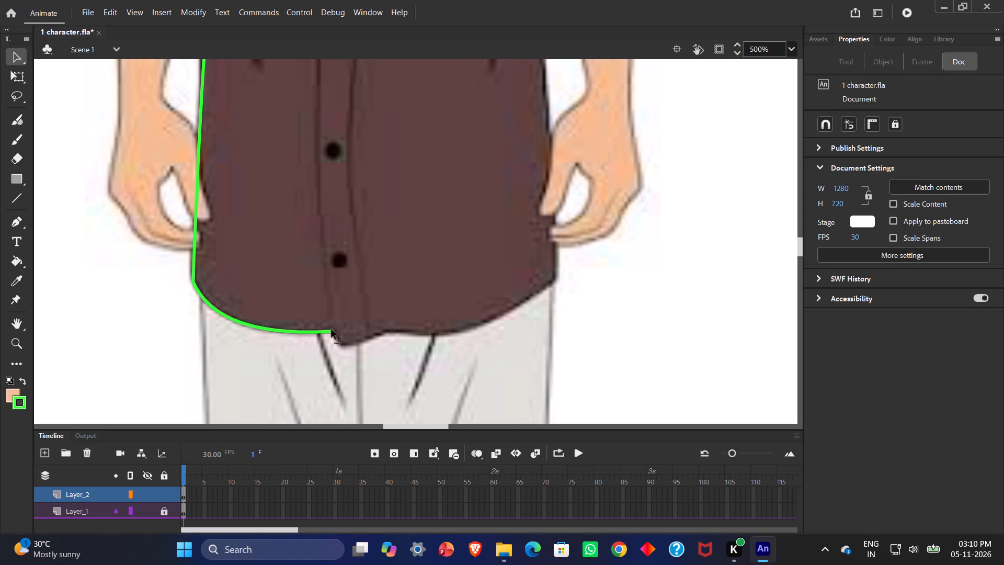
Extend the left hem line's free end across the bottom of the button placket onto the right part of the hem.
{"action": "left_click_drag", "start_coordinate": [332, 330], "coordinate": [377, 335]}
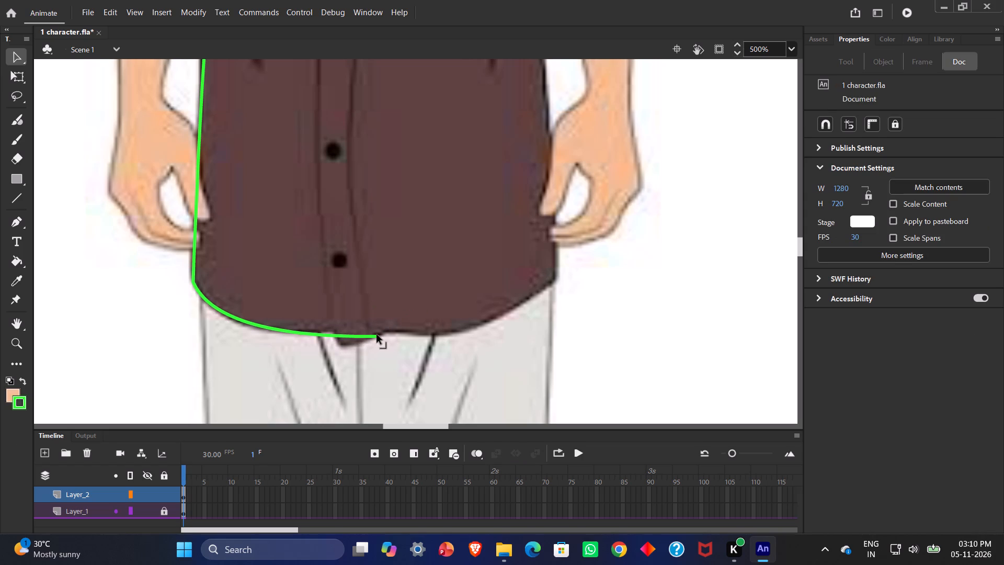
{"action": "left_click_drag", "start_coordinate": [377, 335], "coordinate": [429, 333]}
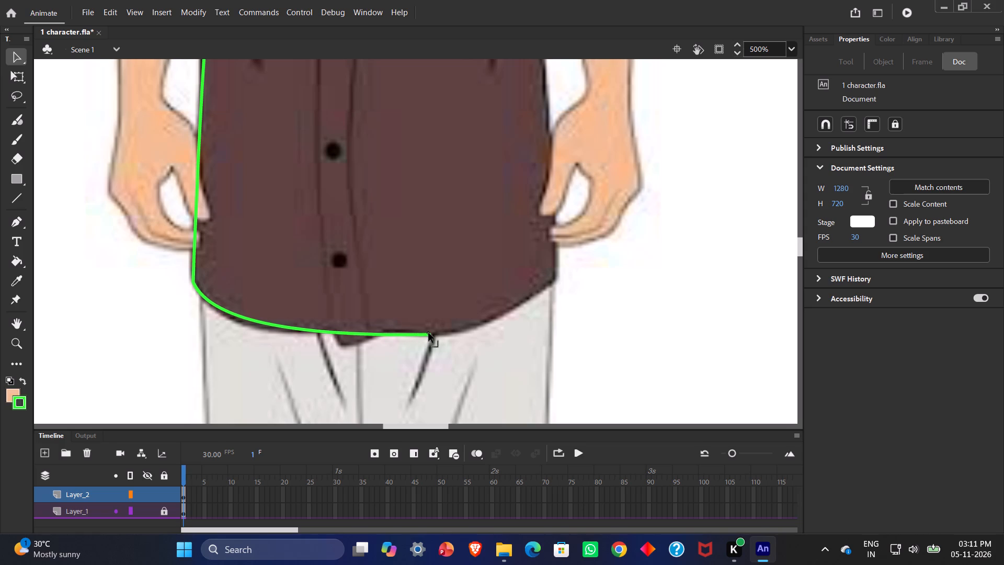
{"action": "left_click_drag", "start_coordinate": [429, 333], "coordinate": [440, 331]}
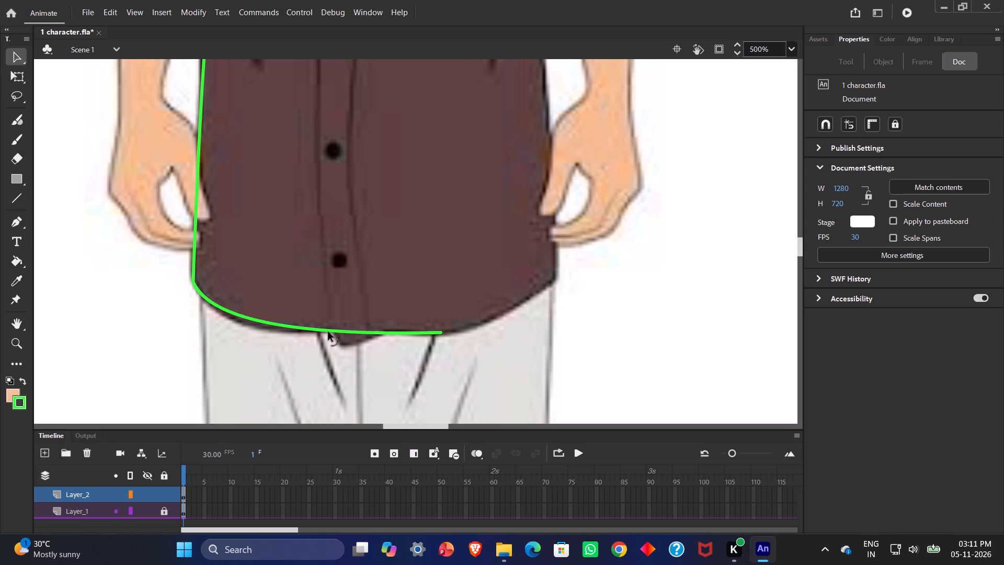
Shape the hem line around the placket's pointed bottom, with corners at its left edge, its tip and where the right hem begins.
{"action": "left_click_drag", "start_coordinate": [326, 330], "coordinate": [329, 334], "text": "ctrl"}
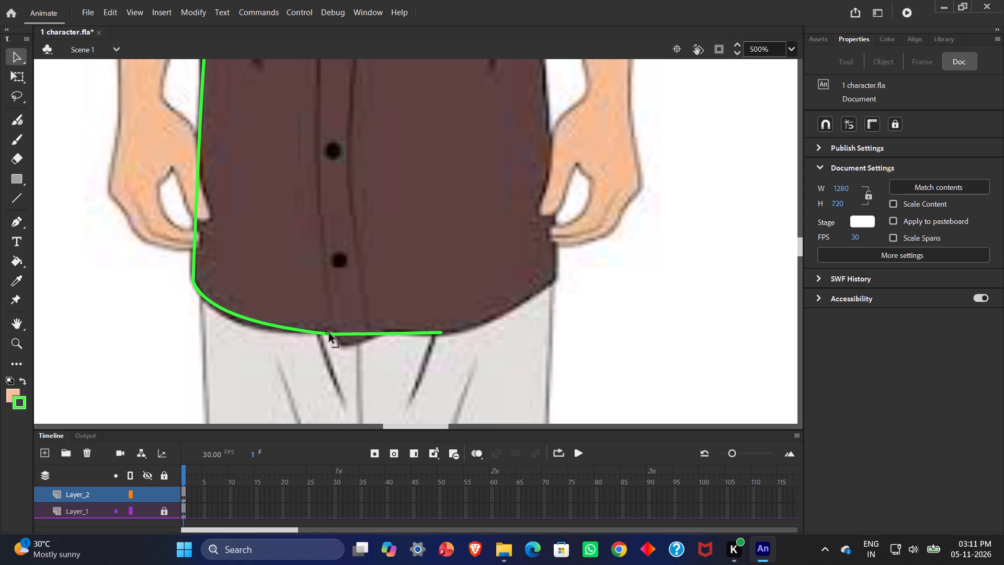
{"action": "left_click_drag", "start_coordinate": [329, 334], "coordinate": [330, 332], "text": "ctrl"}
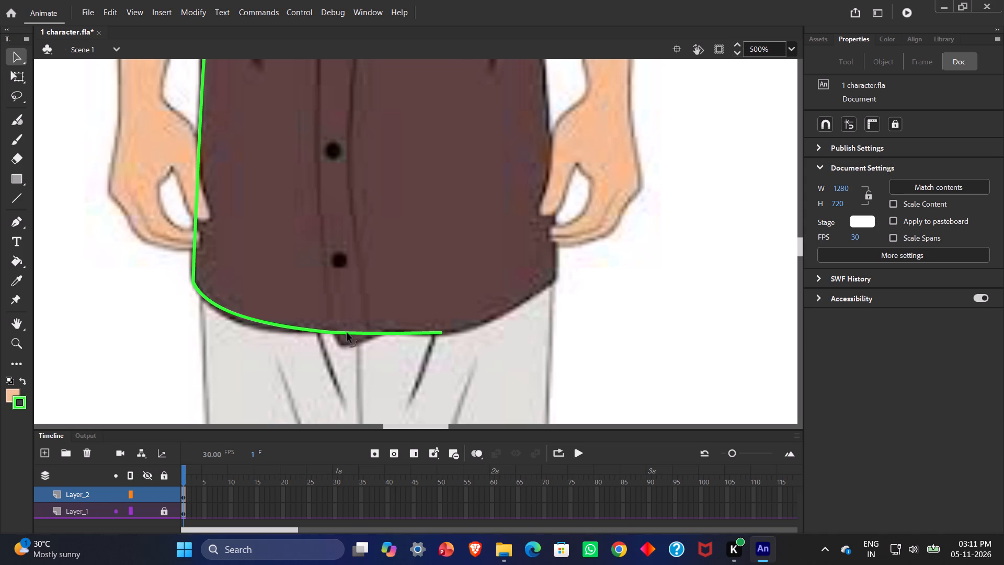
{"action": "left_click_drag", "start_coordinate": [347, 333], "coordinate": [347, 341], "text": "ctrl"}
{"action": "left_click_drag", "start_coordinate": [347, 341], "coordinate": [343, 346], "text": "ctrl"}
{"action": "left_click_drag", "start_coordinate": [383, 336], "coordinate": [386, 330]}
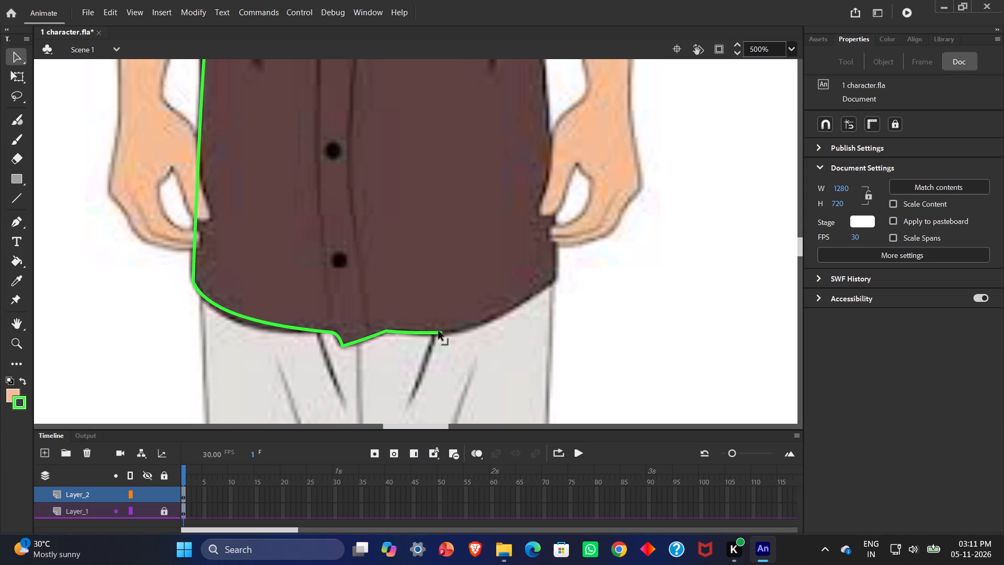
Extend the hem line's free end towards the shirt's right side and pull a corner out onto the right hem corner.
{"action": "left_click_drag", "start_coordinate": [439, 331], "coordinate": [572, 312]}
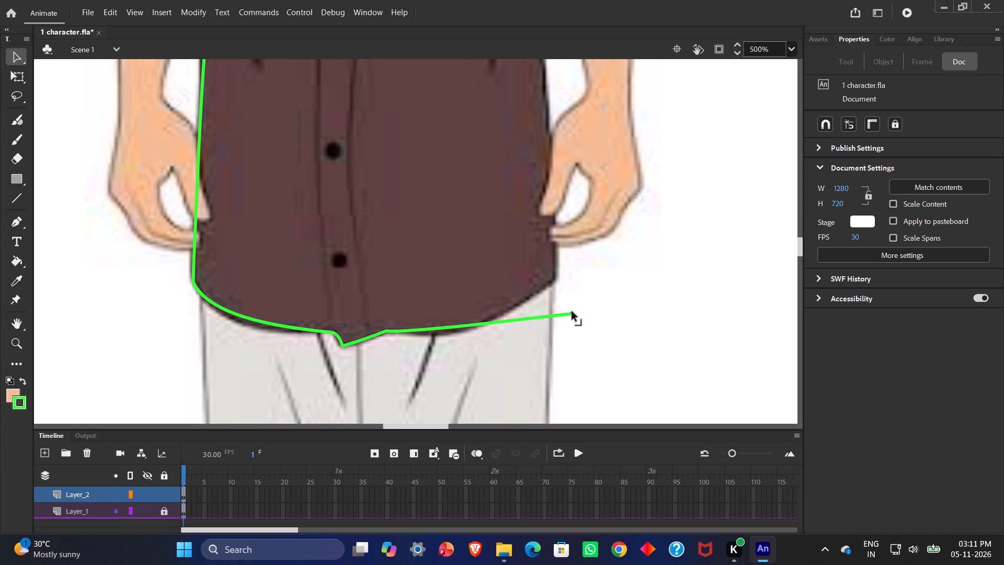
{"action": "left_click_drag", "start_coordinate": [572, 312], "coordinate": [557, 272]}
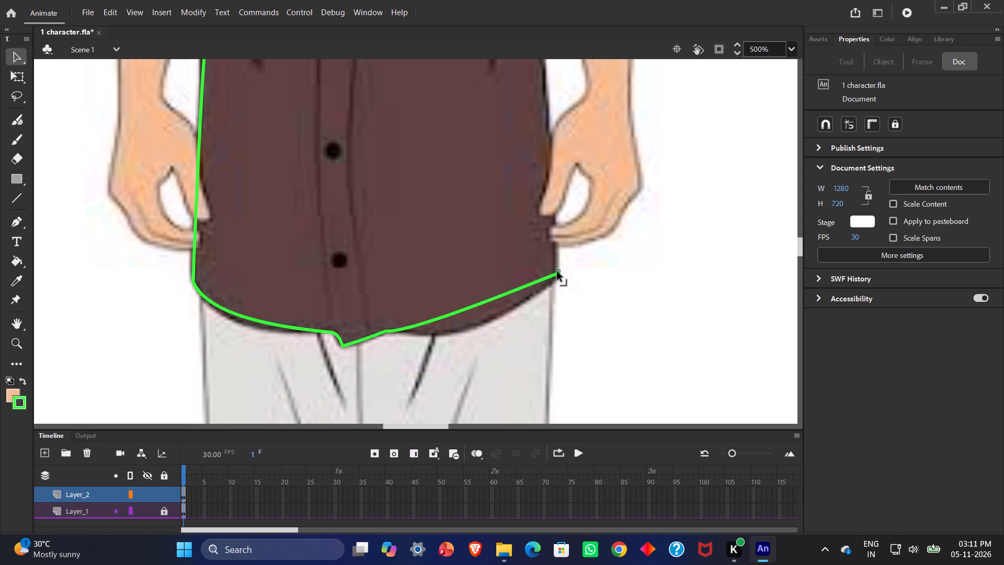
{"action": "left_click_drag", "start_coordinate": [557, 272], "coordinate": [533, 243]}
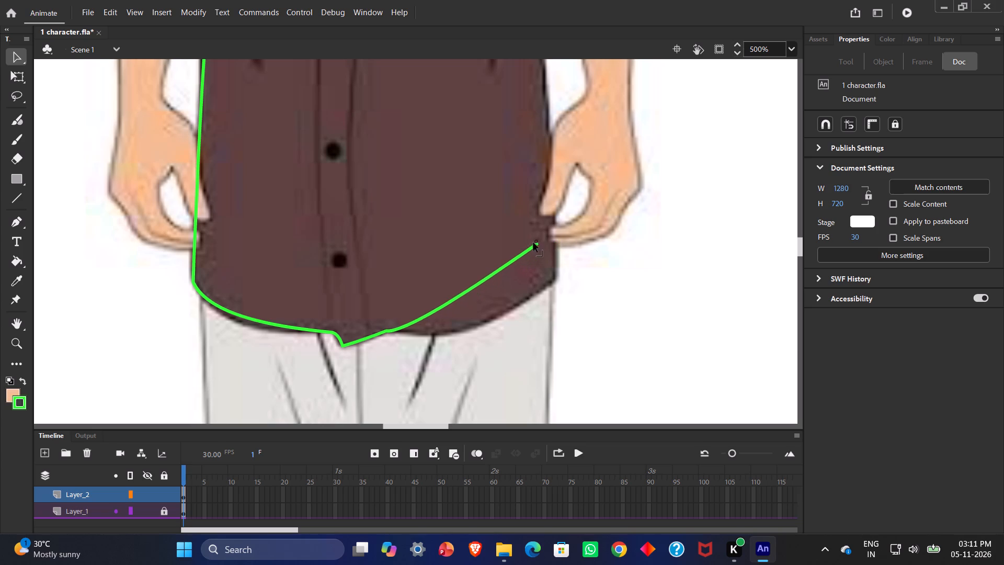
{"action": "left_click_drag", "start_coordinate": [533, 243], "coordinate": [528, 235]}
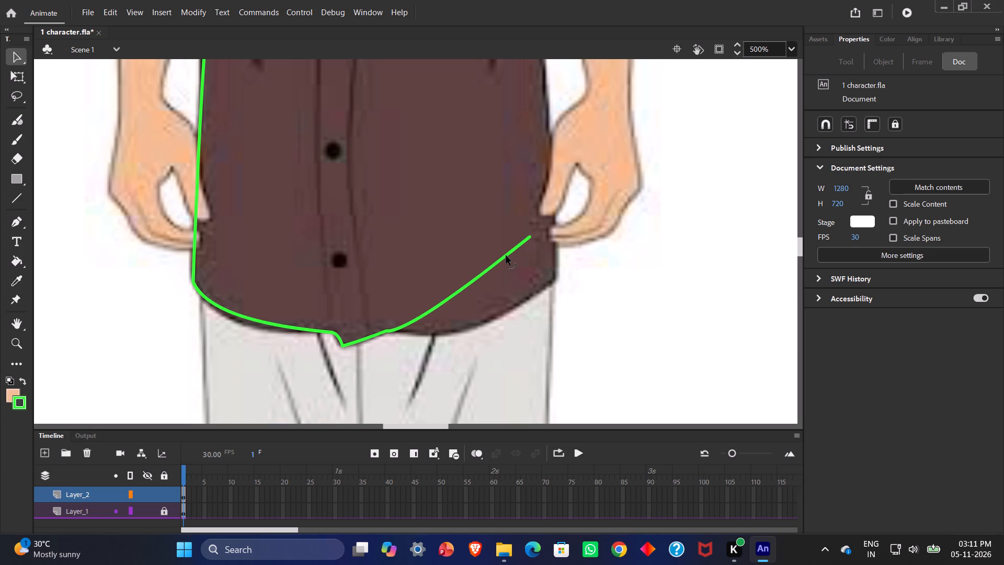
{"action": "left_click_drag", "start_coordinate": [506, 256], "coordinate": [553, 281], "text": "ctrl"}
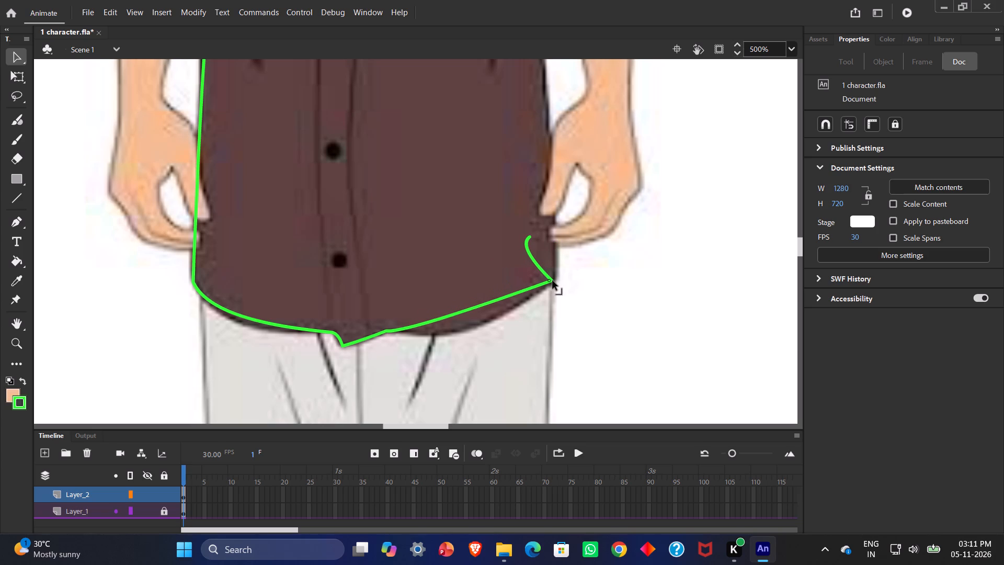
{"action": "left_click_drag", "start_coordinate": [553, 281], "coordinate": [554, 281], "text": "ctrl"}
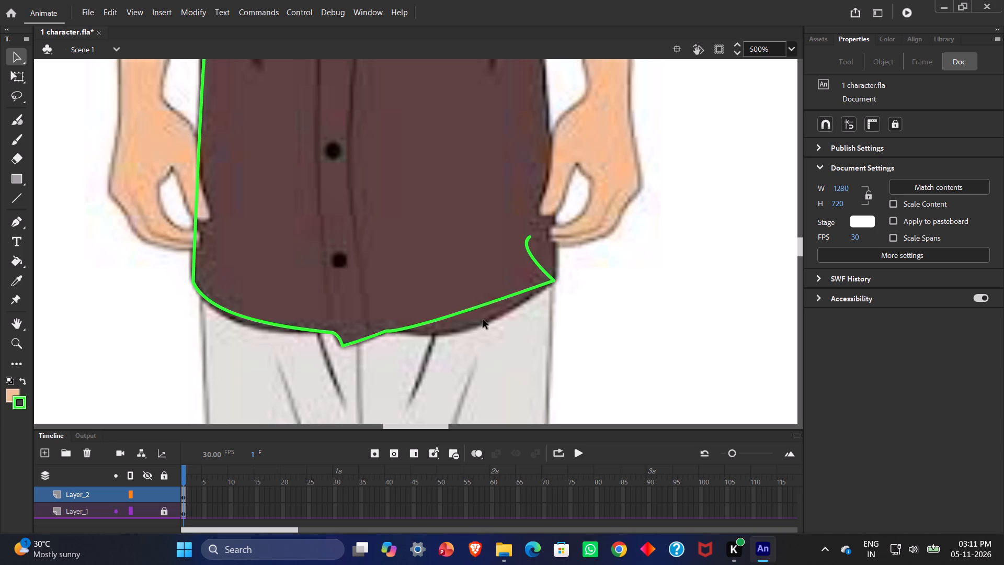
Bend the right hem segment downward to follow the shirt's curved bottom edge between the placket and the right hem corner.
{"action": "left_click_drag", "start_coordinate": [465, 312], "coordinate": [477, 327]}
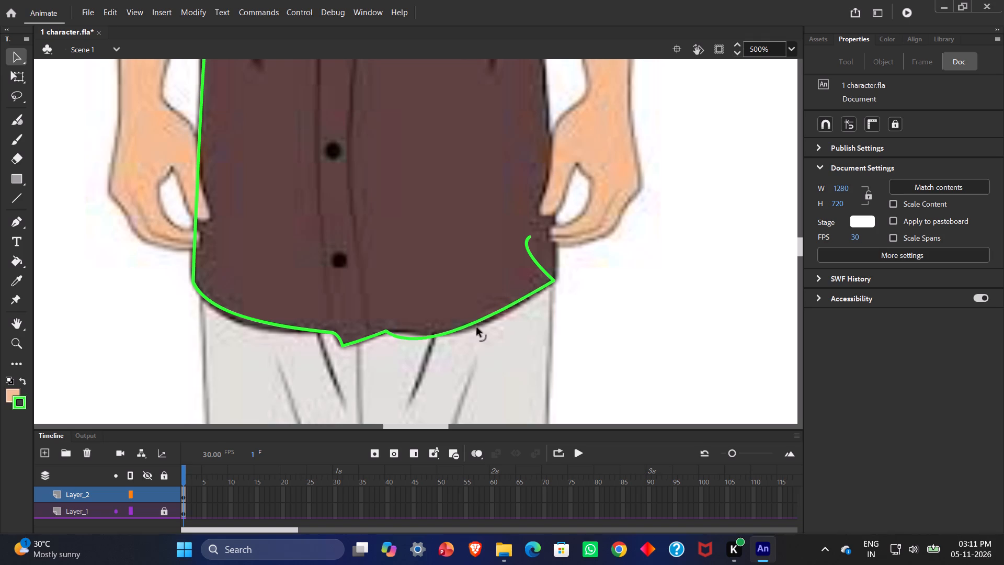
{"action": "left_click_drag", "start_coordinate": [477, 327], "coordinate": [507, 320]}
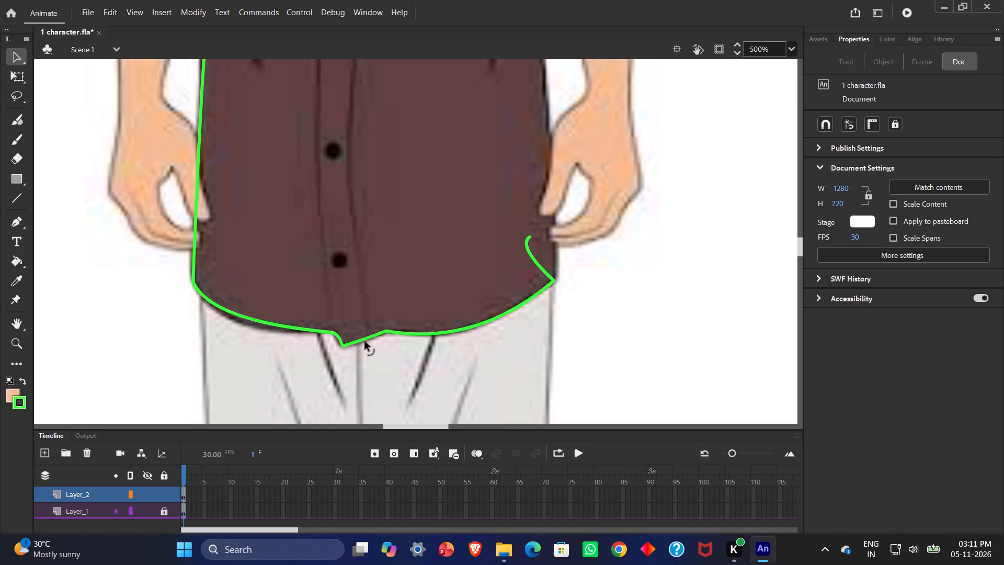
Adjust the two short segments on either side of the placket's tip to follow the shirt's edge.
{"action": "left_click", "coordinate": [362, 341]}
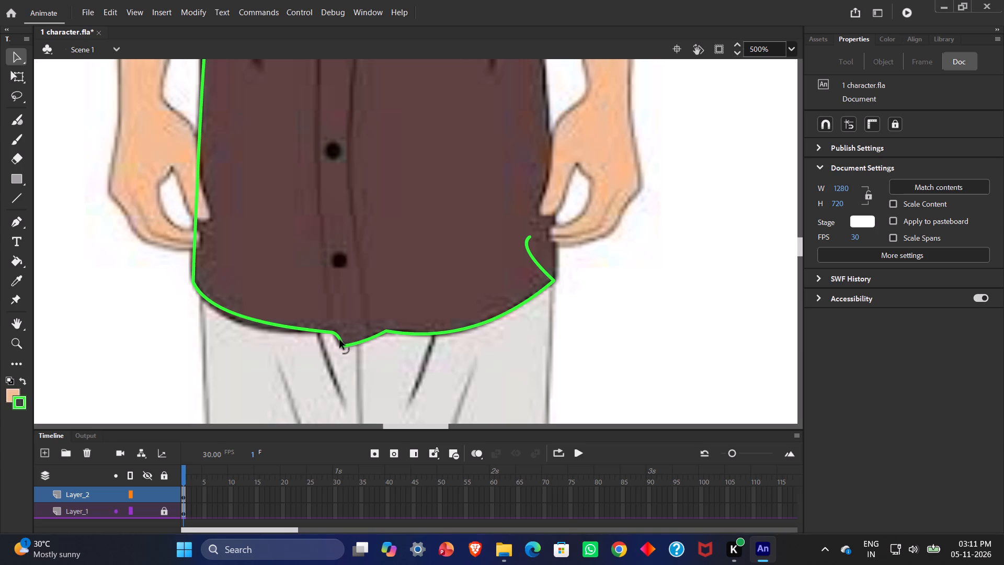
{"action": "left_click", "coordinate": [340, 340]}
Bend the left hem segment slightly further down onto the shirt's bottom edge.
{"action": "left_click_drag", "start_coordinate": [254, 321], "coordinate": [253, 327]}
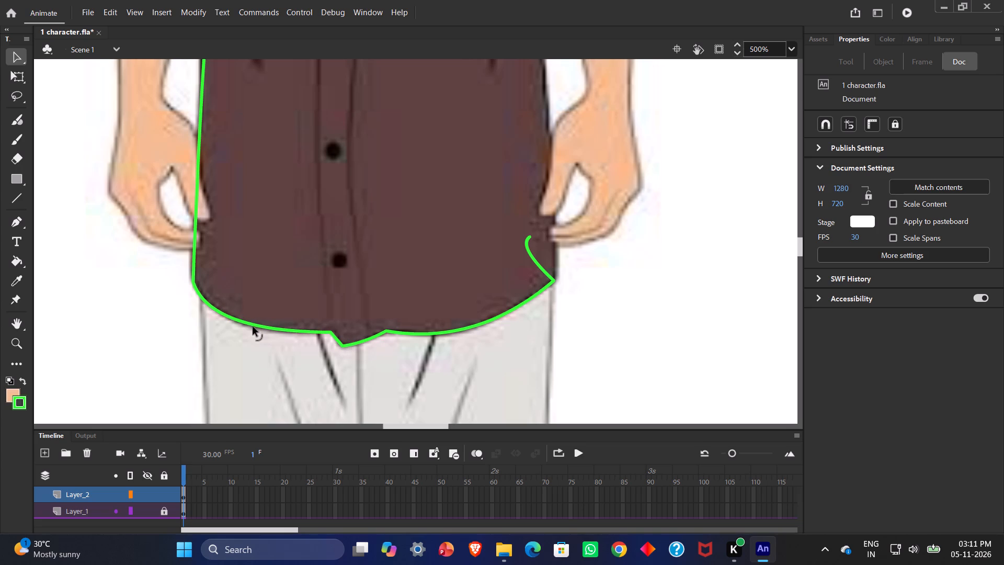
{"action": "left_click_drag", "start_coordinate": [253, 327], "coordinate": [252, 331]}
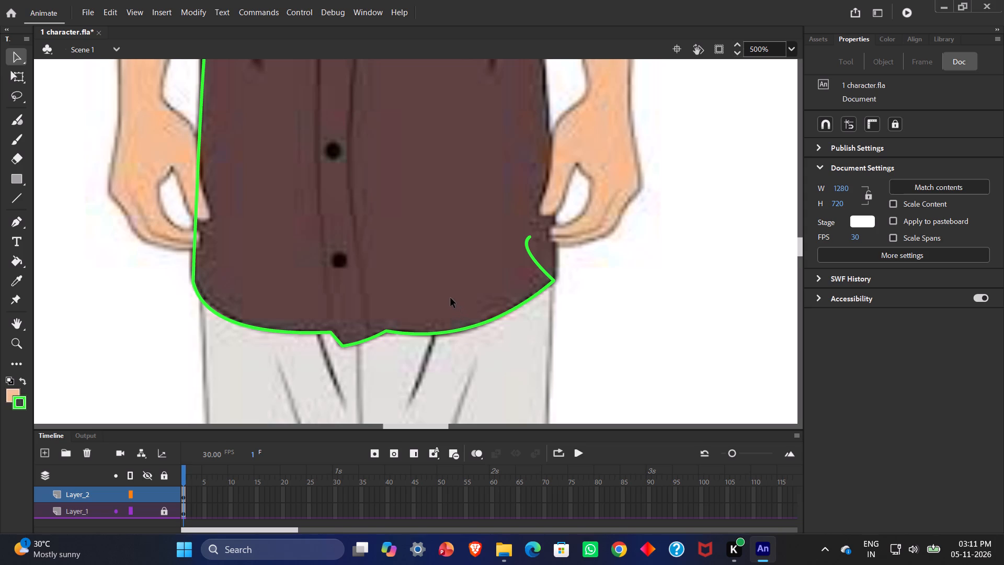
Extend the outline's free end up the shirt's right side to above the hand and fit the segment and hem corner to the shirt's edge.
{"action": "scroll", "coordinate": [449, 298], "scroll_direction": "up", "scroll_amount": 5}
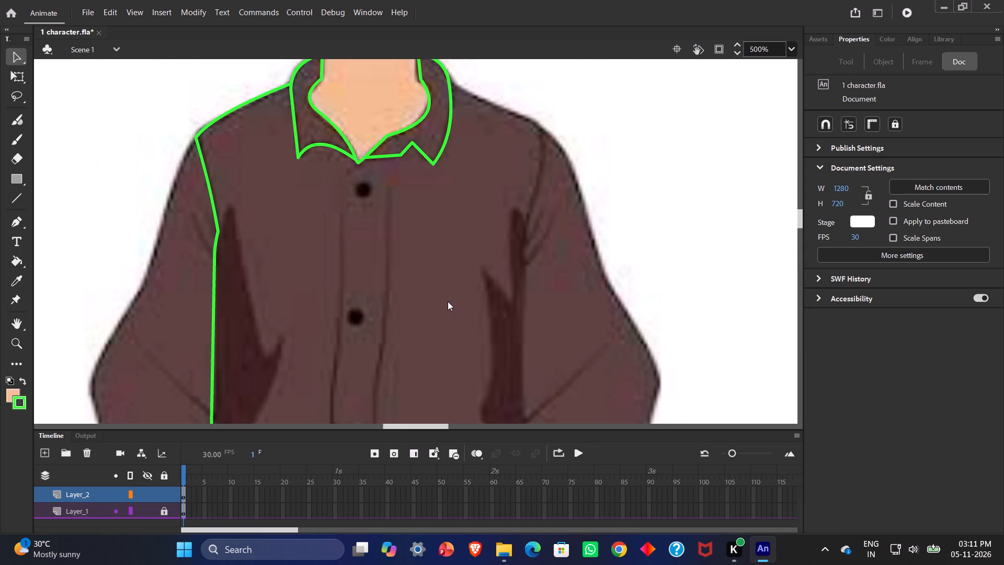
{"action": "scroll", "coordinate": [447, 303], "scroll_direction": "down", "scroll_amount": 4}
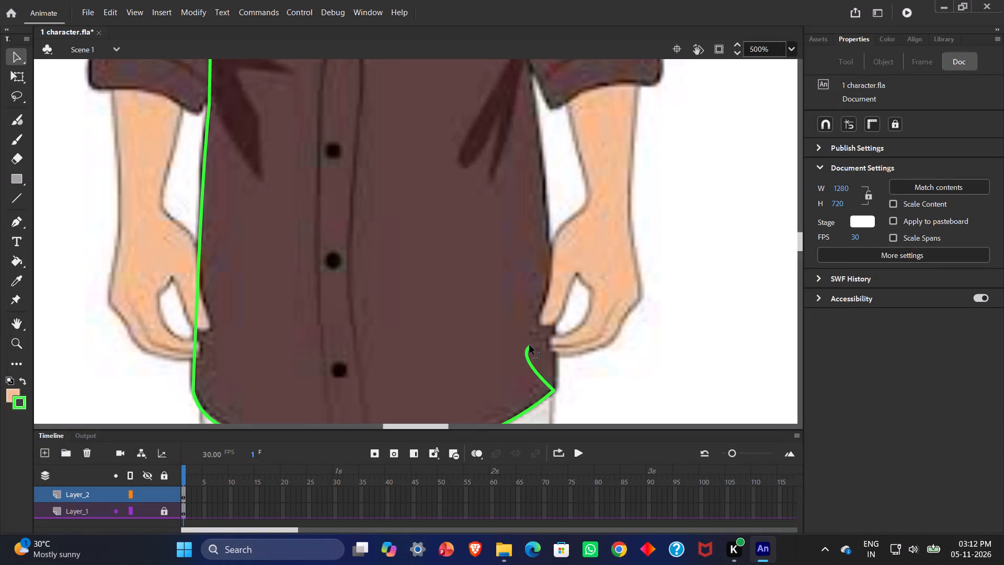
{"action": "left_click_drag", "start_coordinate": [530, 345], "coordinate": [552, 180]}
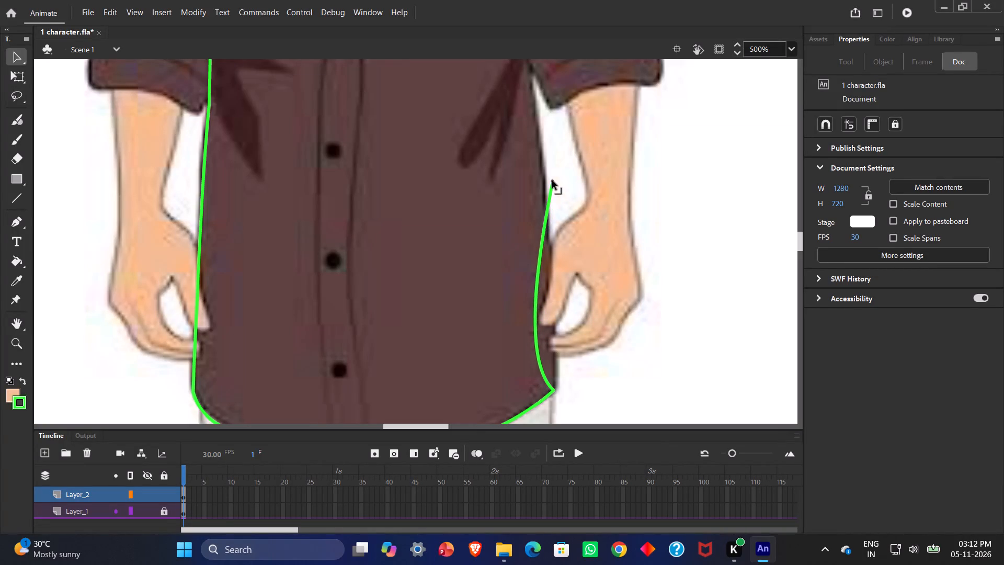
{"action": "left_click_drag", "start_coordinate": [552, 180], "coordinate": [544, 169]}
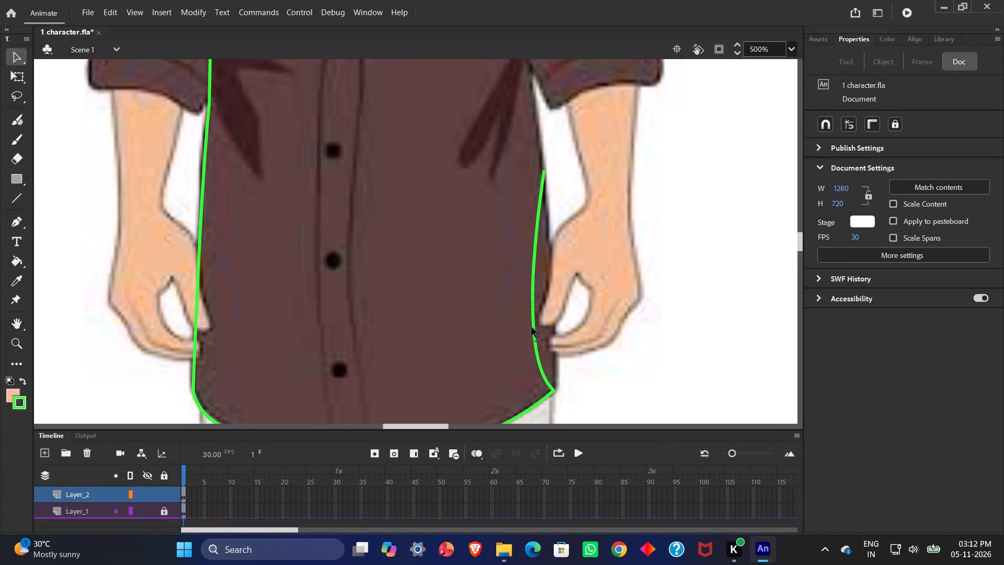
{"action": "left_click_drag", "start_coordinate": [533, 323], "coordinate": [538, 323]}
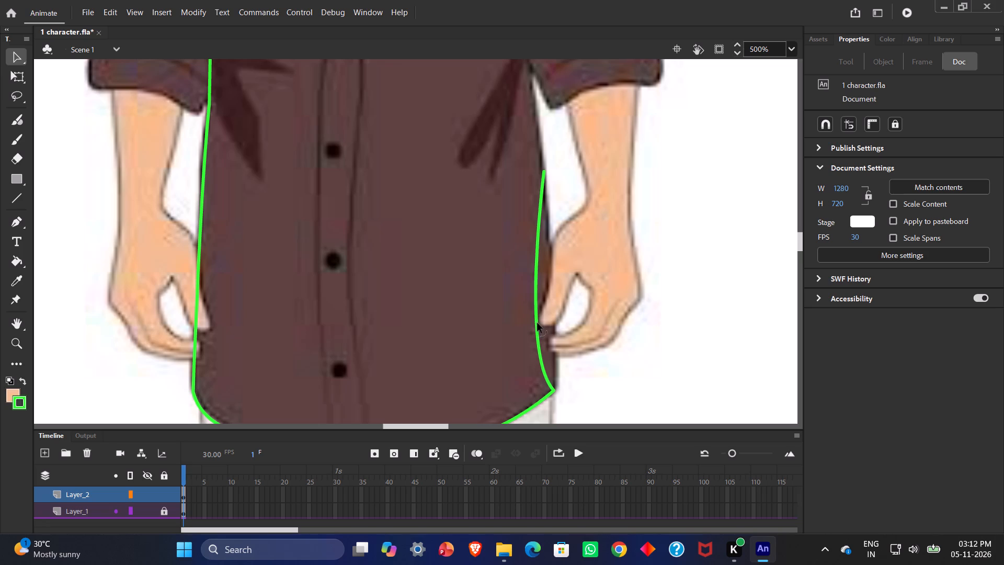
{"action": "left_click_drag", "start_coordinate": [538, 323], "coordinate": [552, 325]}
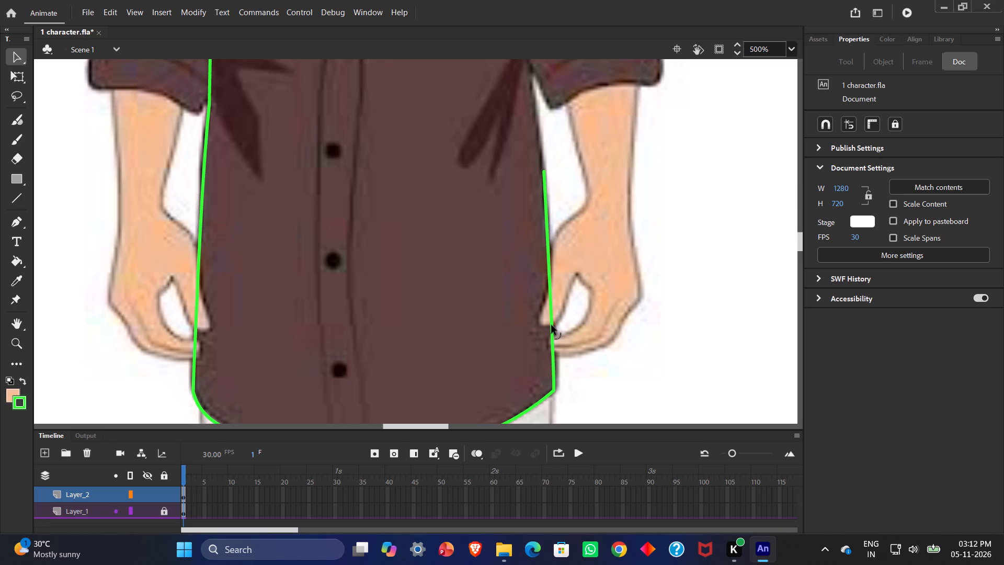
{"action": "left_click_drag", "start_coordinate": [552, 325], "coordinate": [553, 325]}
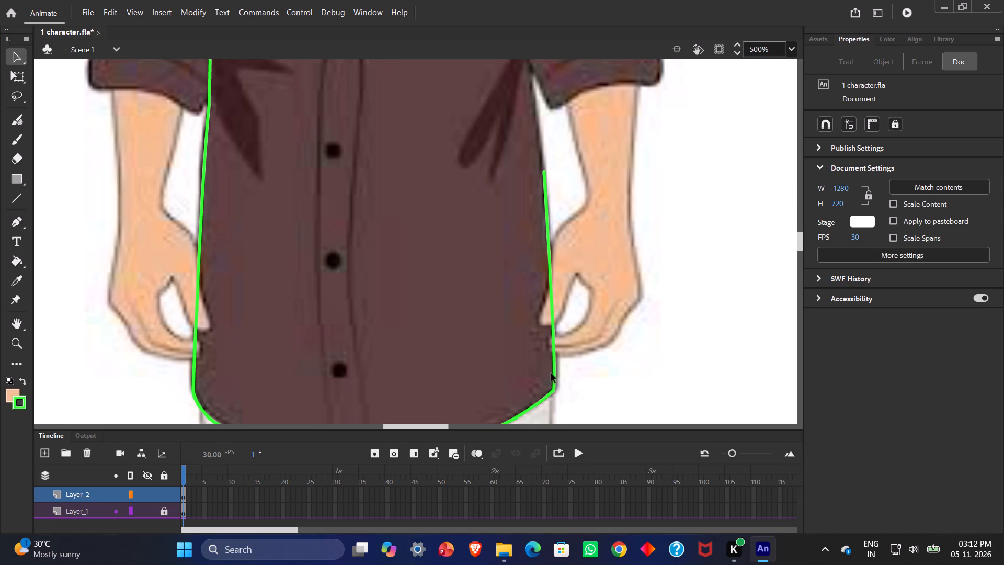
{"action": "left_click", "coordinate": [554, 391]}
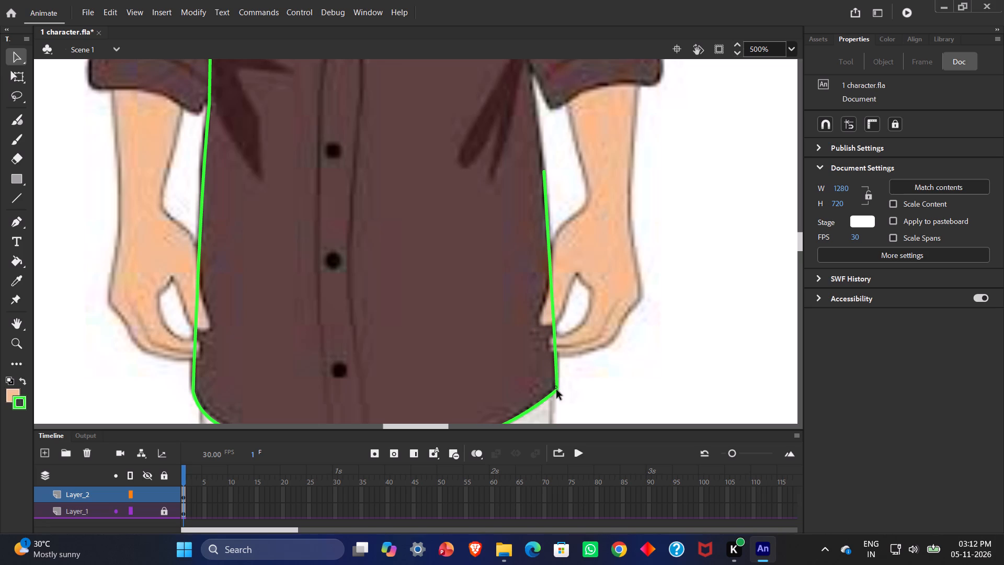
Extend the right side line's free end up to the chest shadow and pull a corner out onto the sleeve seam at the elbow crease.
{"action": "scroll", "coordinate": [557, 327], "scroll_direction": "up", "scroll_amount": 1}
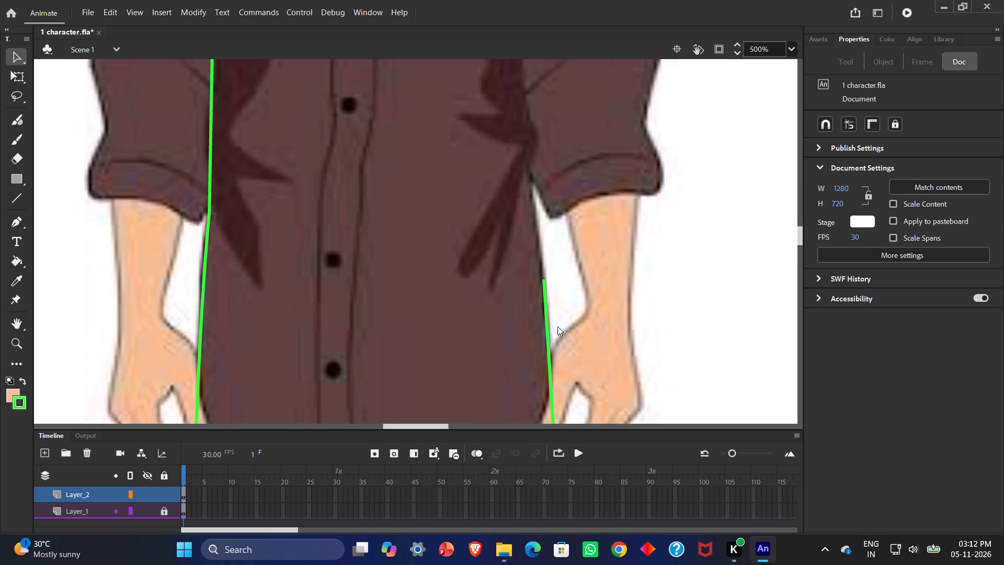
{"action": "scroll", "coordinate": [557, 326], "scroll_direction": "up", "scroll_amount": 1}
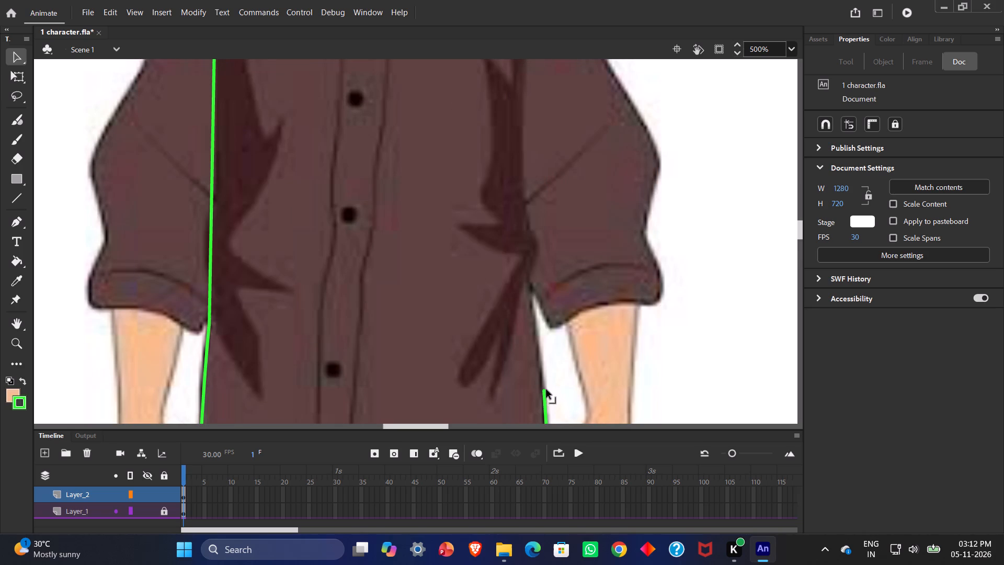
{"action": "left_click_drag", "start_coordinate": [543, 391], "coordinate": [537, 314]}
{"action": "left_click_drag", "start_coordinate": [537, 314], "coordinate": [510, 114]}
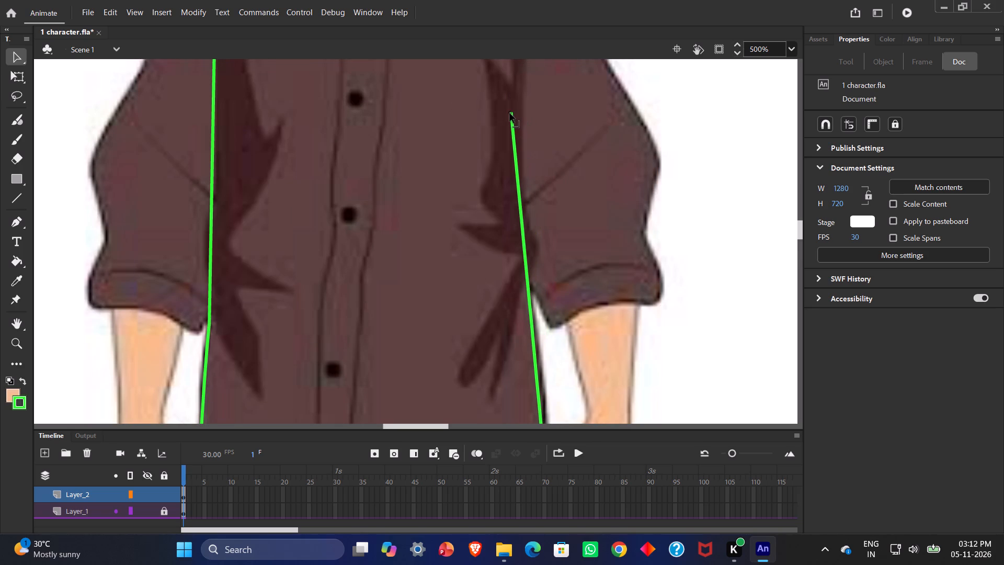
{"action": "left_click_drag", "start_coordinate": [510, 114], "coordinate": [516, 178]}
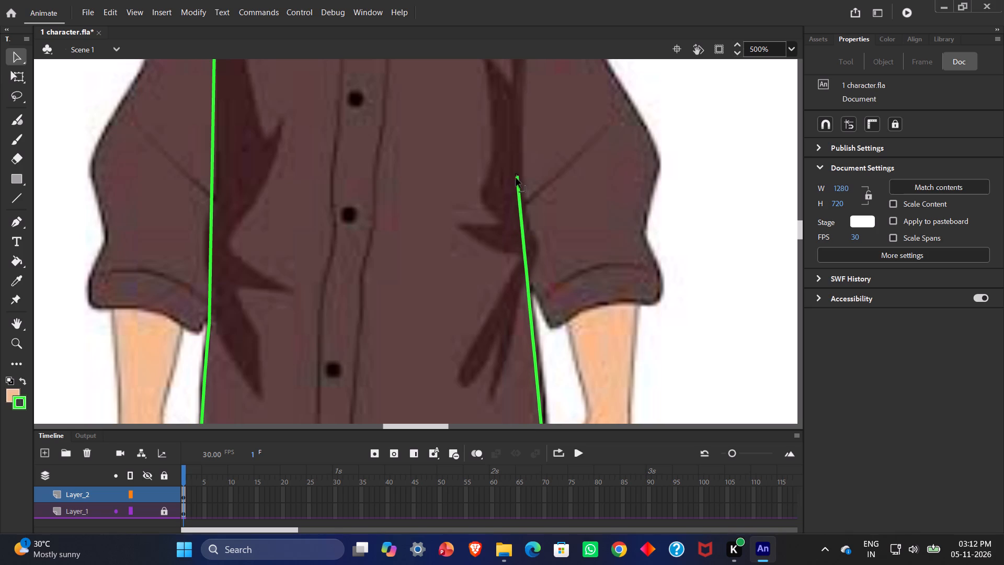
{"action": "left_click_drag", "start_coordinate": [516, 178], "coordinate": [495, 102]}
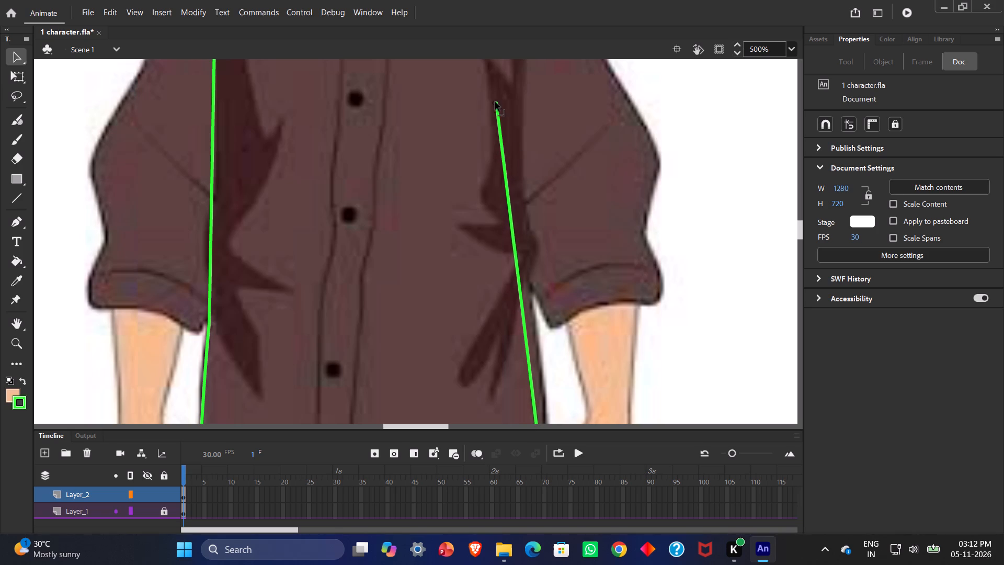
{"action": "left_click_drag", "start_coordinate": [495, 102], "coordinate": [491, 39]}
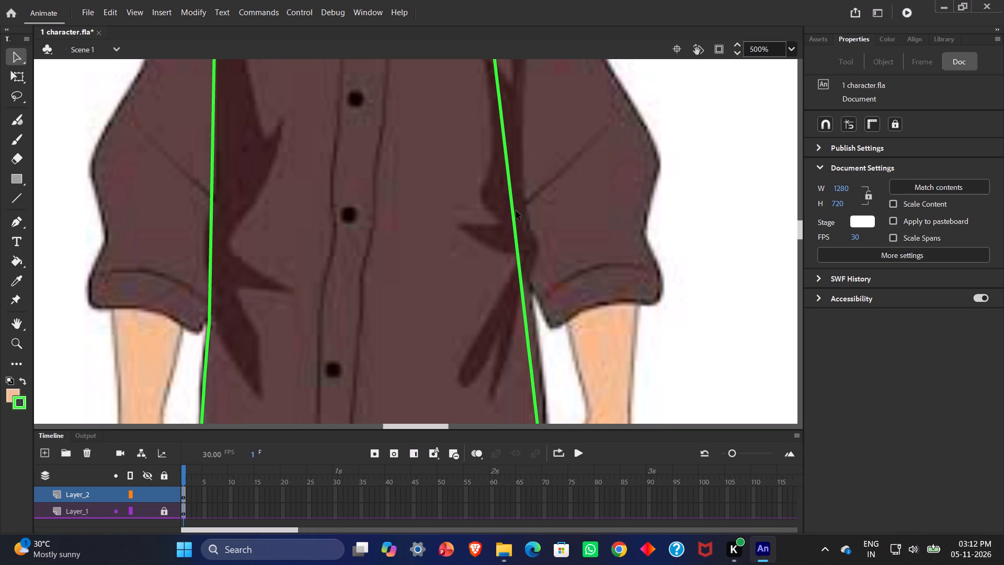
{"action": "left_click_drag", "start_coordinate": [514, 211], "coordinate": [525, 210], "text": "ctrl"}
Bend the lower right side segment slightly outward to follow the shirt's edge beside the wrist.
{"action": "scroll", "coordinate": [561, 240], "scroll_direction": "down", "scroll_amount": 2}
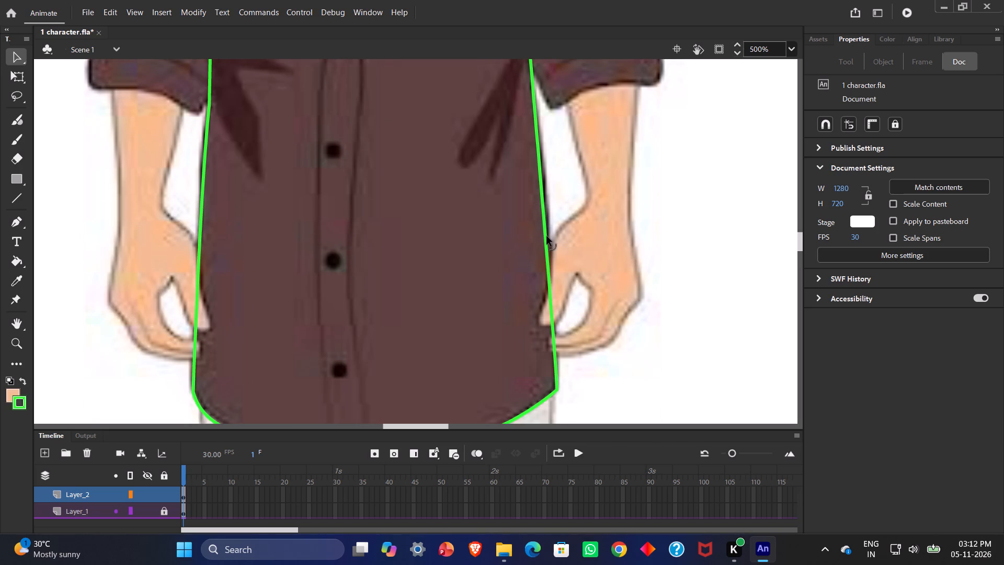
{"action": "left_click_drag", "start_coordinate": [547, 236], "coordinate": [552, 239]}
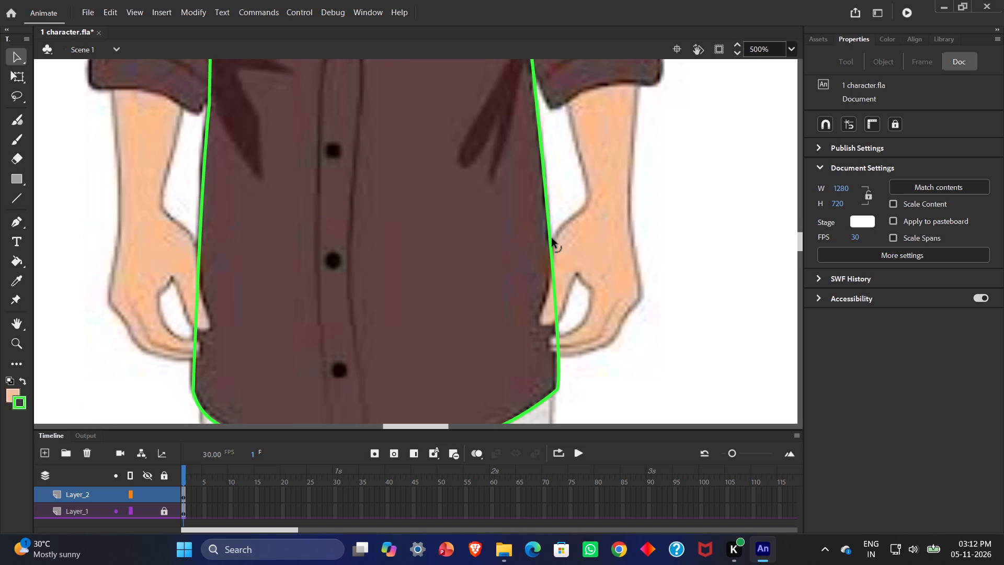
{"action": "left_click_drag", "start_coordinate": [552, 239], "coordinate": [550, 225]}
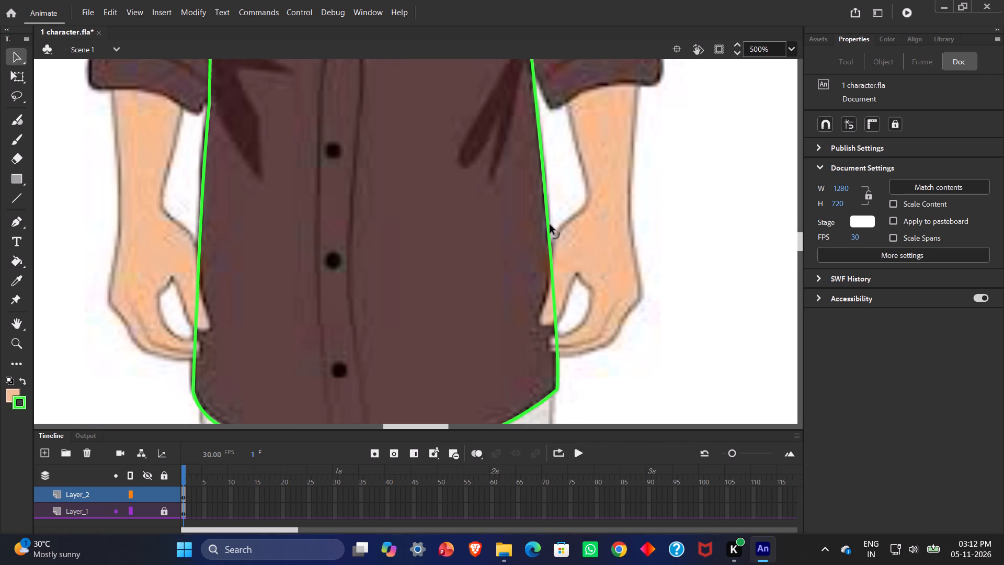
{"action": "left_click_drag", "start_coordinate": [550, 225], "coordinate": [550, 223]}
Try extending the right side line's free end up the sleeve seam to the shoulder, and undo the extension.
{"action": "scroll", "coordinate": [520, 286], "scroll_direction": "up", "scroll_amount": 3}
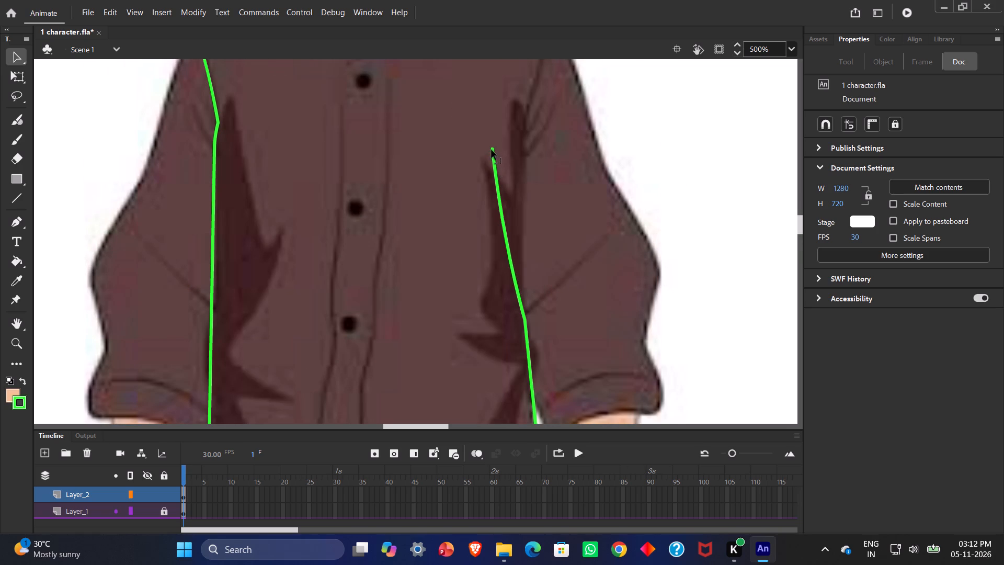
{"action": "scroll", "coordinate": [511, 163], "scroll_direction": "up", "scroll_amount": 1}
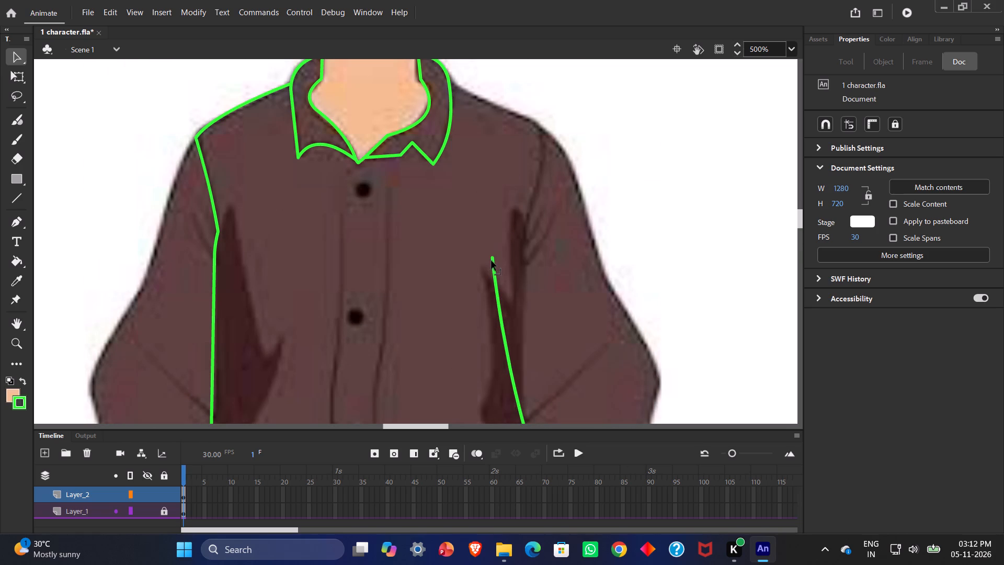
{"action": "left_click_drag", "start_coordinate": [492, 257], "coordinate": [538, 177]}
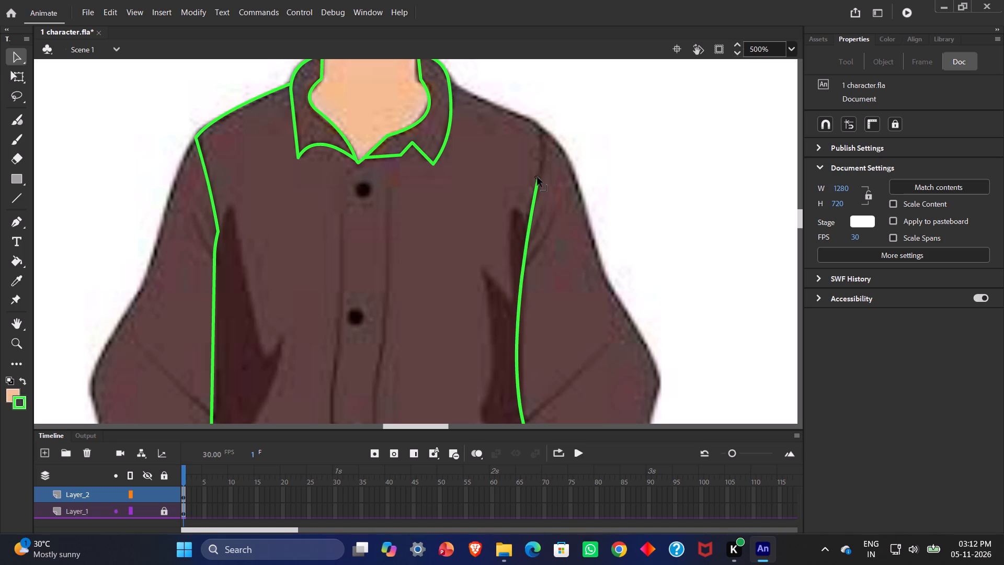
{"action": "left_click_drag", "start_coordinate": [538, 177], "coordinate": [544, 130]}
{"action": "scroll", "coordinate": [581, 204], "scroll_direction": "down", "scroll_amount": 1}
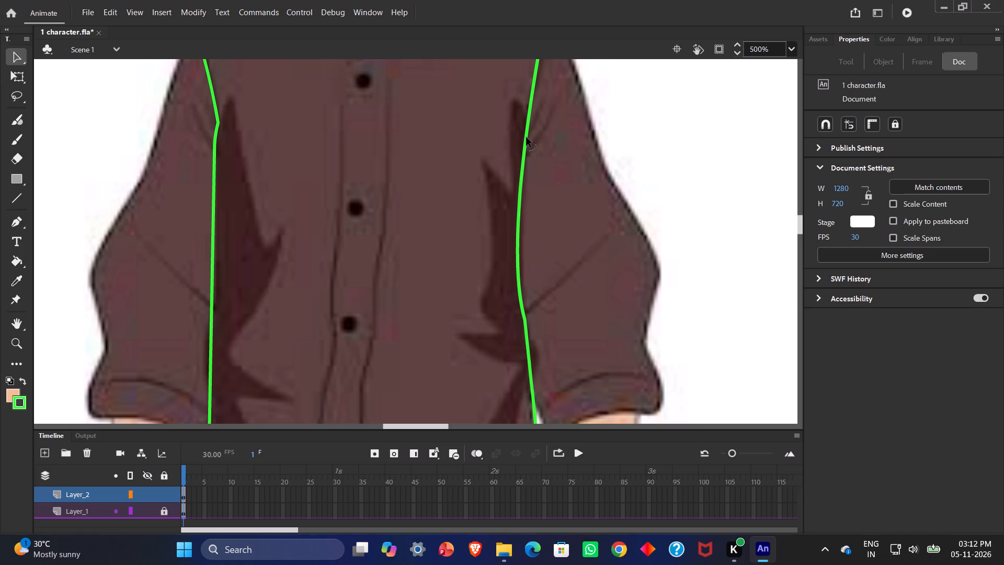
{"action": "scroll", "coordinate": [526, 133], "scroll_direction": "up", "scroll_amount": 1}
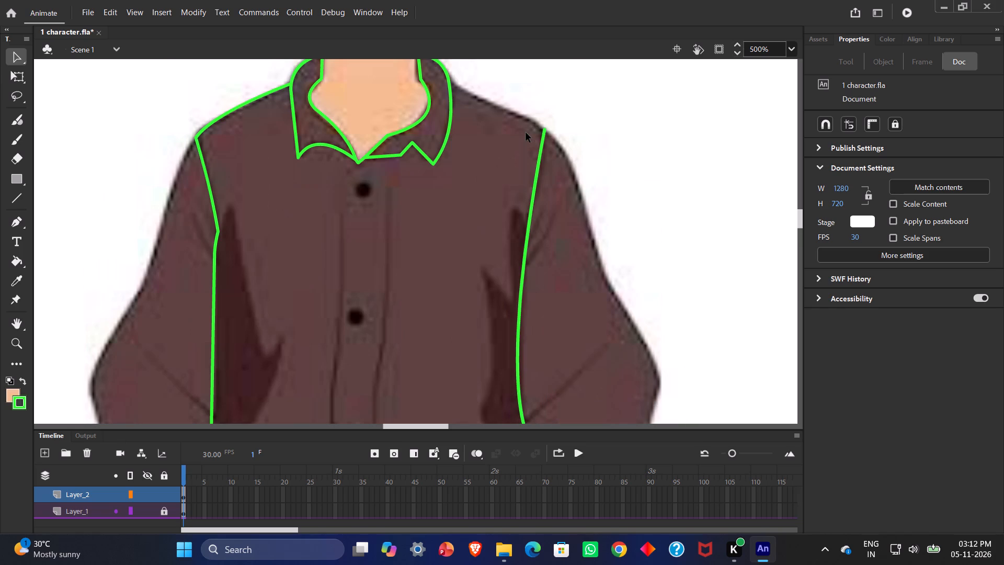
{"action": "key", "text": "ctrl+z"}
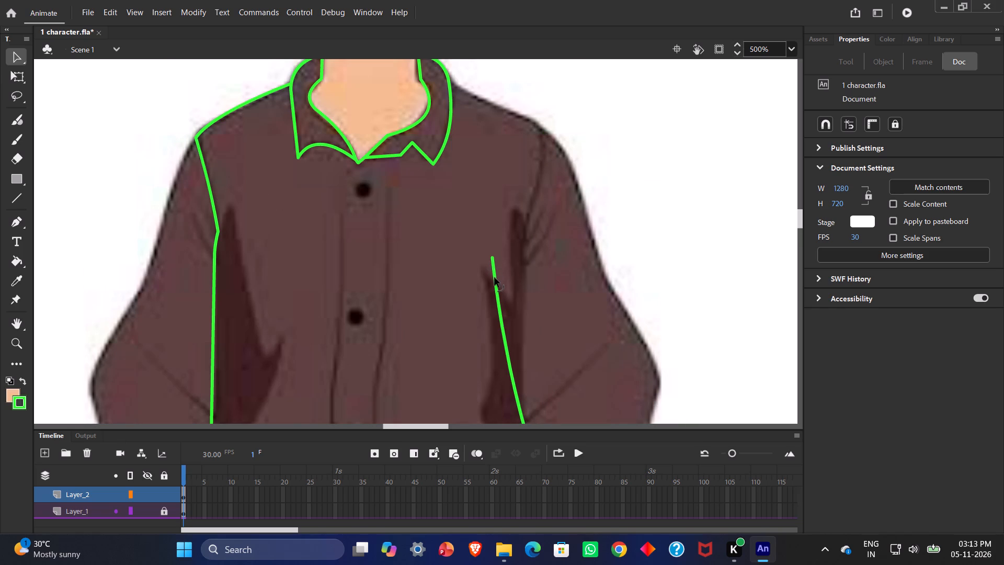
Pull a corner out of the right side line onto the sleeve seam below the armpit and bend the segment beneath it along the seam.
{"action": "left_click_drag", "start_coordinate": [495, 278], "coordinate": [523, 248], "text": "ctrl"}
{"action": "left_click_drag", "start_coordinate": [515, 338], "coordinate": [521, 342]}
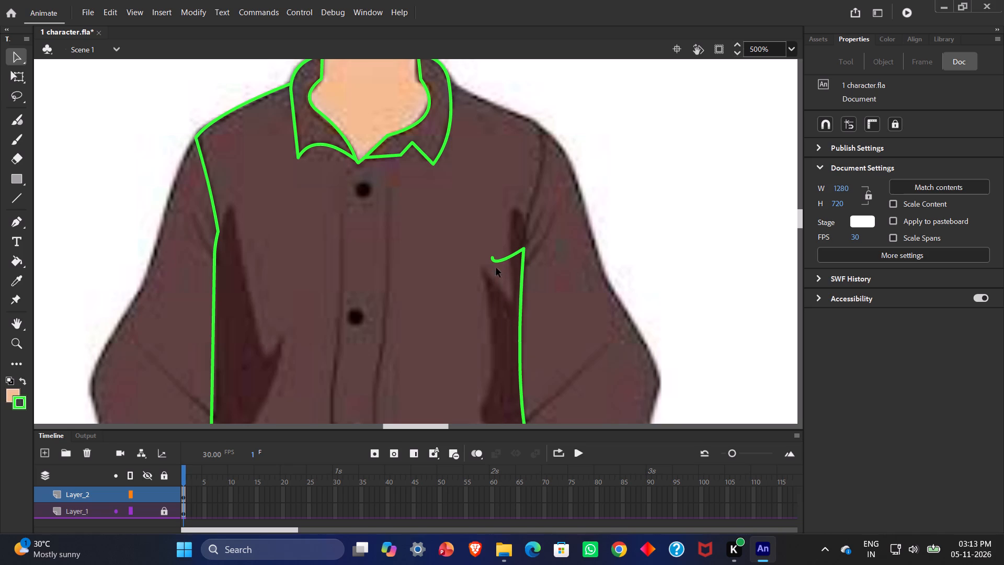
Move the line's free end up to the right shoulder edge beside the collar and straighten the segment down to the armpit corner.
{"action": "left_click_drag", "start_coordinate": [492, 257], "coordinate": [520, 199]}
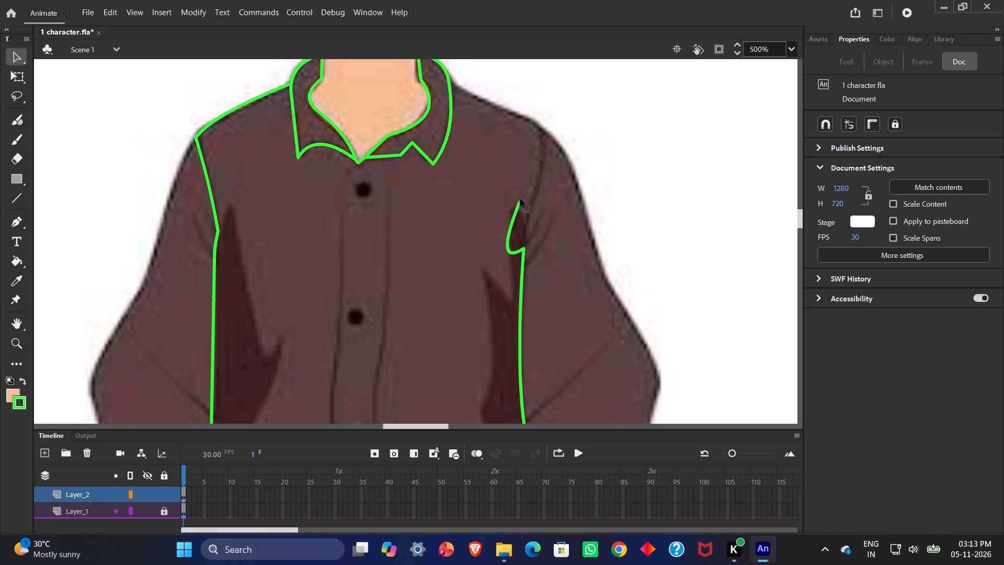
{"action": "left_click_drag", "start_coordinate": [520, 199], "coordinate": [515, 146]}
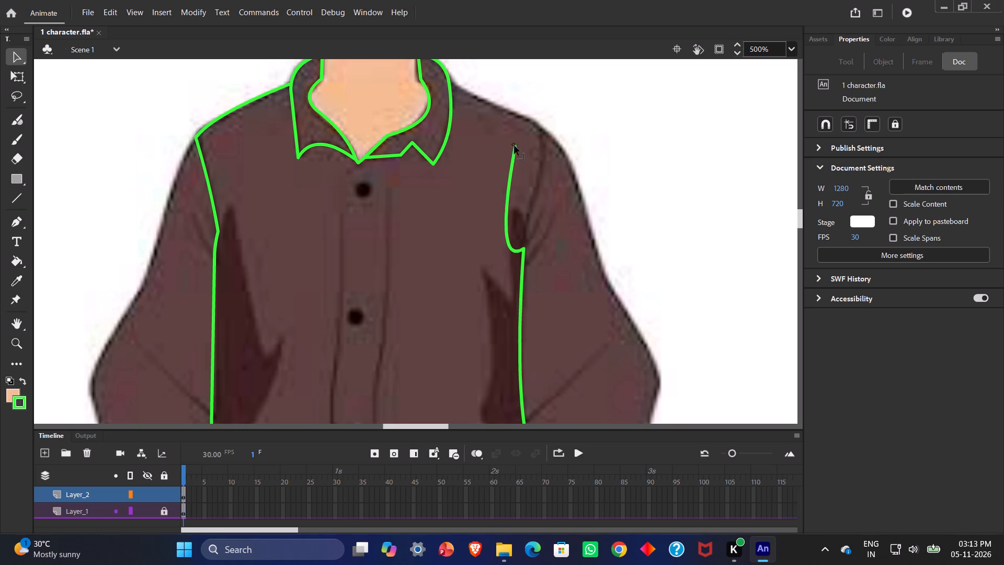
{"action": "left_click_drag", "start_coordinate": [515, 146], "coordinate": [466, 98]}
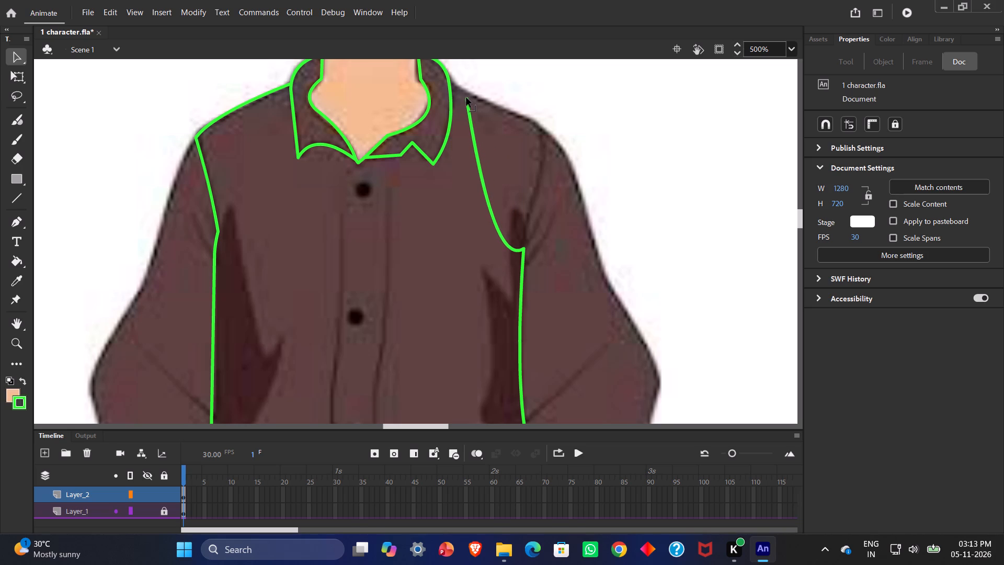
{"action": "left_click_drag", "start_coordinate": [466, 98], "coordinate": [467, 95]}
{"action": "left_click_drag", "start_coordinate": [509, 247], "coordinate": [511, 241]}
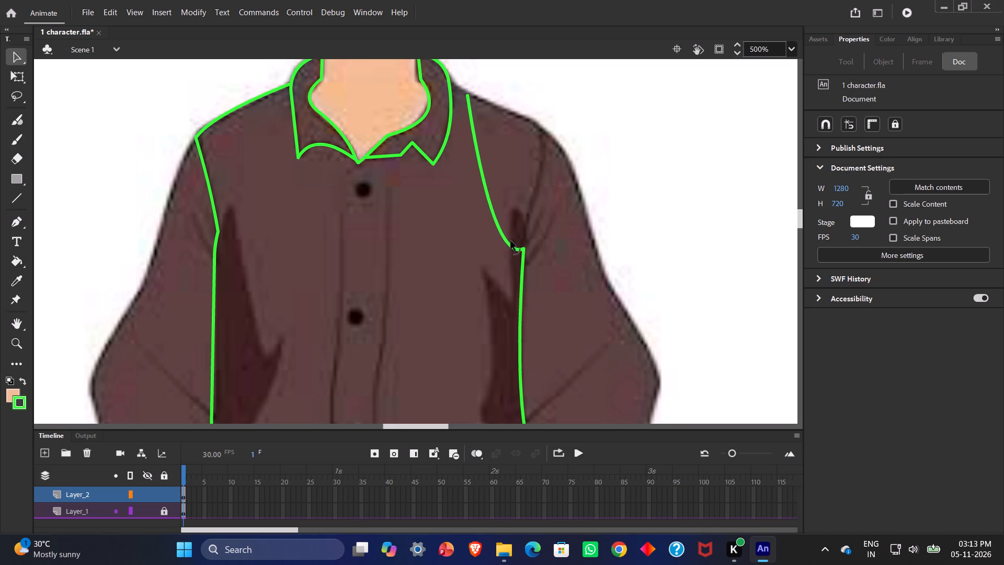
{"action": "left_click_drag", "start_coordinate": [511, 241], "coordinate": [525, 220]}
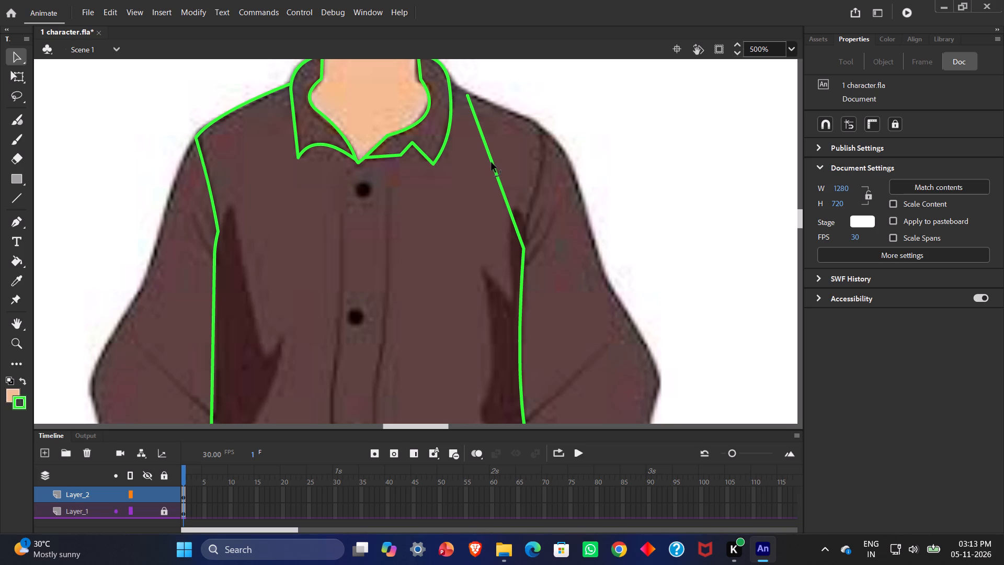
Pull a corner out of the straight segment onto the right shoulder tip where the sleeve seam begins.
{"action": "left_click_drag", "start_coordinate": [492, 163], "coordinate": [537, 132], "text": "ctrl"}
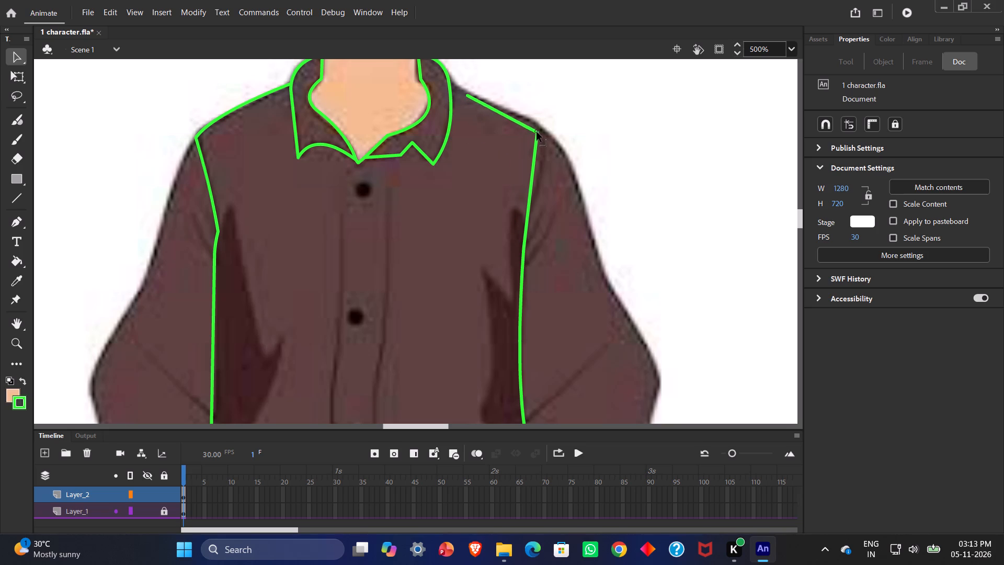
{"action": "left_click_drag", "start_coordinate": [537, 132], "coordinate": [535, 123], "text": "ctrl"}
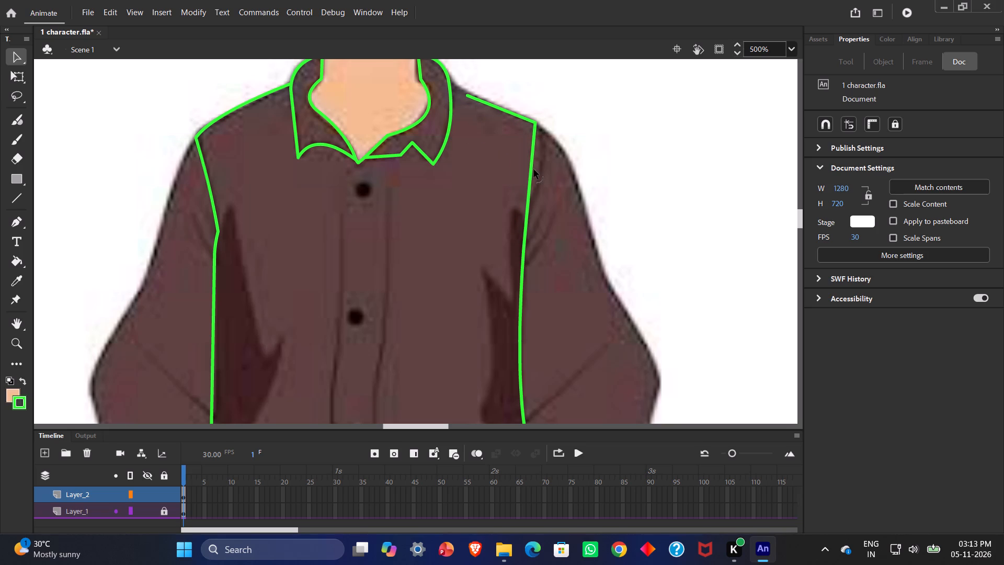
Bend the segment between the right shoulder corner and the armpit corner outward to follow the curved sleeve seam.
{"action": "left_click_drag", "start_coordinate": [533, 171], "coordinate": [540, 174]}
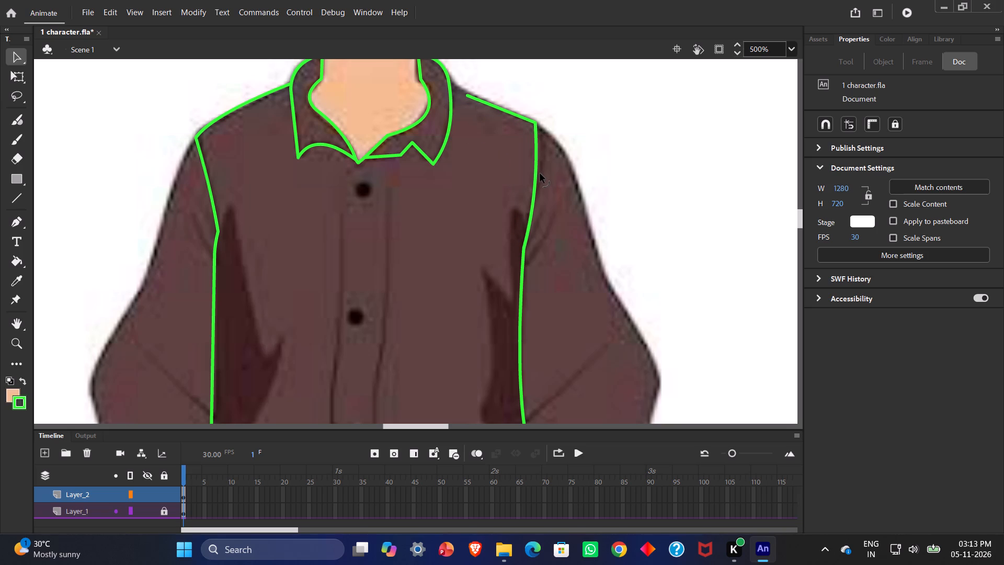
{"action": "left_click_drag", "start_coordinate": [540, 174], "coordinate": [546, 148]}
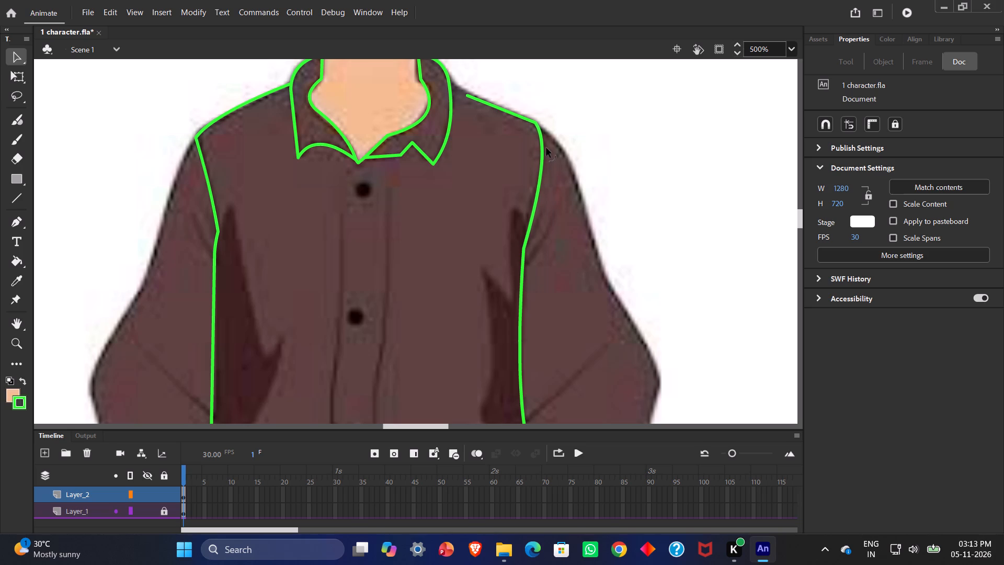
Attach the line's free end to the collar's right edge and bend the shoulder segment down to follow the shoulder slope.
{"action": "left_click_drag", "start_coordinate": [546, 148], "coordinate": [547, 139]}
{"action": "scroll", "coordinate": [462, 108], "scroll_direction": "up", "scroll_amount": 1}
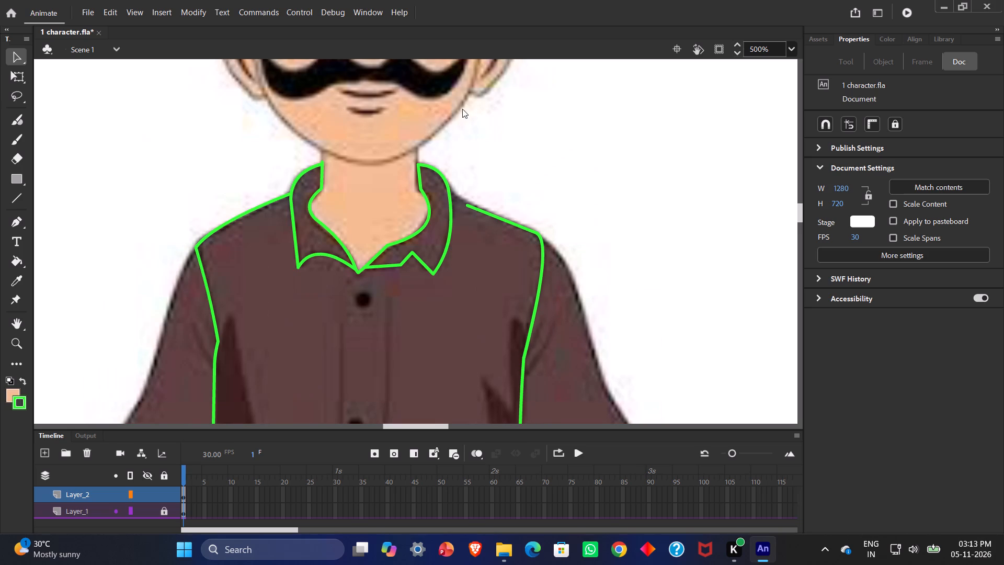
{"action": "left_click_drag", "start_coordinate": [469, 207], "coordinate": [457, 194]}
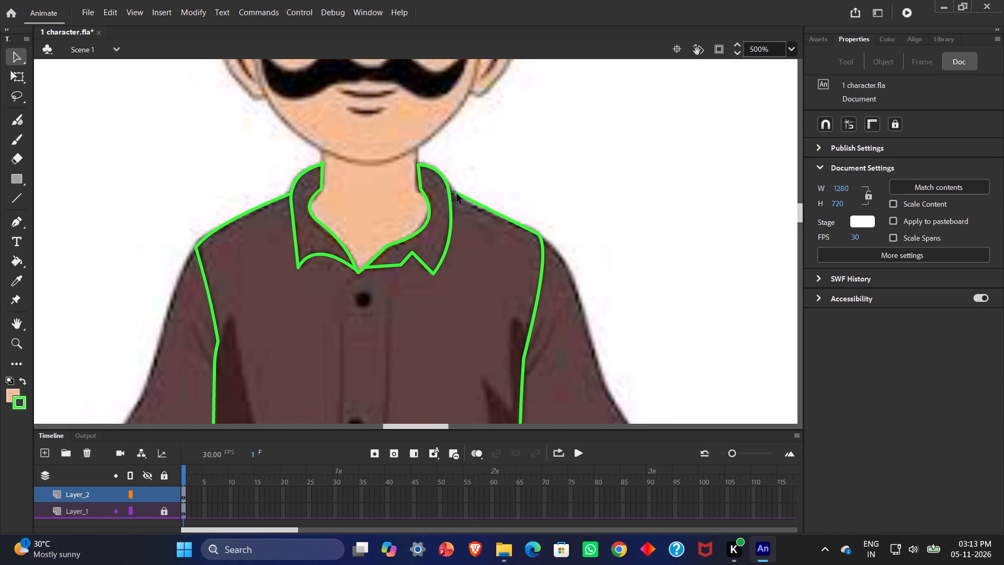
{"action": "left_click_drag", "start_coordinate": [457, 194], "coordinate": [442, 176]}
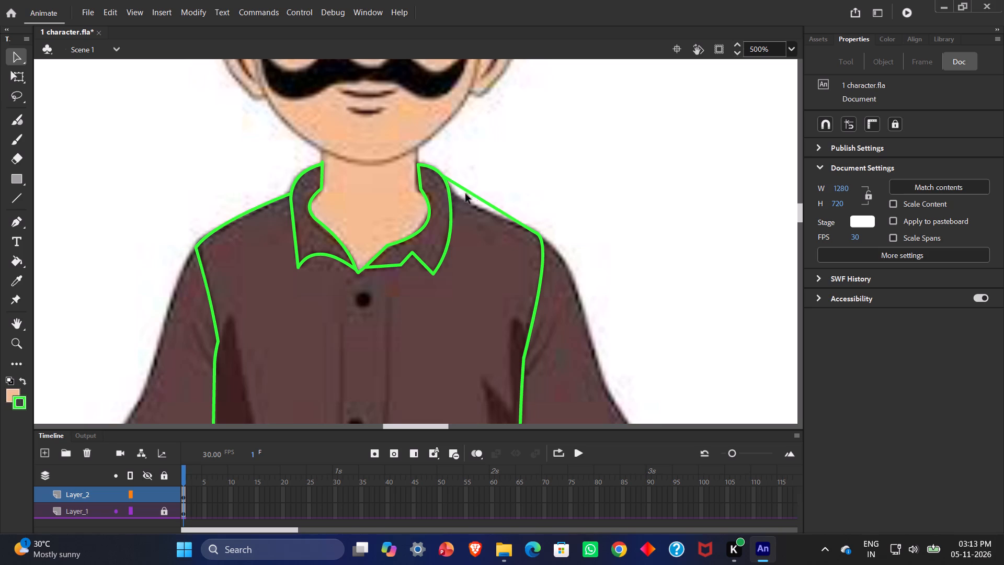
{"action": "left_click_drag", "start_coordinate": [475, 196], "coordinate": [476, 196]}
{"action": "left_click_drag", "start_coordinate": [476, 196], "coordinate": [465, 201]}
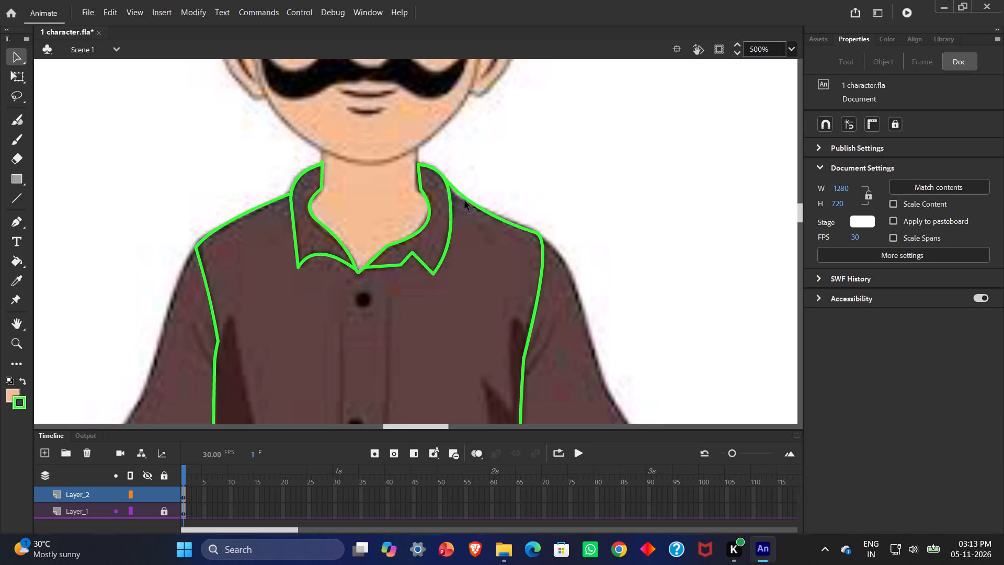
{"action": "left_click_drag", "start_coordinate": [465, 201], "coordinate": [457, 198]}
{"action": "left_click_drag", "start_coordinate": [457, 198], "coordinate": [457, 198]}
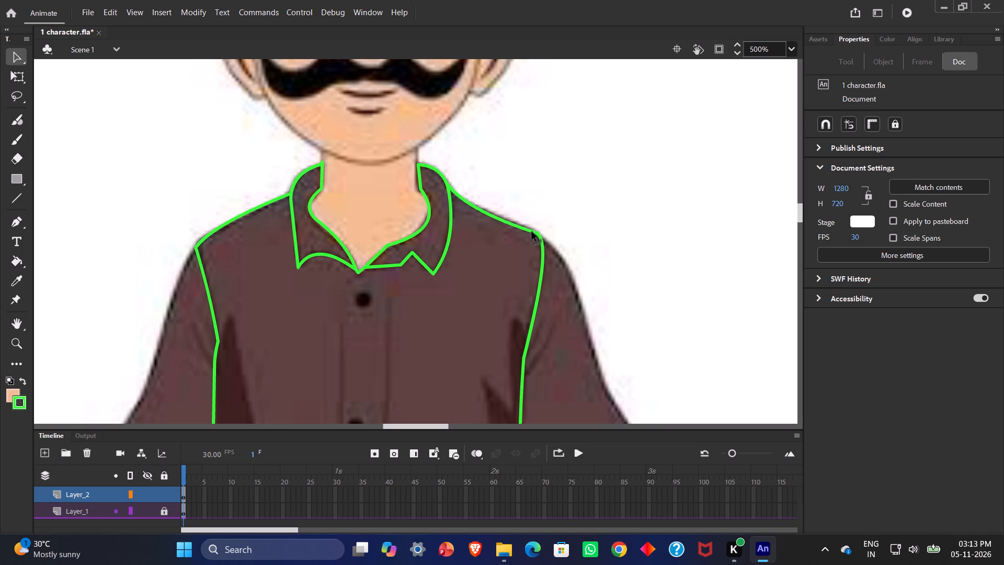
Shift the outline at the right shoulder corner outward so it follows the shoulder edge into the sleeve seam.
{"action": "left_click_drag", "start_coordinate": [536, 233], "coordinate": [534, 230]}
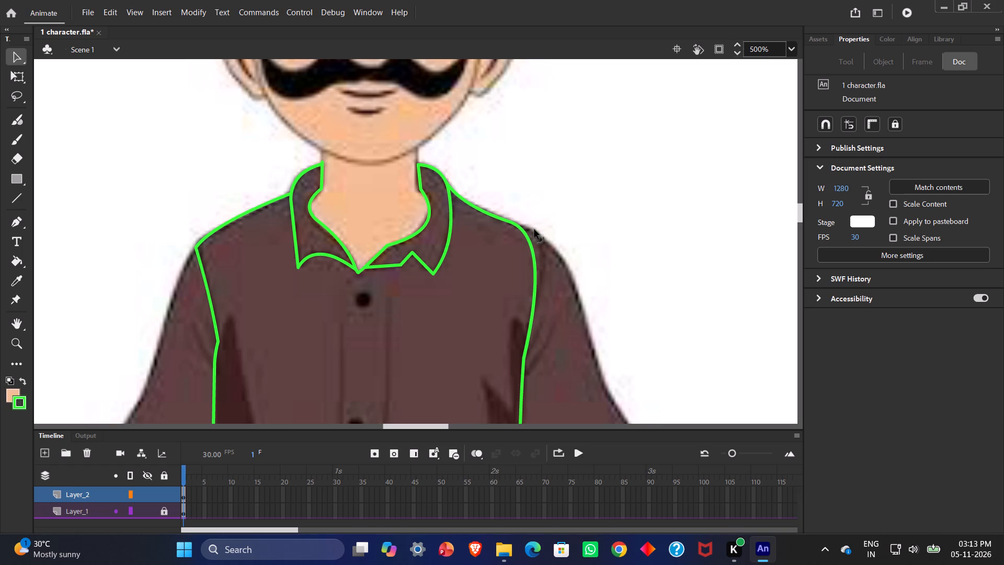
{"action": "left_click_drag", "start_coordinate": [534, 230], "coordinate": [549, 236]}
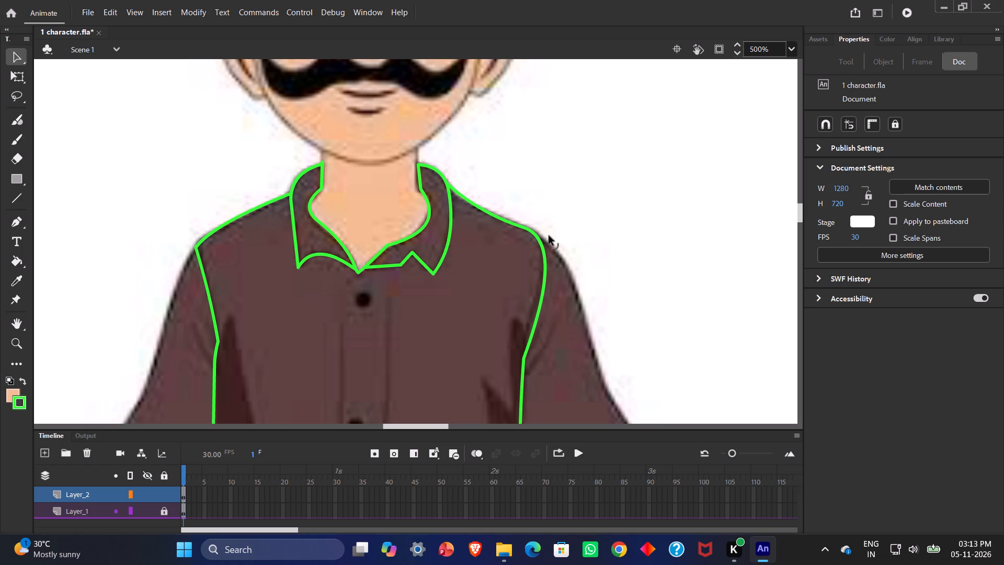
{"action": "left_click_drag", "start_coordinate": [549, 236], "coordinate": [553, 237]}
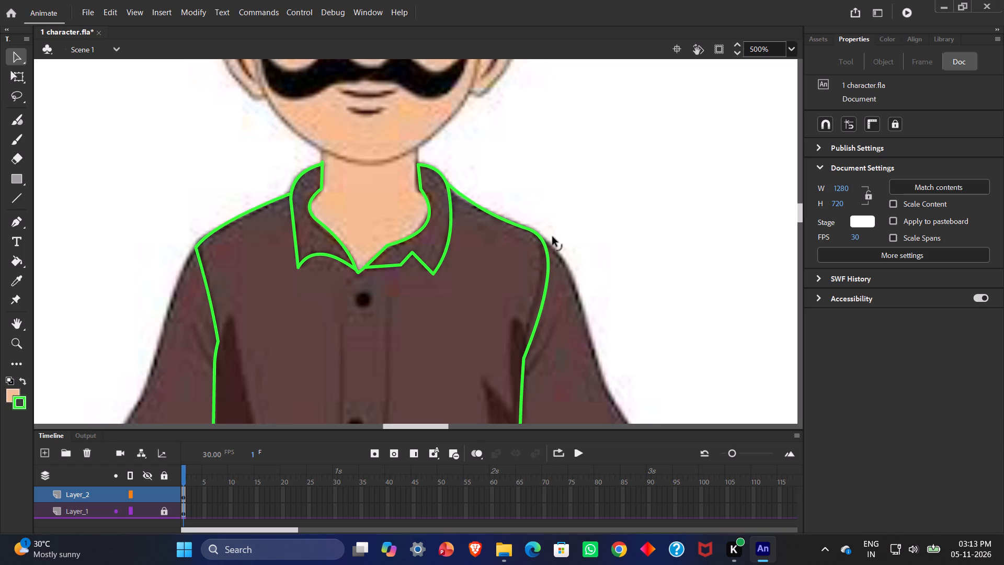
{"action": "left_click_drag", "start_coordinate": [553, 237], "coordinate": [555, 235]}
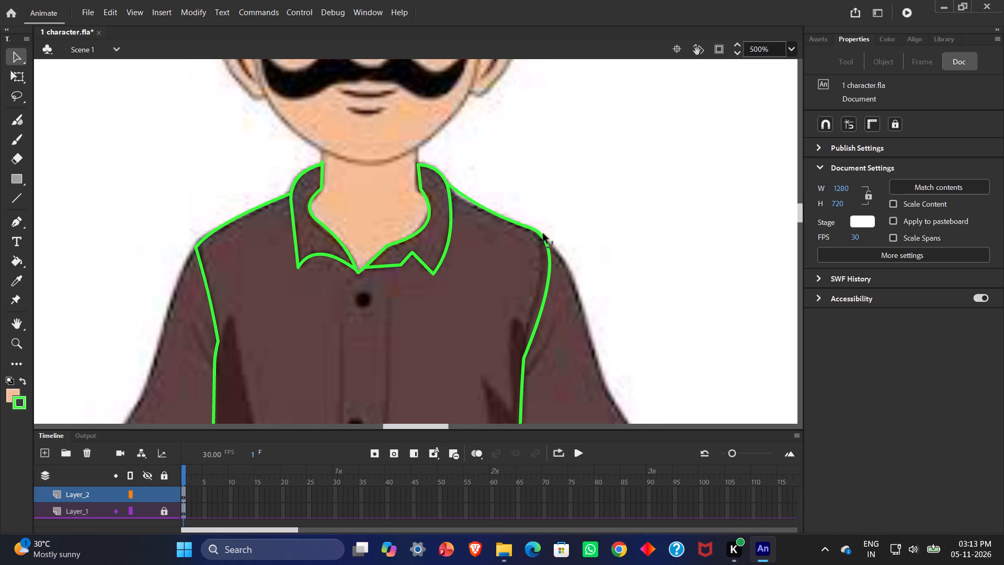
{"action": "left_click", "coordinate": [467, 197]}
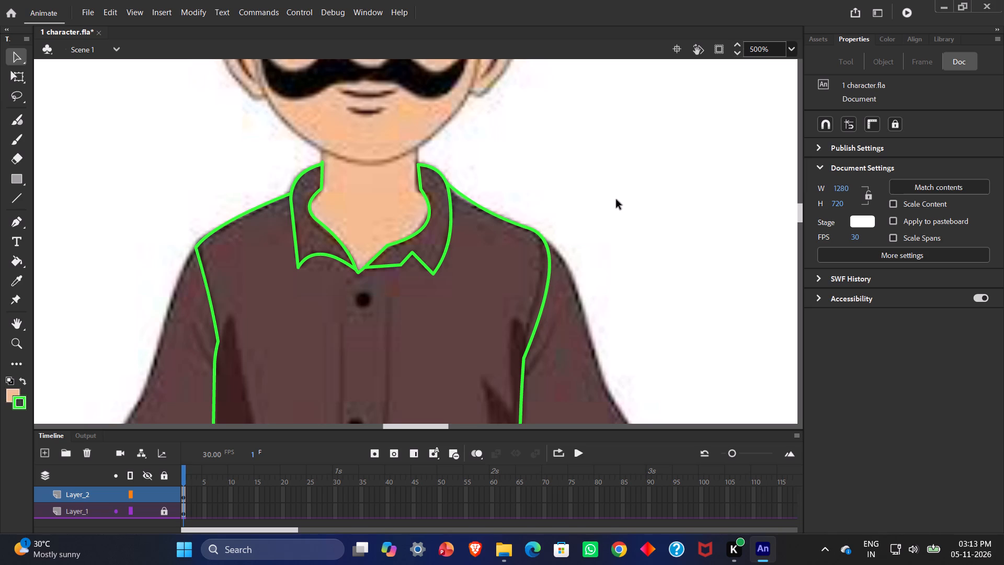
Ease the upper sleeve seam curve inward and move the right shoulder corner out onto the shoulder tip.
{"action": "scroll", "coordinate": [612, 222], "scroll_direction": "up", "scroll_amount": 2}
{"action": "scroll", "coordinate": [612, 230], "scroll_direction": "down", "scroll_amount": 4}
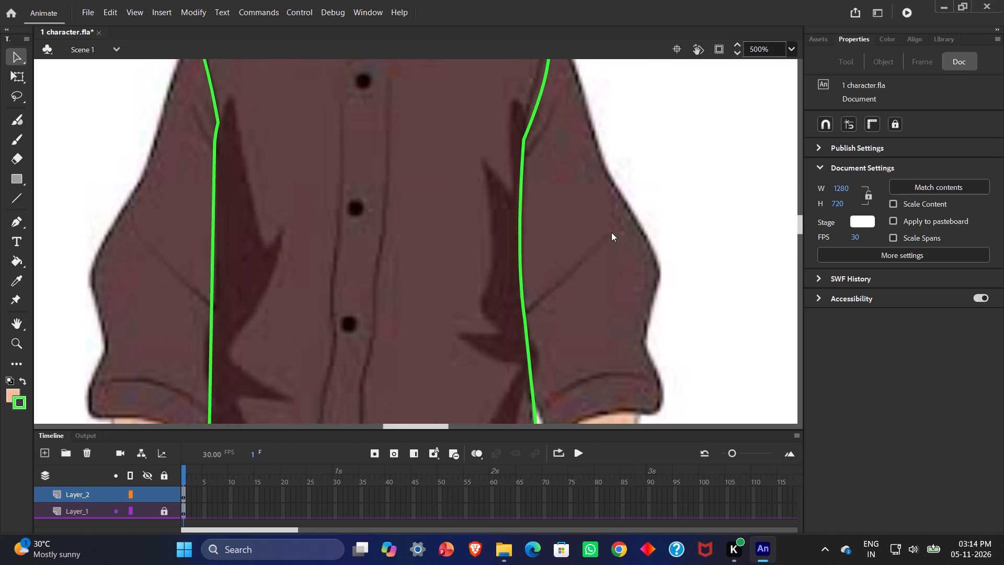
{"action": "scroll", "coordinate": [611, 233], "scroll_direction": "down", "scroll_amount": 3}
{"action": "scroll", "coordinate": [603, 240], "scroll_direction": "up", "scroll_amount": 4}
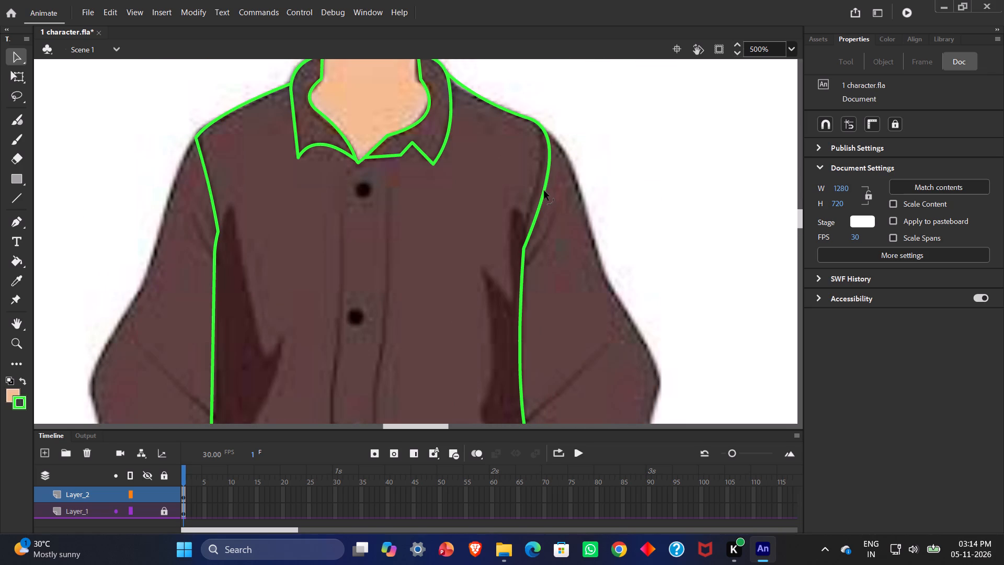
{"action": "left_click_drag", "start_coordinate": [545, 189], "coordinate": [540, 188]}
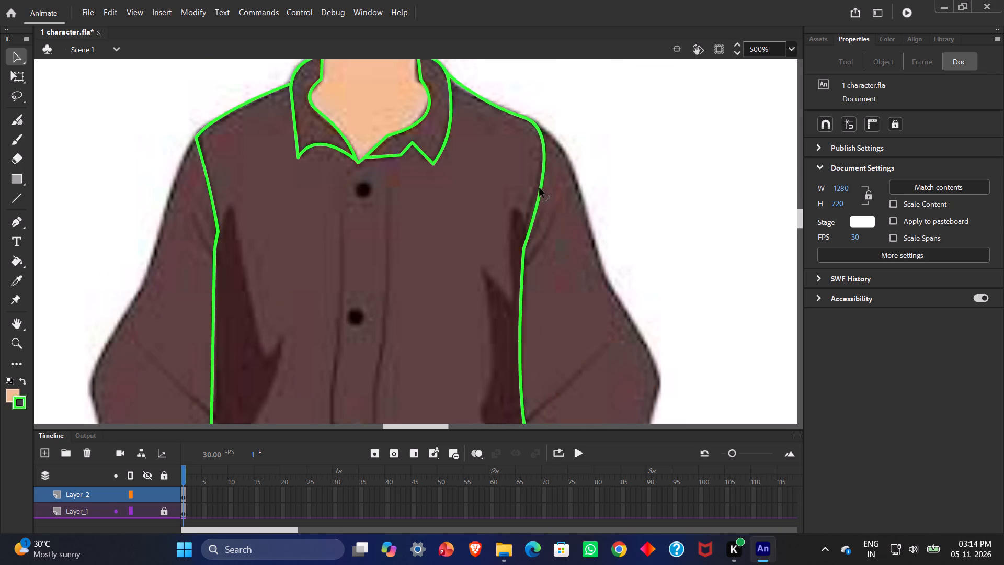
{"action": "left_click_drag", "start_coordinate": [540, 188], "coordinate": [539, 188]}
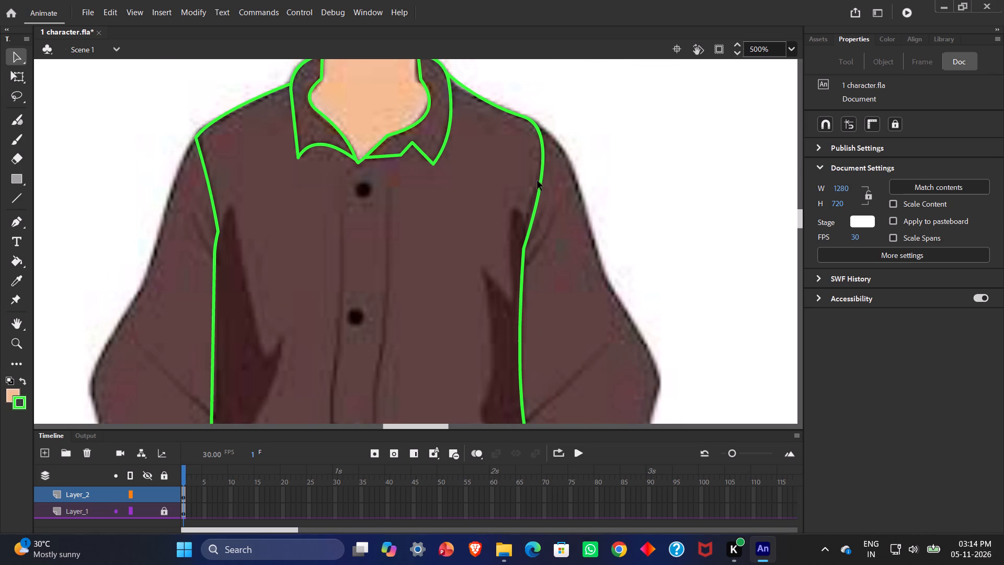
{"action": "left_click_drag", "start_coordinate": [537, 130], "coordinate": [545, 131], "text": "ctrl"}
{"action": "left_click_drag", "start_coordinate": [545, 131], "coordinate": [547, 133], "text": "ctrl"}
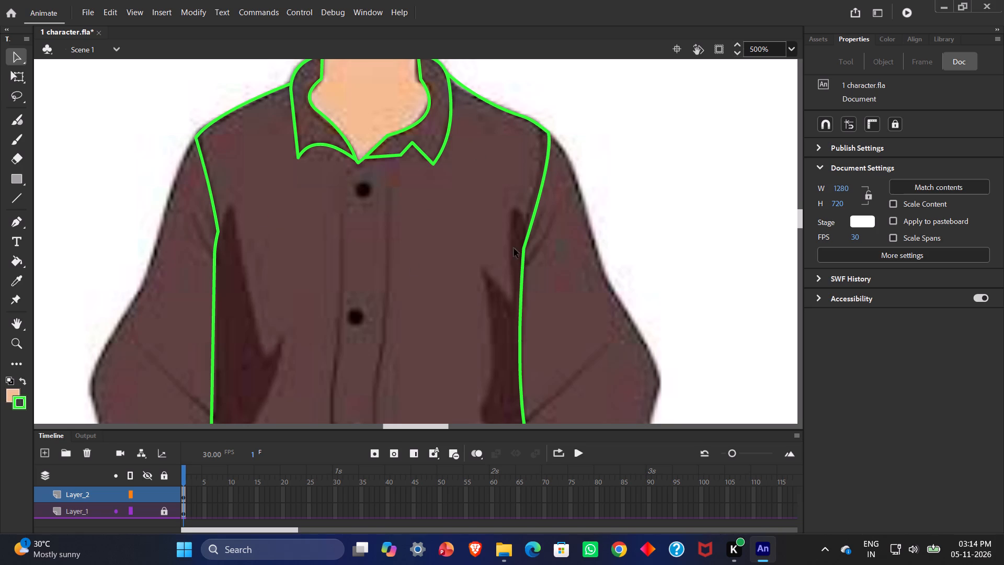
Examine the traced shirt outline from the collar down both sides to the hem.
{"action": "scroll", "coordinate": [524, 254], "scroll_direction": "up", "scroll_amount": 2}
{"action": "scroll", "coordinate": [524, 254], "scroll_direction": "down", "scroll_amount": 2}
{"action": "scroll", "coordinate": [524, 254], "scroll_direction": "up", "scroll_amount": 1}
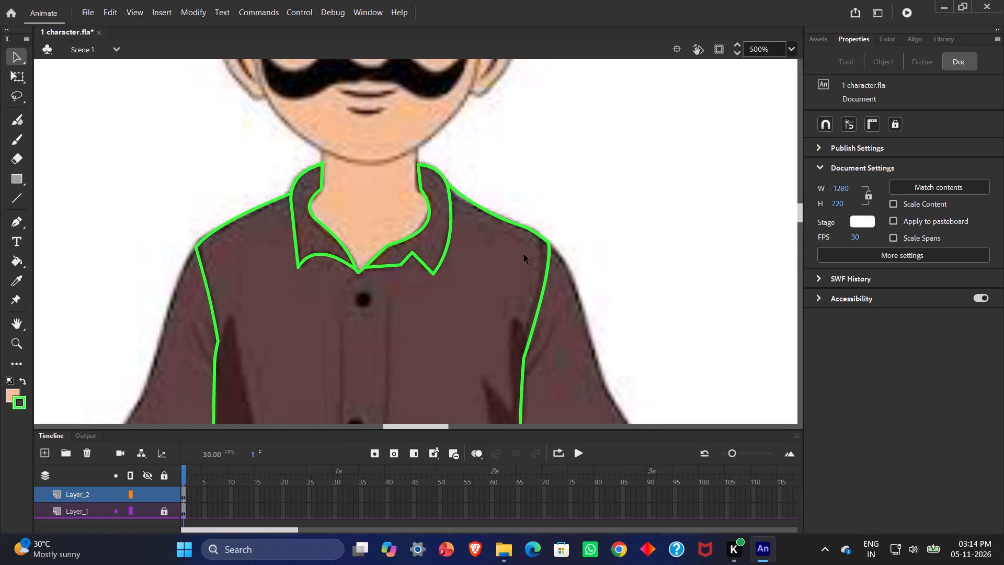
{"action": "scroll", "coordinate": [524, 254], "scroll_direction": "down", "scroll_amount": 7}
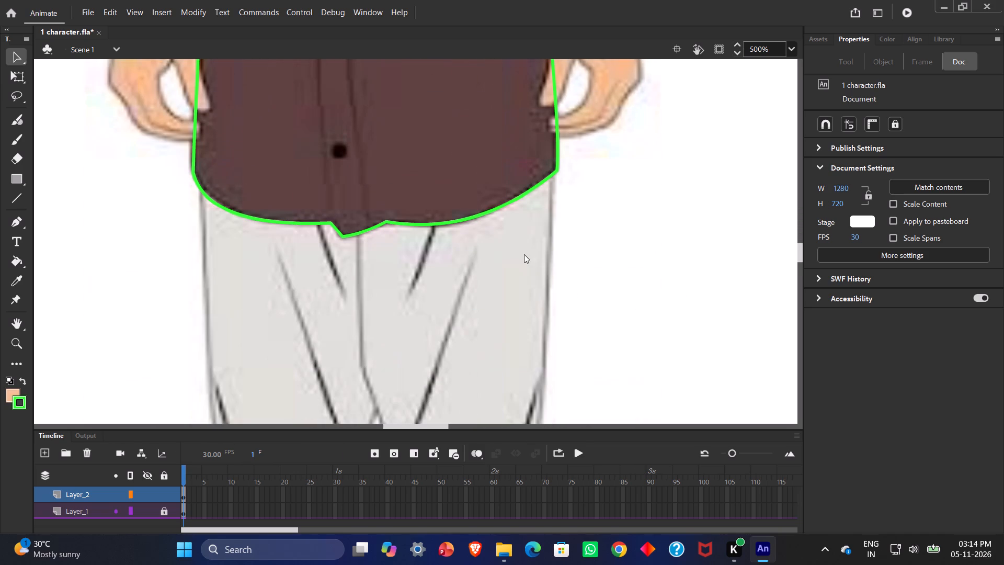
{"action": "scroll", "coordinate": [524, 254], "scroll_direction": "up", "scroll_amount": 1}
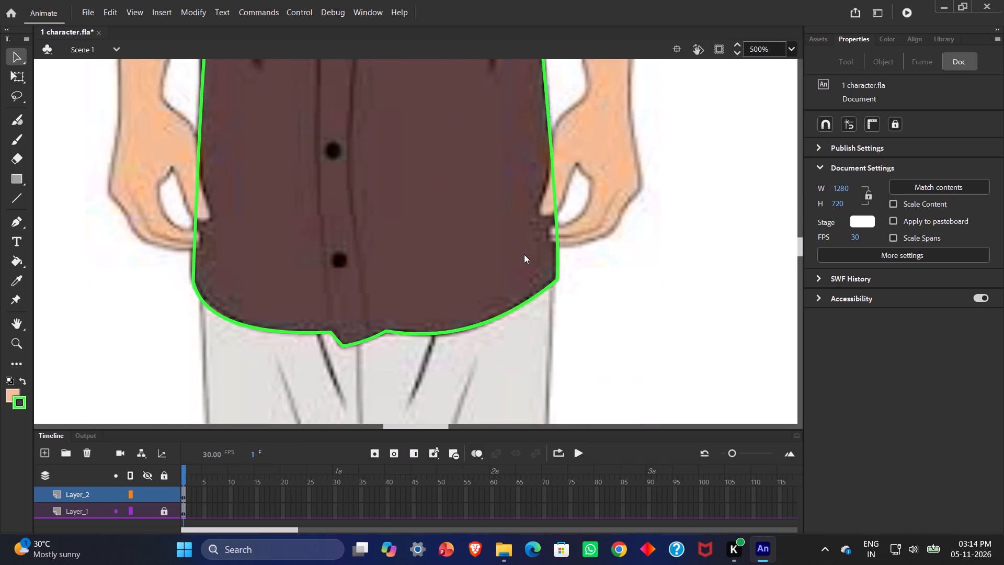
{"action": "scroll", "coordinate": [524, 254], "scroll_direction": "up", "scroll_amount": 5}
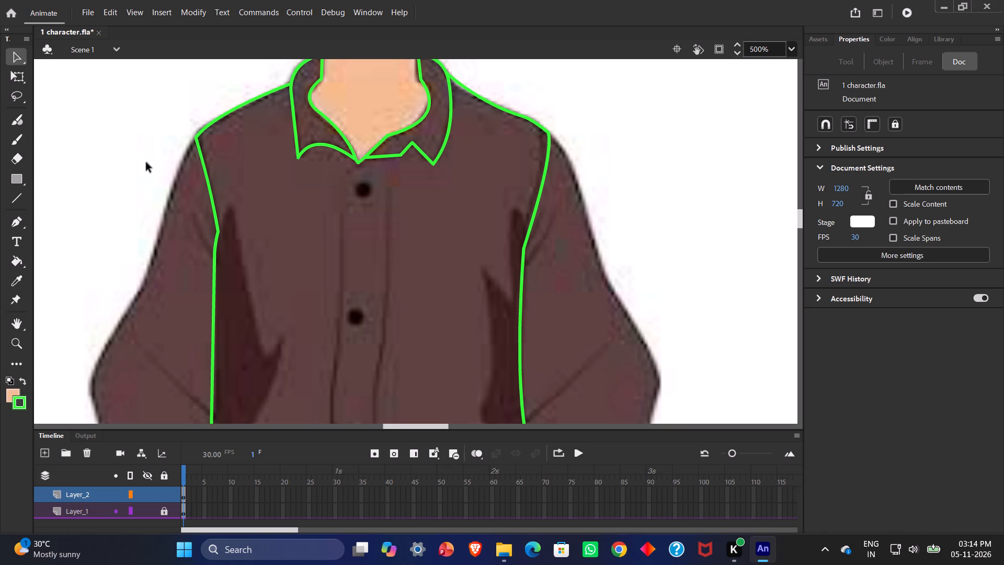
Draw a short horizontal green line with the Line tool across the button placket at the top button.
{"action": "left_click", "coordinate": [15, 202]}
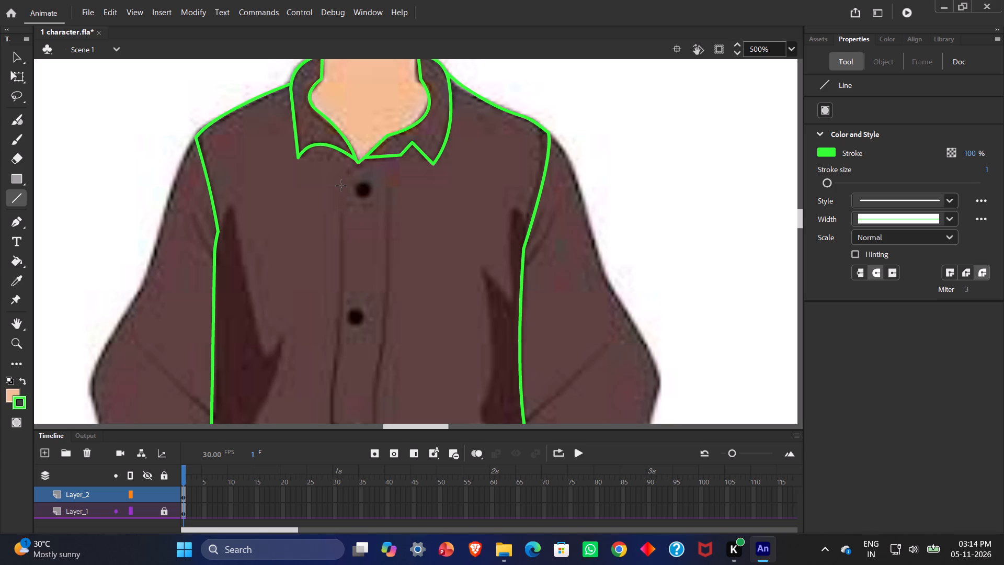
{"action": "left_click_drag", "start_coordinate": [341, 186], "coordinate": [396, 187]}
{"action": "left_click_drag", "start_coordinate": [396, 187], "coordinate": [401, 187]}
Pull two corners down from the short line onto the placket's left and right edges between the top two buttons.
{"action": "left_click", "coordinate": [9, 51]}
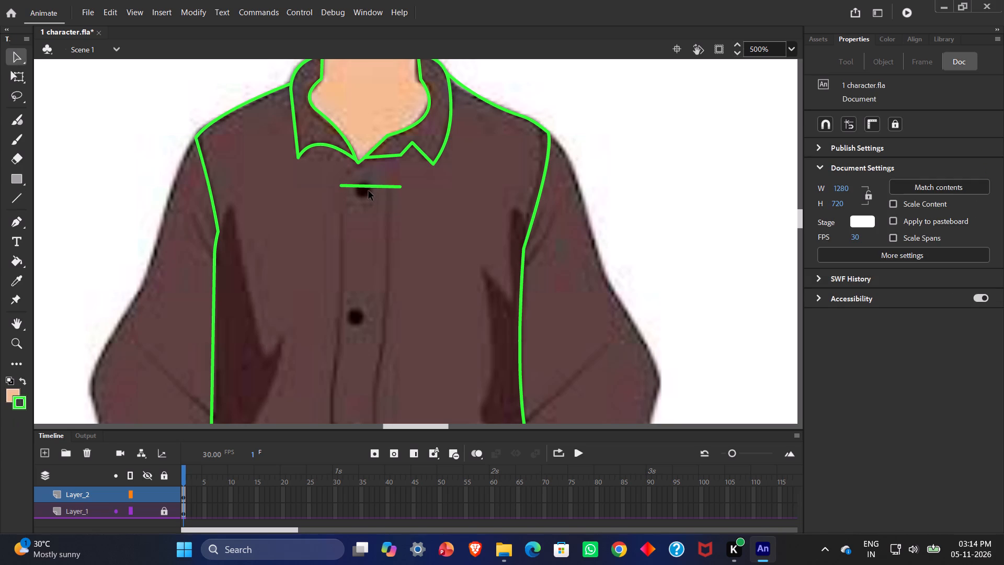
{"action": "left_click", "coordinate": [370, 186]}
{"action": "key", "text": "ctrl+z"}
{"action": "left_click_drag", "start_coordinate": [368, 185], "coordinate": [344, 241], "text": "ctrl"}
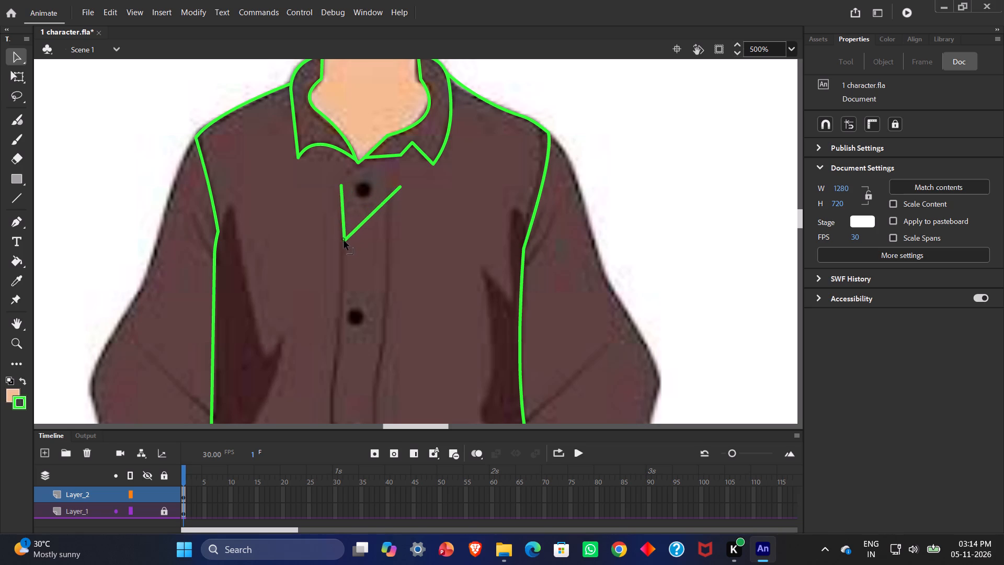
{"action": "left_click_drag", "start_coordinate": [344, 241], "coordinate": [342, 247], "text": "ctrl"}
{"action": "left_click_drag", "start_coordinate": [367, 222], "coordinate": [376, 232], "text": "ctrl"}
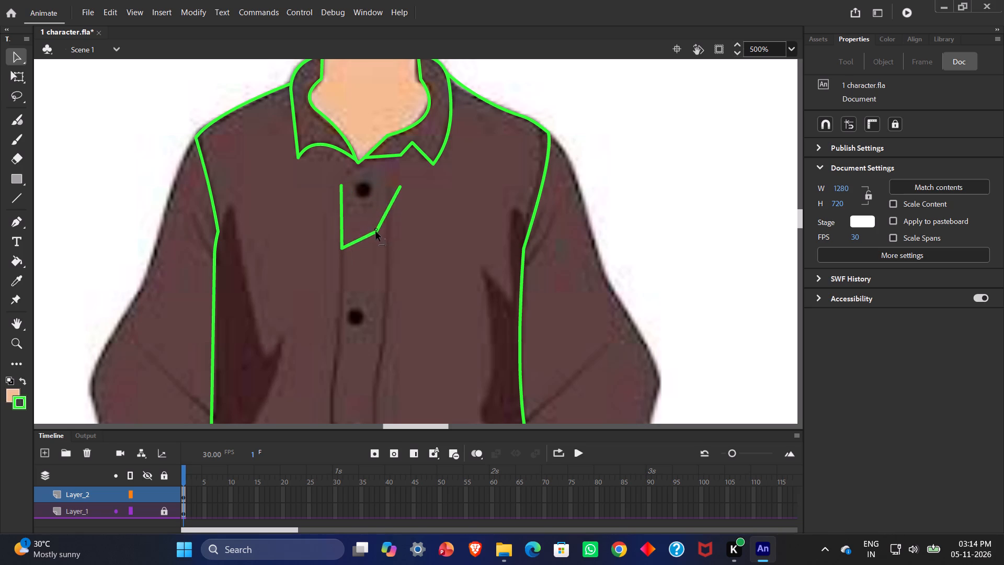
{"action": "left_click_drag", "start_coordinate": [376, 232], "coordinate": [388, 252], "text": "ctrl"}
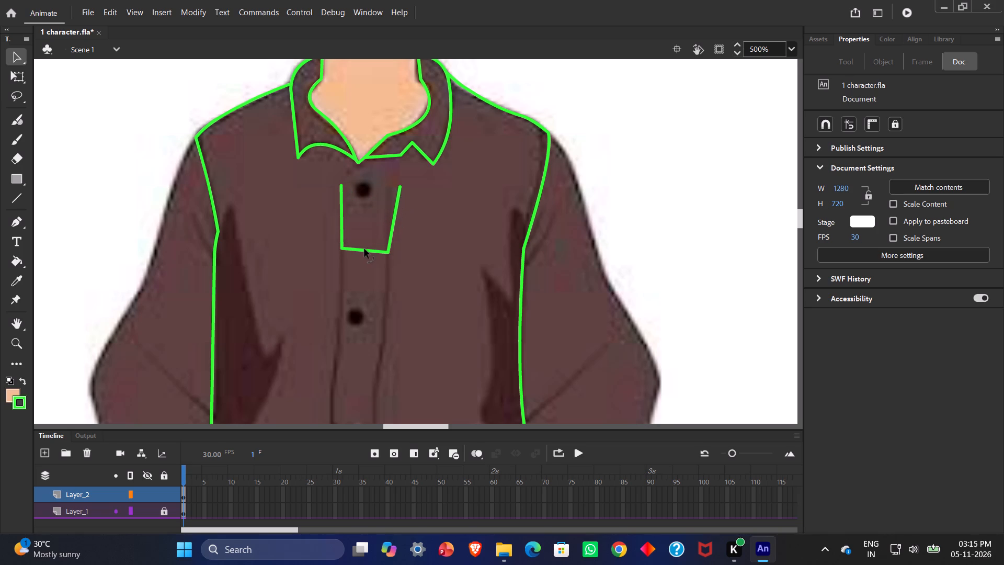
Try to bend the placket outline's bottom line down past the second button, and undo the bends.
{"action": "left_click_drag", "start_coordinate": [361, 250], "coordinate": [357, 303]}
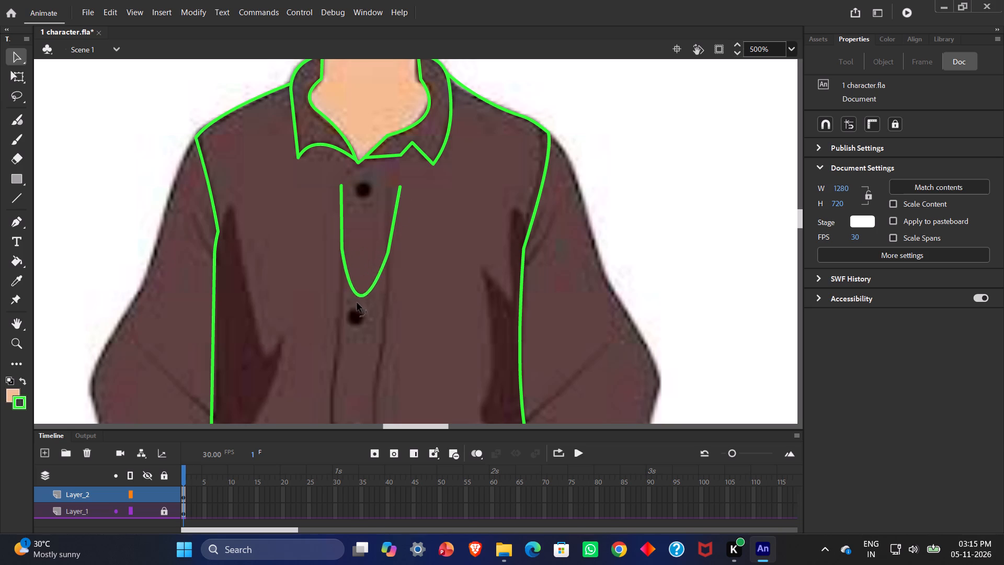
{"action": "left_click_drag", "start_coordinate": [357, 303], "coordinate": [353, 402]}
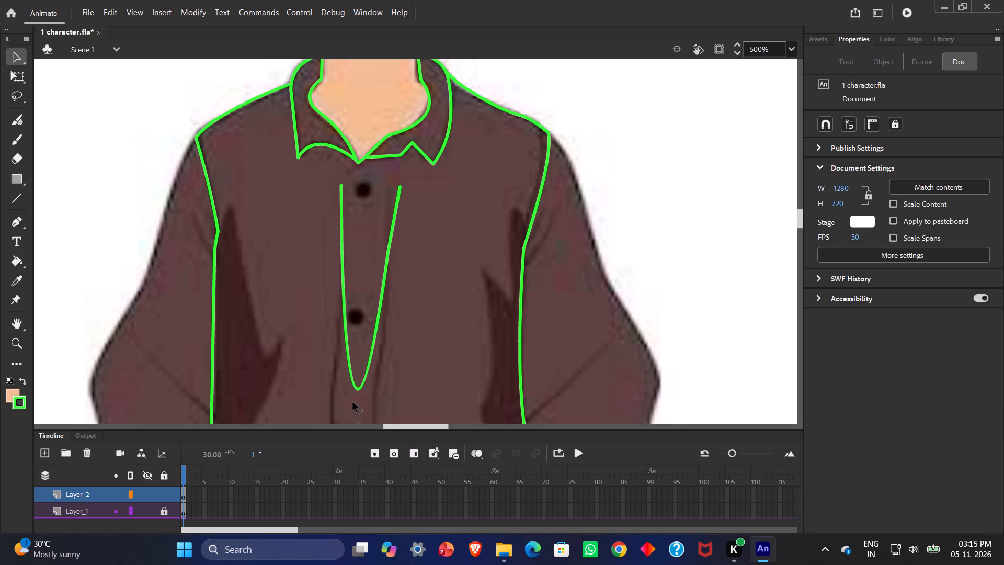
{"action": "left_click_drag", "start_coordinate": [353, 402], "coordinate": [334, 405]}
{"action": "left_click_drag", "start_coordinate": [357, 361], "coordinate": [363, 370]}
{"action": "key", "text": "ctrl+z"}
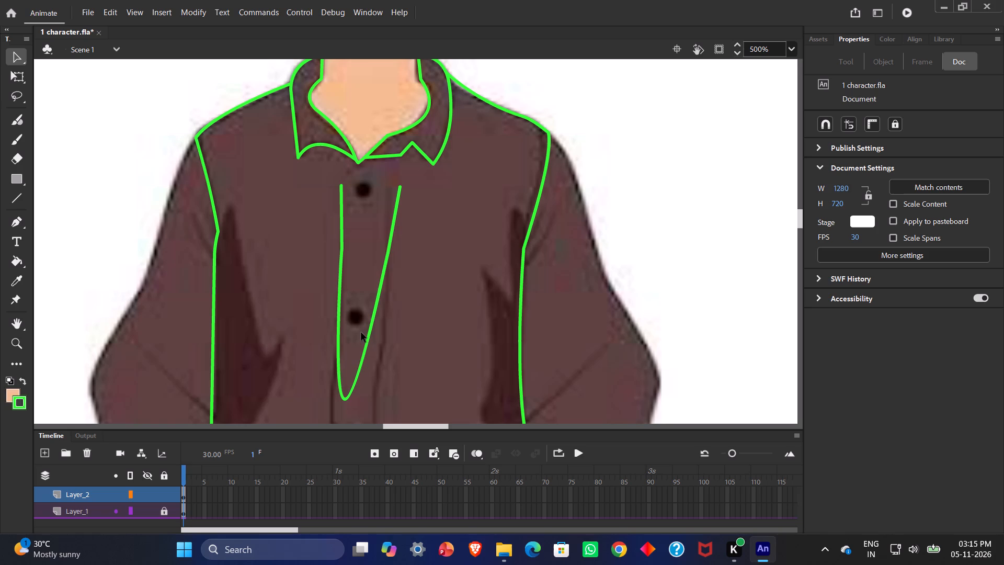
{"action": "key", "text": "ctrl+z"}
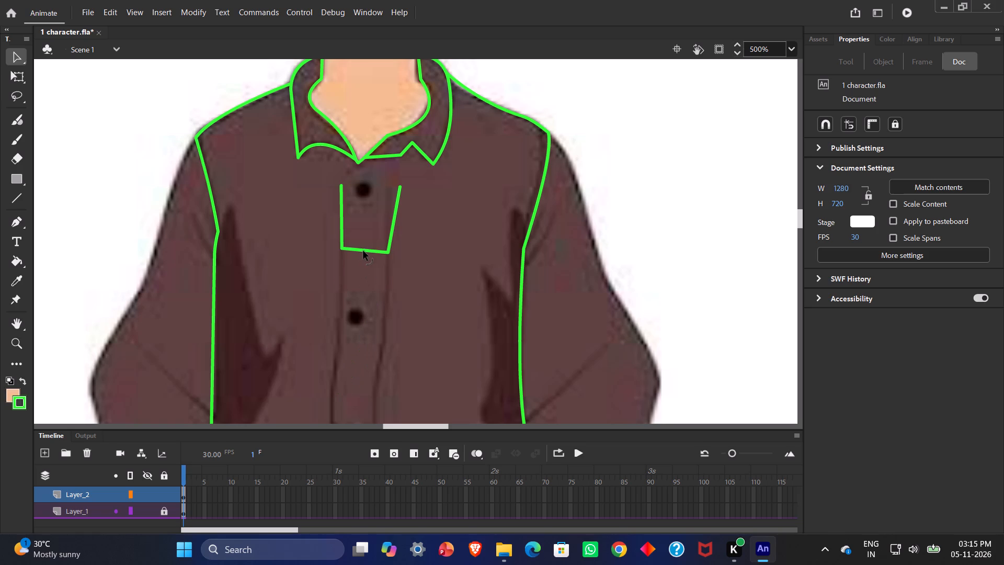
Pull two new corners down from the bottom line onto the placket's left and right edges between the second and third buttons.
{"action": "left_click_drag", "start_coordinate": [363, 251], "coordinate": [335, 362], "text": "ctrl"}
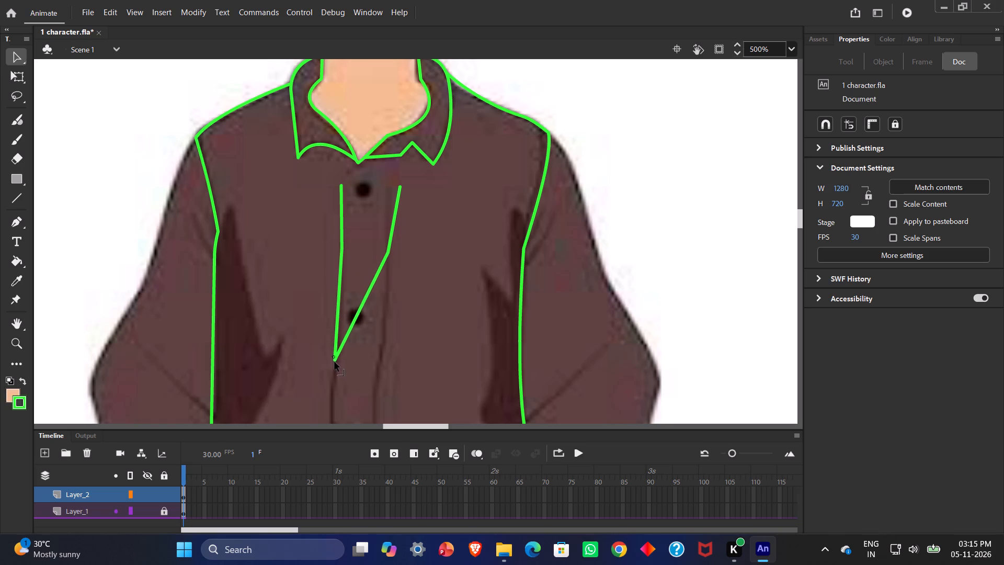
{"action": "left_click_drag", "start_coordinate": [335, 362], "coordinate": [333, 395], "text": "ctrl"}
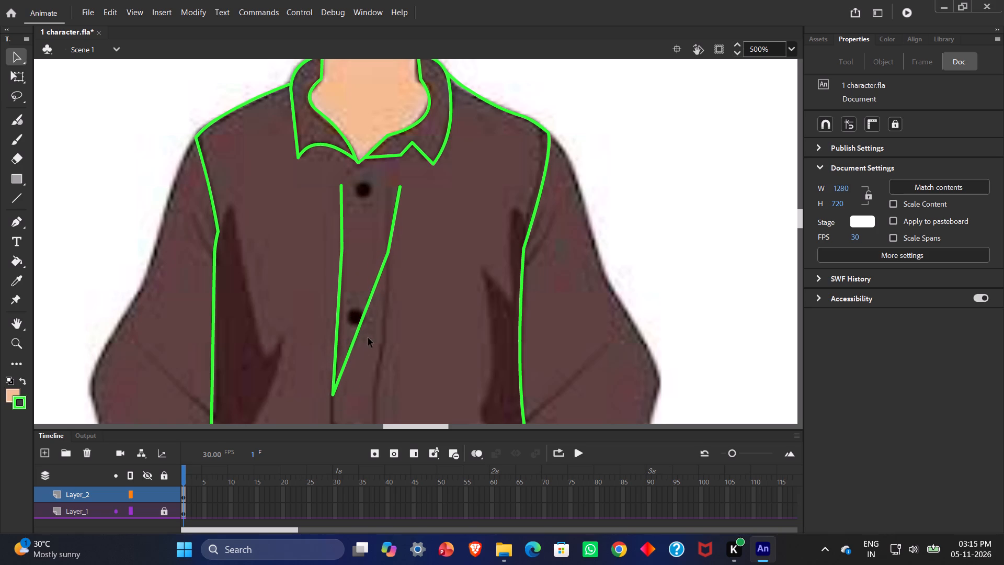
{"action": "left_click_drag", "start_coordinate": [355, 342], "coordinate": [375, 401], "text": "ctrl"}
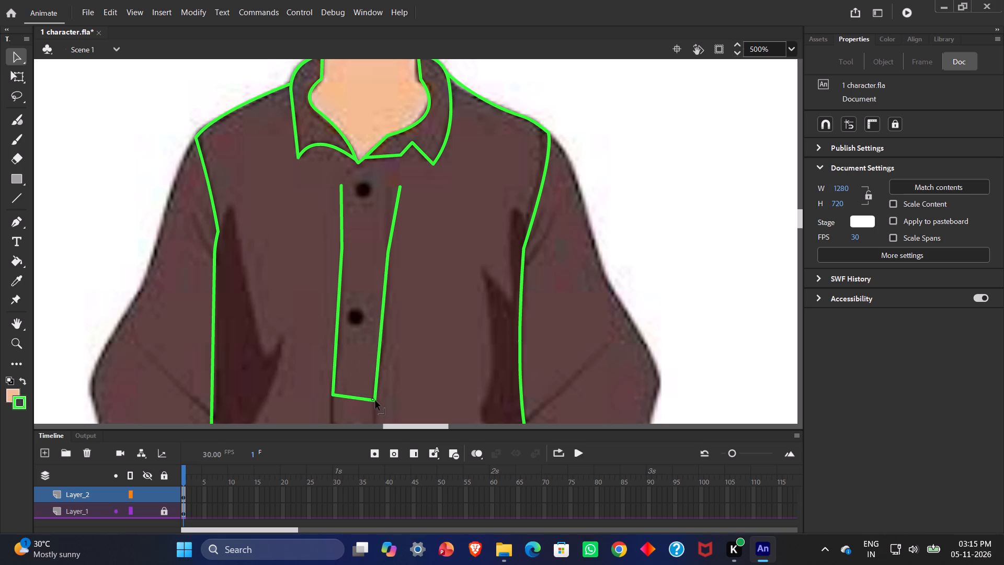
{"action": "left_click_drag", "start_coordinate": [375, 401], "coordinate": [378, 408], "text": "ctrl"}
Extend both placket lines with new corners on the placket's edges between the third and fourth buttons.
{"action": "scroll", "coordinate": [461, 281], "scroll_direction": "down", "scroll_amount": 1, "text": "ctrl"}
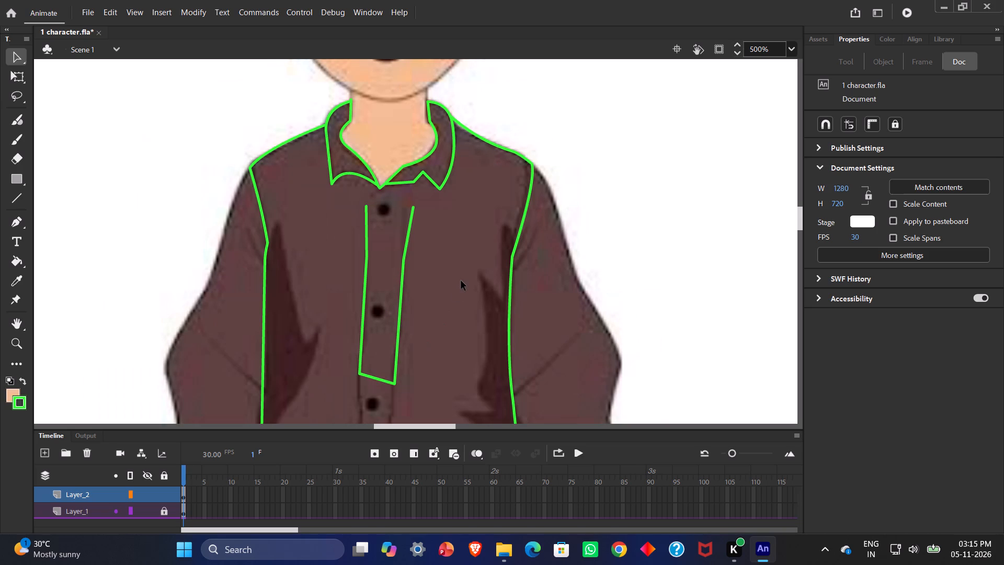
{"action": "scroll", "coordinate": [461, 281], "scroll_direction": "up", "scroll_amount": 1, "text": "ctrl"}
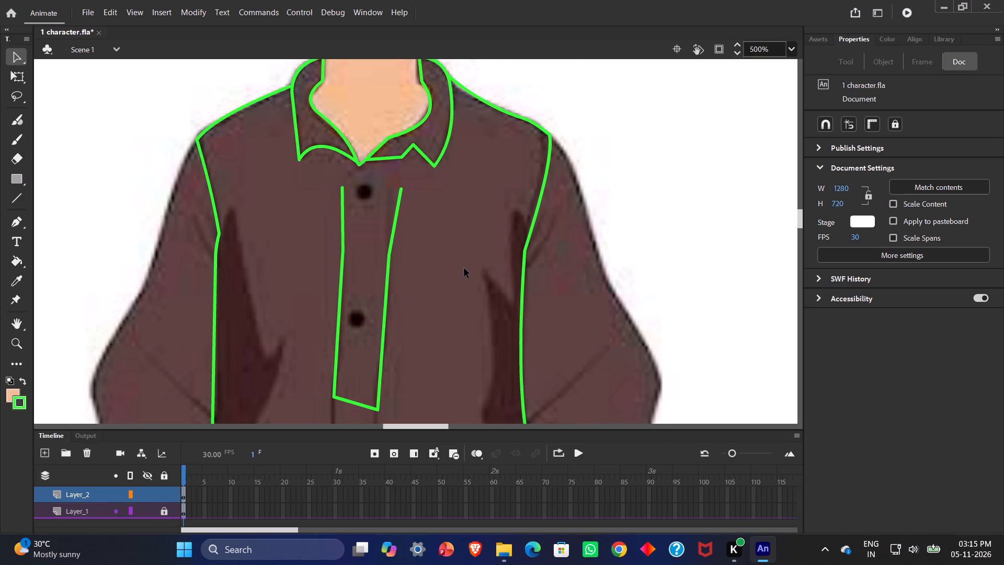
{"action": "scroll", "coordinate": [464, 268], "scroll_direction": "down", "scroll_amount": 3}
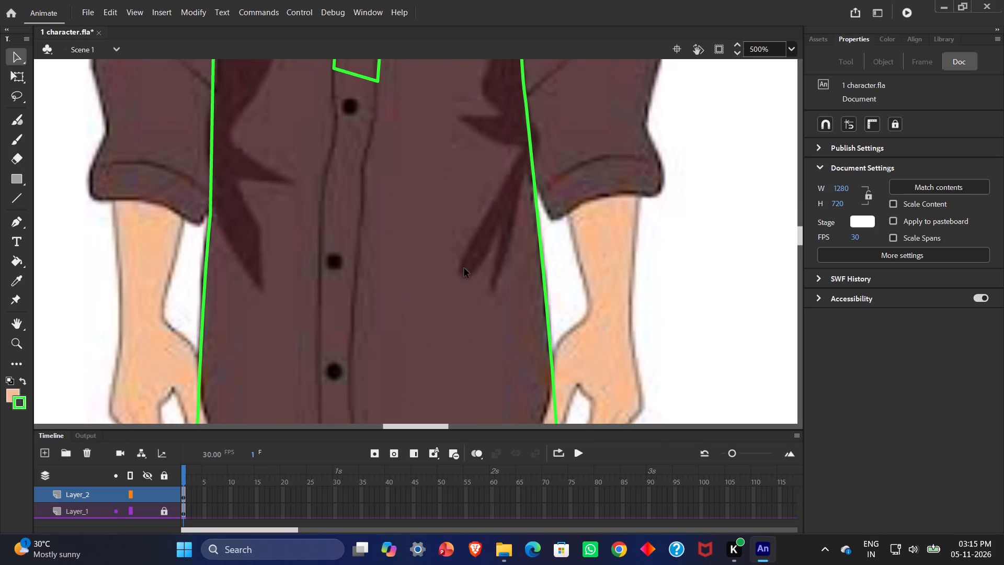
{"action": "scroll", "coordinate": [464, 268], "scroll_direction": "up", "scroll_amount": 2}
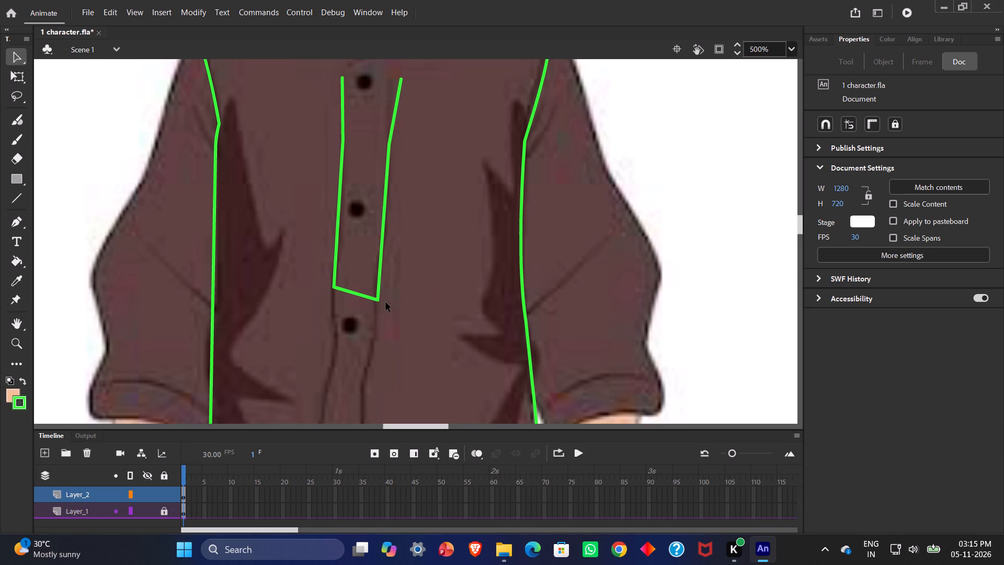
{"action": "left_click_drag", "start_coordinate": [356, 291], "coordinate": [331, 405], "text": "ctrl"}
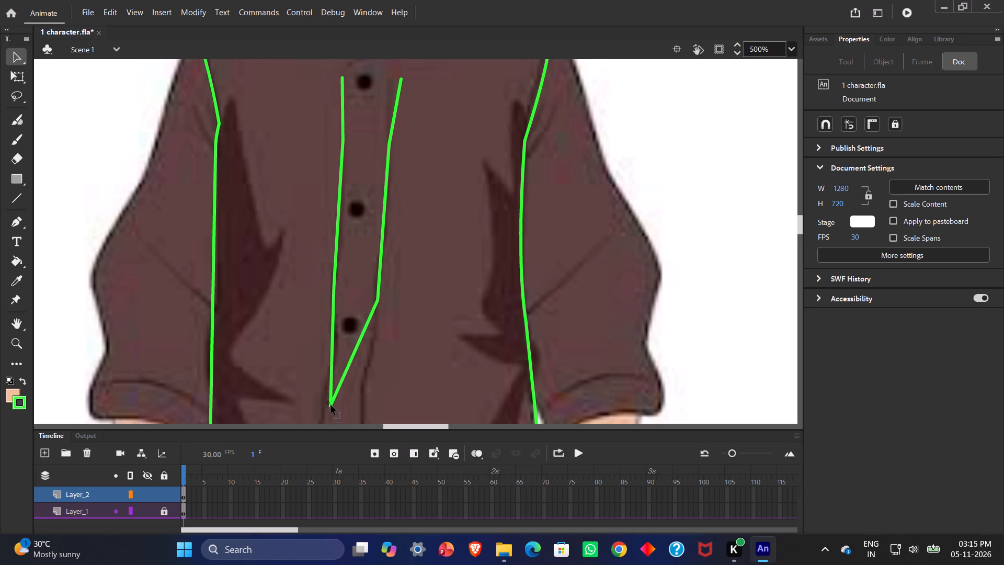
{"action": "left_click_drag", "start_coordinate": [331, 405], "coordinate": [326, 419], "text": "ctrl"}
{"action": "left_click_drag", "start_coordinate": [348, 369], "coordinate": [361, 418], "text": "ctrl"}
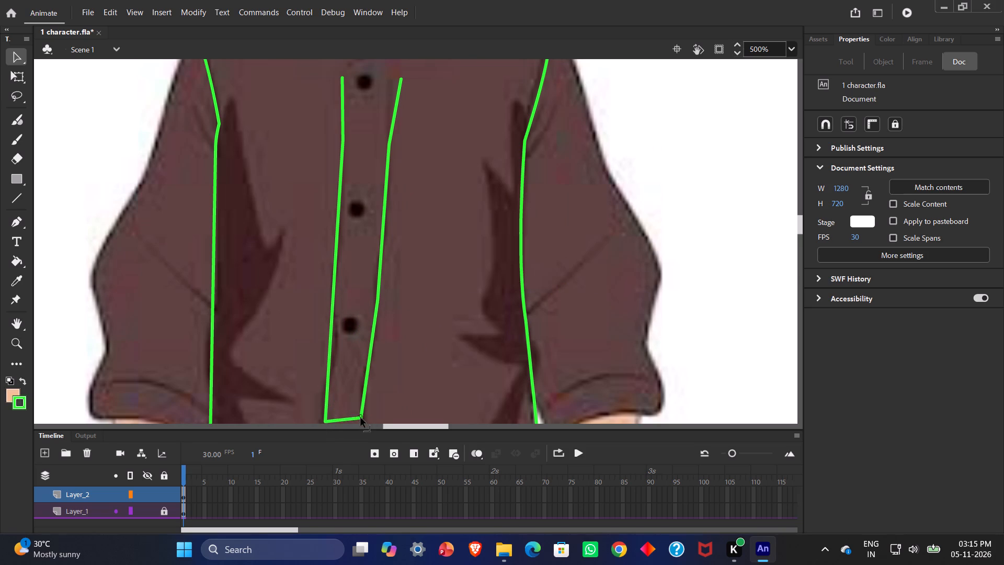
{"action": "left_click_drag", "start_coordinate": [361, 418], "coordinate": [365, 421], "text": "ctrl"}
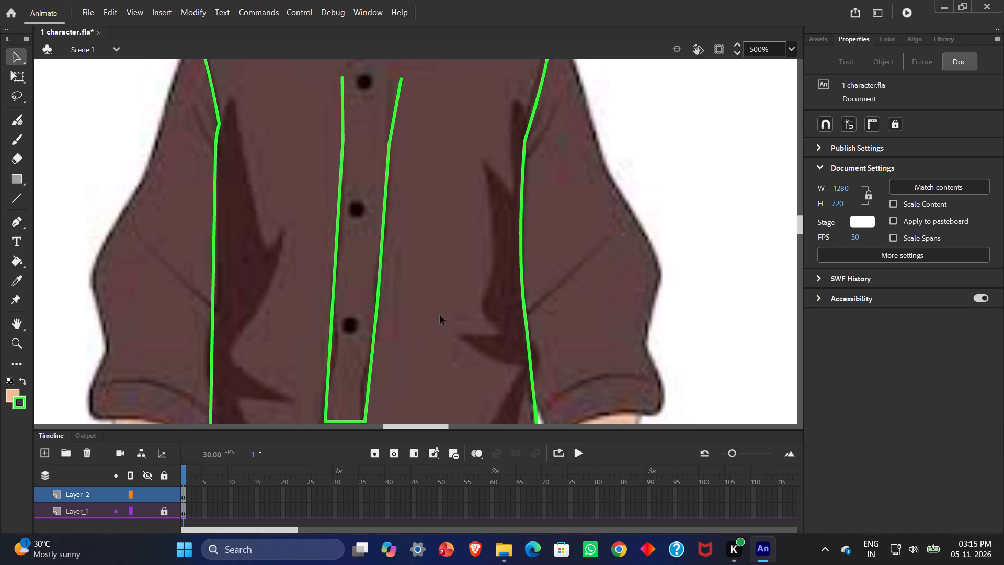
Extend both placket lines with new corners on the placket's edges between the fifth button and the lowest one.
{"action": "scroll", "coordinate": [440, 315], "scroll_direction": "down", "scroll_amount": 3}
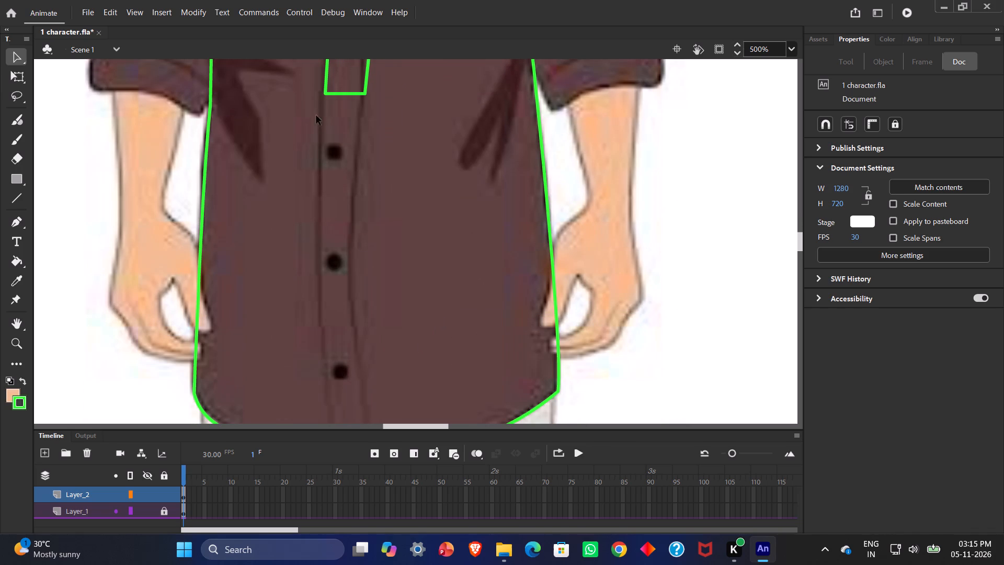
{"action": "left_click_drag", "start_coordinate": [333, 93], "coordinate": [318, 311], "text": "ctrl"}
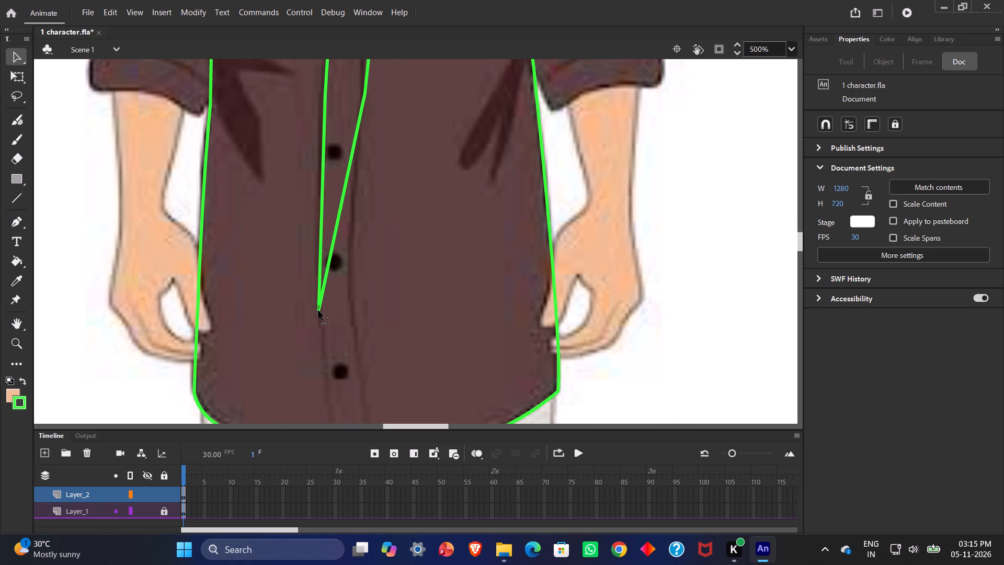
{"action": "left_click_drag", "start_coordinate": [318, 311], "coordinate": [320, 316], "text": "ctrl"}
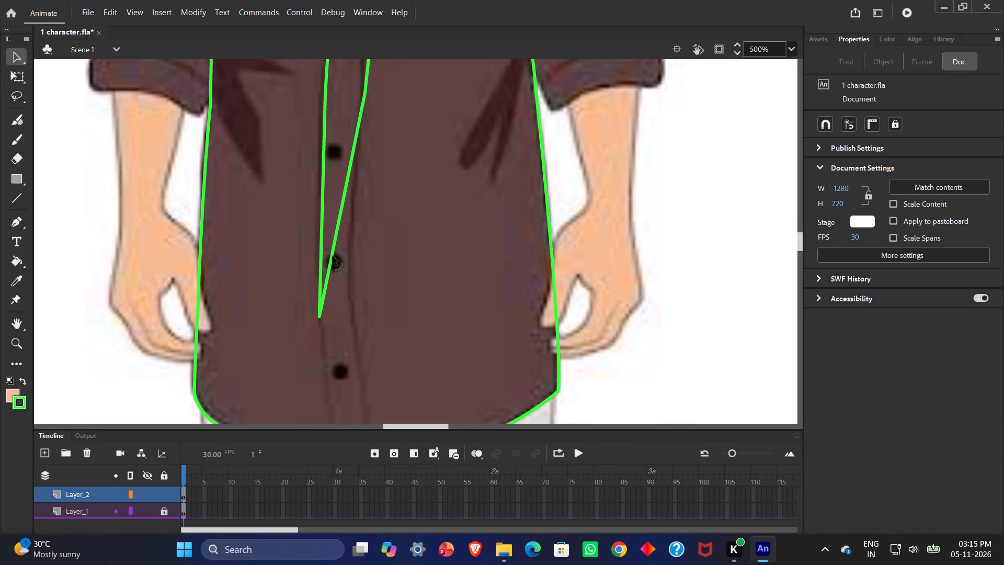
{"action": "left_click_drag", "start_coordinate": [333, 256], "coordinate": [349, 316], "text": "ctrl"}
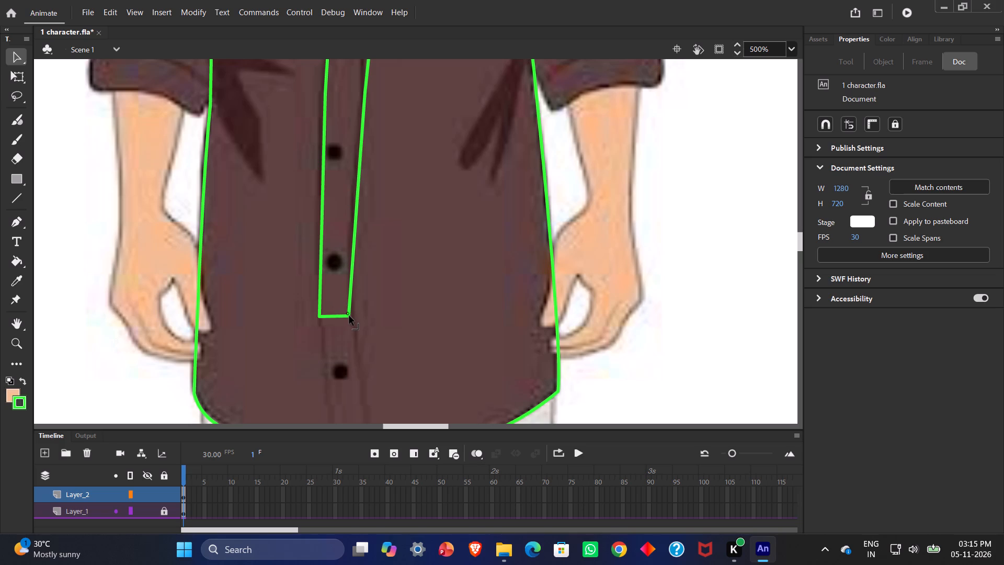
{"action": "left_click_drag", "start_coordinate": [349, 316], "coordinate": [352, 319], "text": "ctrl"}
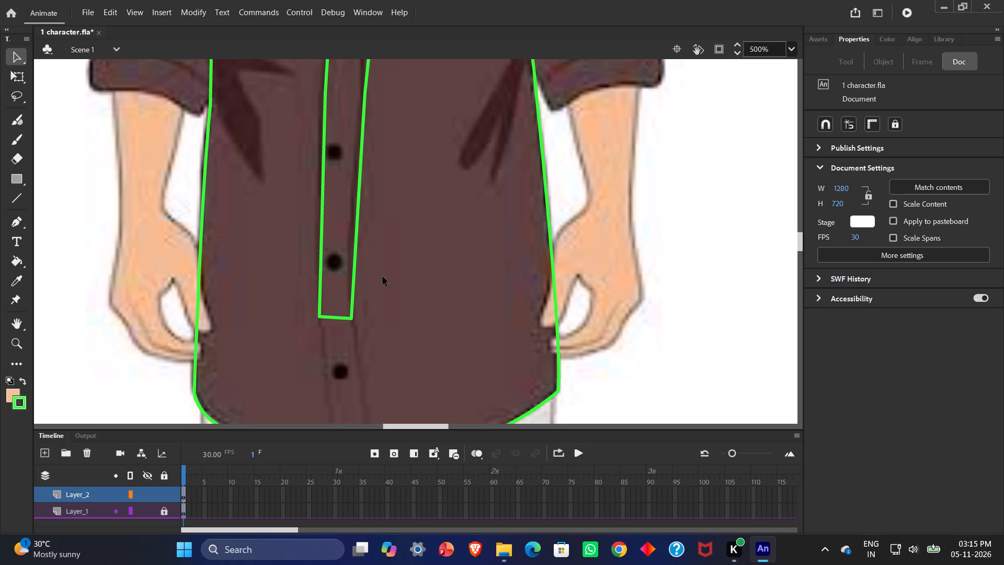
Extend both placket lines past the lowest button to meet the shirt's hem outline on either side of the placket.
{"action": "scroll", "coordinate": [392, 264], "scroll_direction": "down", "scroll_amount": 2}
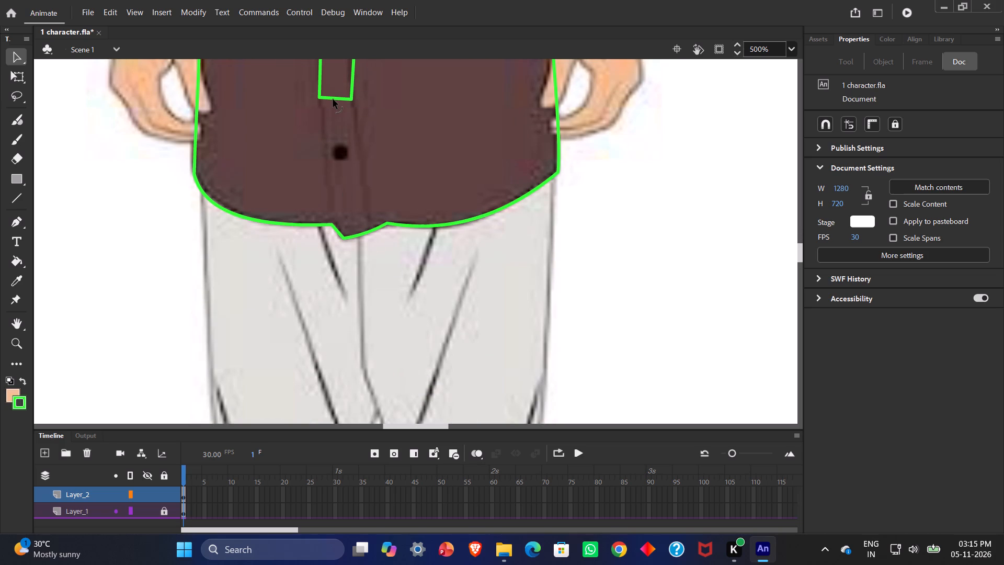
{"action": "left_click_drag", "start_coordinate": [334, 97], "coordinate": [337, 136], "text": "ctrl"}
{"action": "left_click_drag", "start_coordinate": [337, 136], "coordinate": [335, 223], "text": "ctrl"}
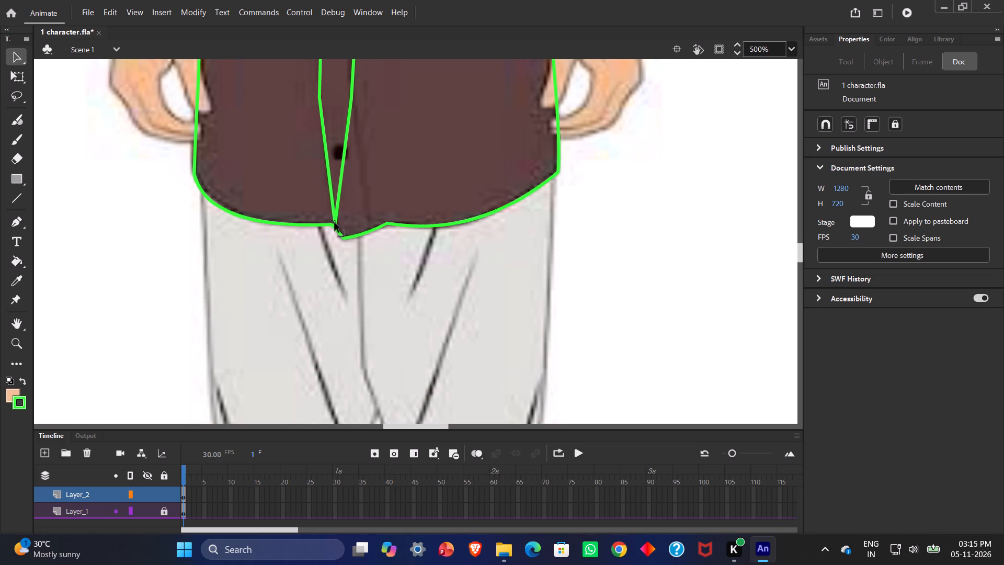
{"action": "left_click_drag", "start_coordinate": [335, 223], "coordinate": [334, 222], "text": "ctrl"}
{"action": "left_click_drag", "start_coordinate": [337, 190], "coordinate": [350, 214], "text": "ctrl"}
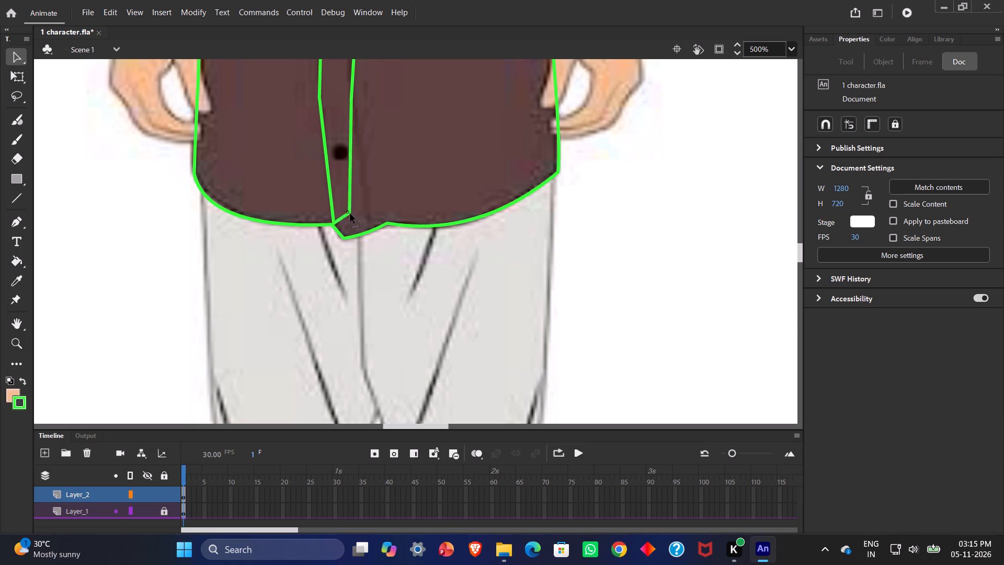
{"action": "left_click_drag", "start_coordinate": [350, 214], "coordinate": [371, 227], "text": "ctrl"}
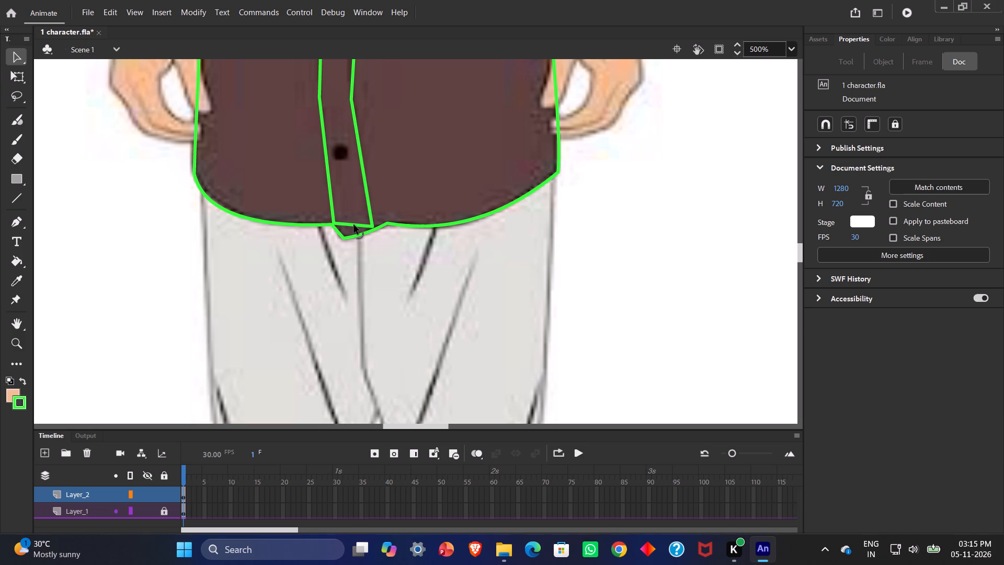
Delete the short line connecting the two placket lines at the hem.
{"action": "left_click", "coordinate": [353, 224]}
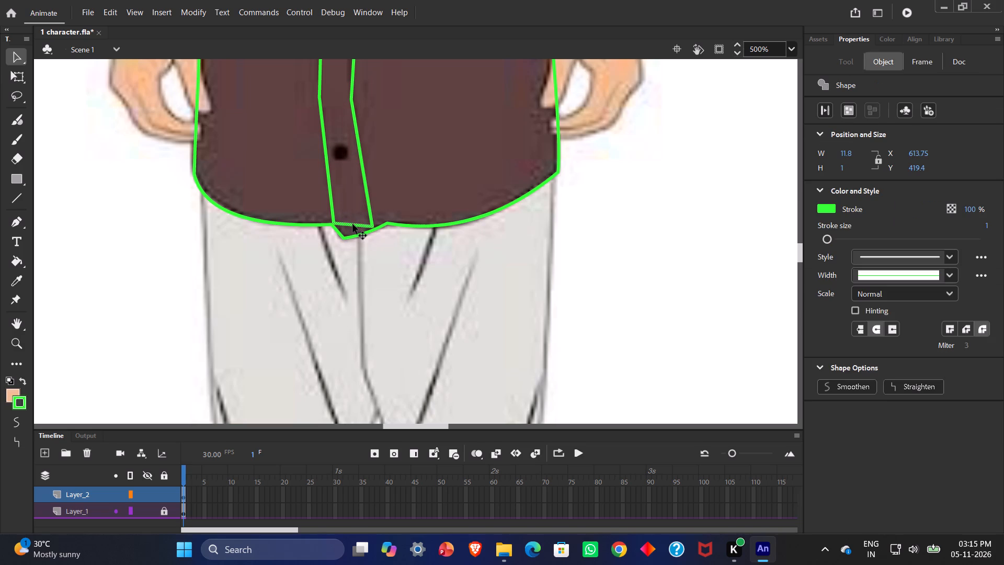
{"action": "key", "text": "BackSpace"}
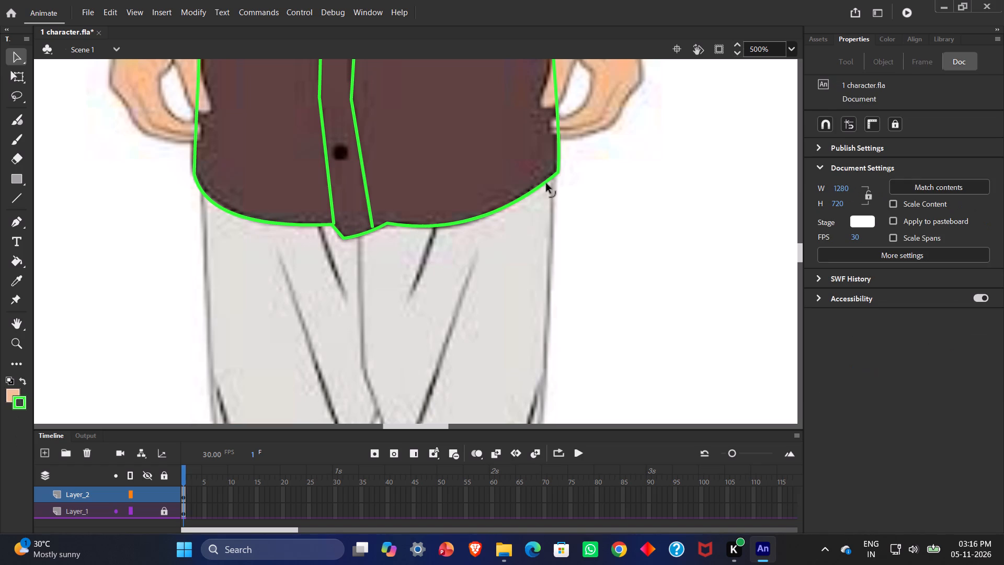
Move the upper end of the right placket line inward, closer to the top button.
{"action": "scroll", "coordinate": [444, 209], "scroll_direction": "up", "scroll_amount": 5}
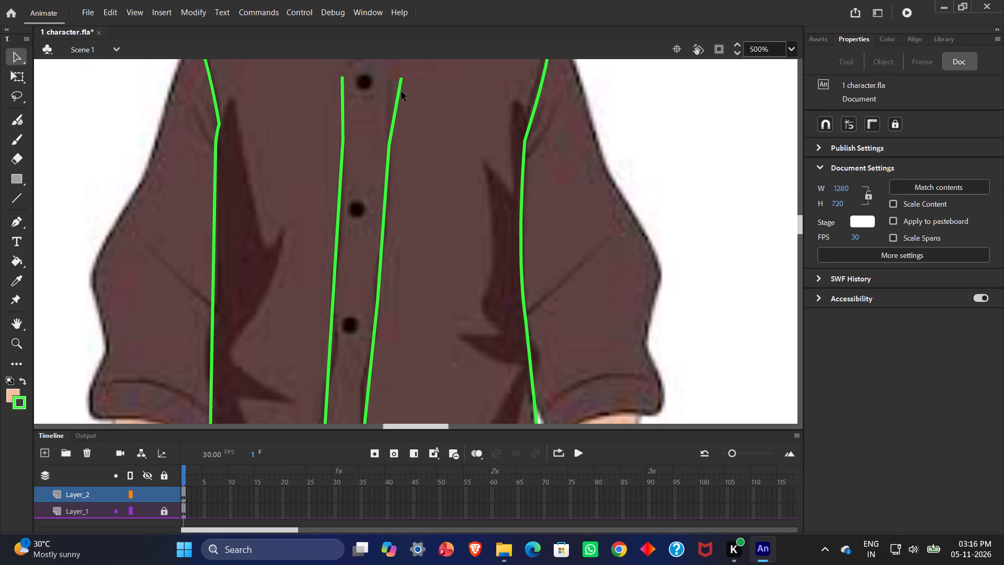
{"action": "left_click_drag", "start_coordinate": [400, 77], "coordinate": [393, 81]}
{"action": "left_click_drag", "start_coordinate": [393, 81], "coordinate": [387, 77]}
Bend the left placket line slightly outward beside the fourth and fifth buttons to follow the placket's edge.
{"action": "scroll", "coordinate": [414, 109], "scroll_direction": "down", "scroll_amount": 1}
{"action": "scroll", "coordinate": [351, 295], "scroll_direction": "down", "scroll_amount": 1}
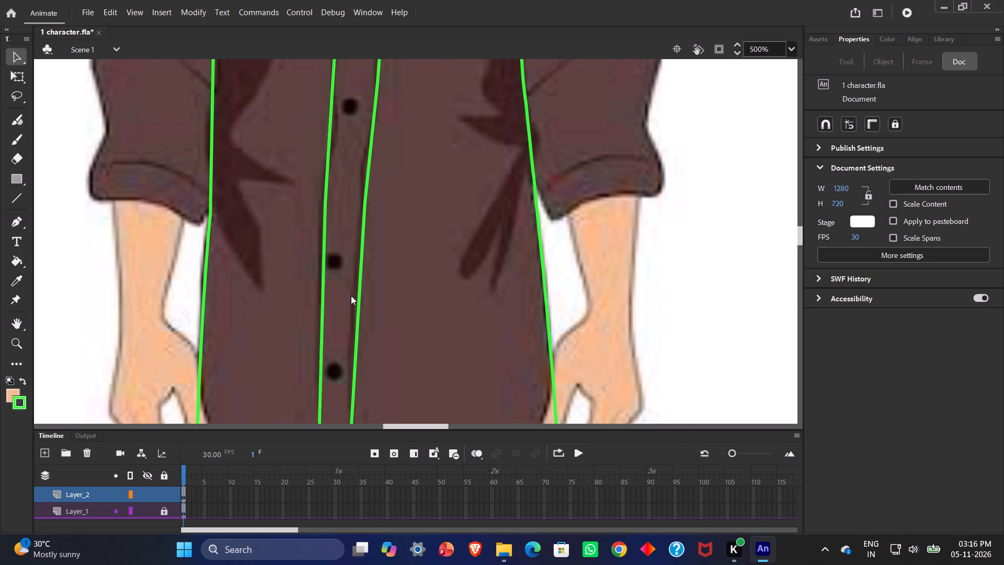
{"action": "left_click_drag", "start_coordinate": [323, 269], "coordinate": [321, 268]}
{"action": "left_click_drag", "start_coordinate": [321, 268], "coordinate": [318, 267]}
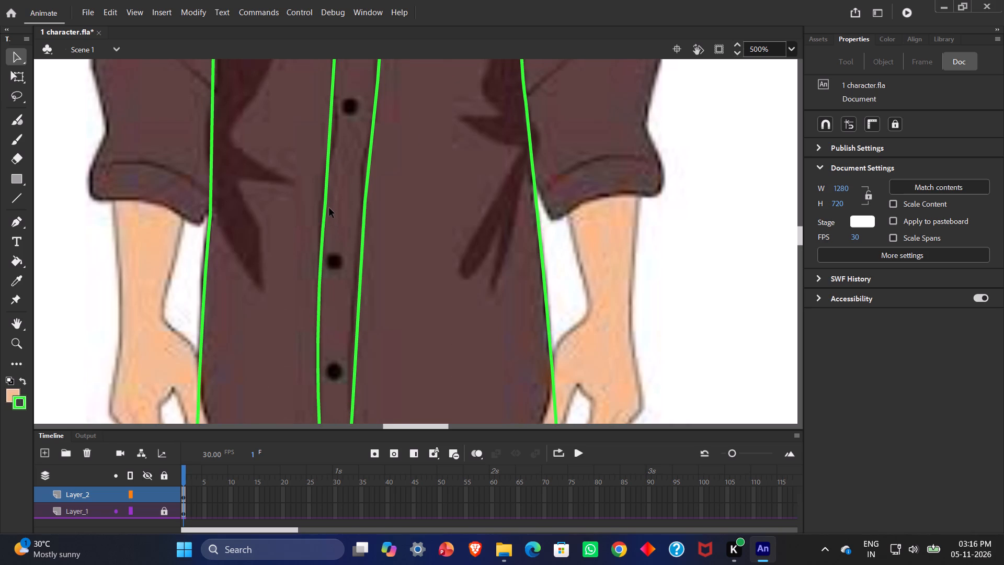
{"action": "left_click", "coordinate": [325, 209]}
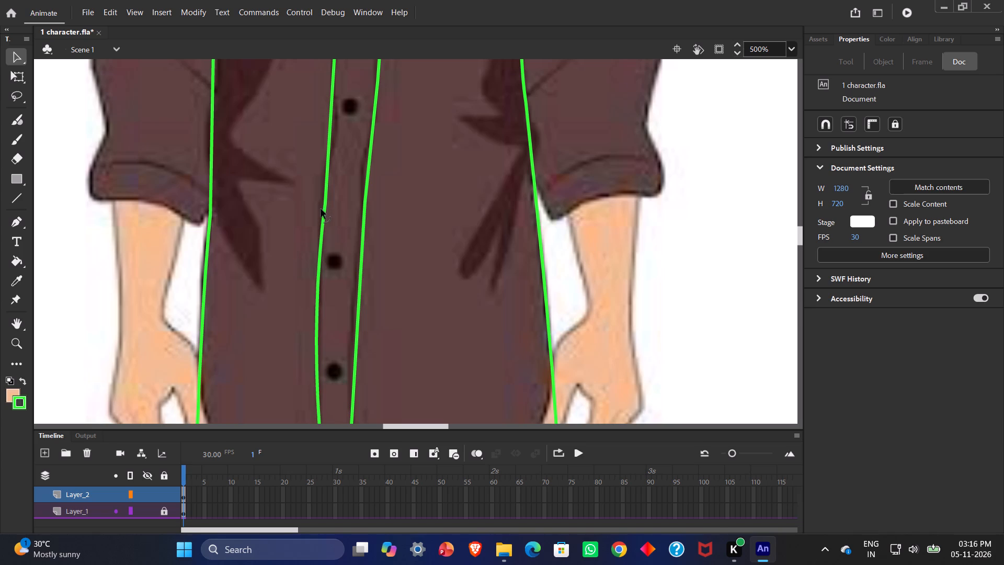
{"action": "left_click", "coordinate": [329, 184]}
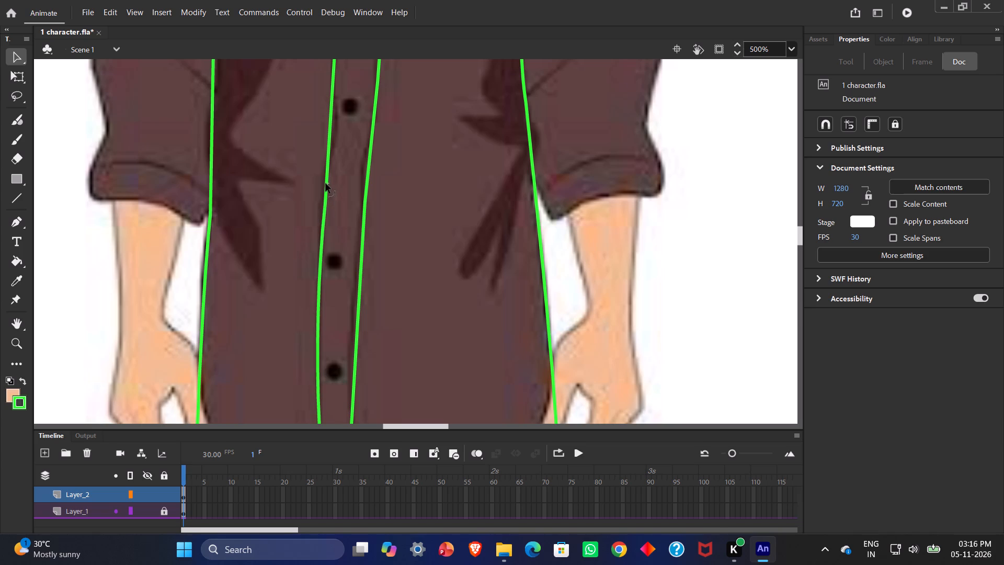
{"action": "left_click", "coordinate": [325, 190]}
{"action": "left_click", "coordinate": [585, 212]}
{"action": "left_click", "coordinate": [586, 213]}
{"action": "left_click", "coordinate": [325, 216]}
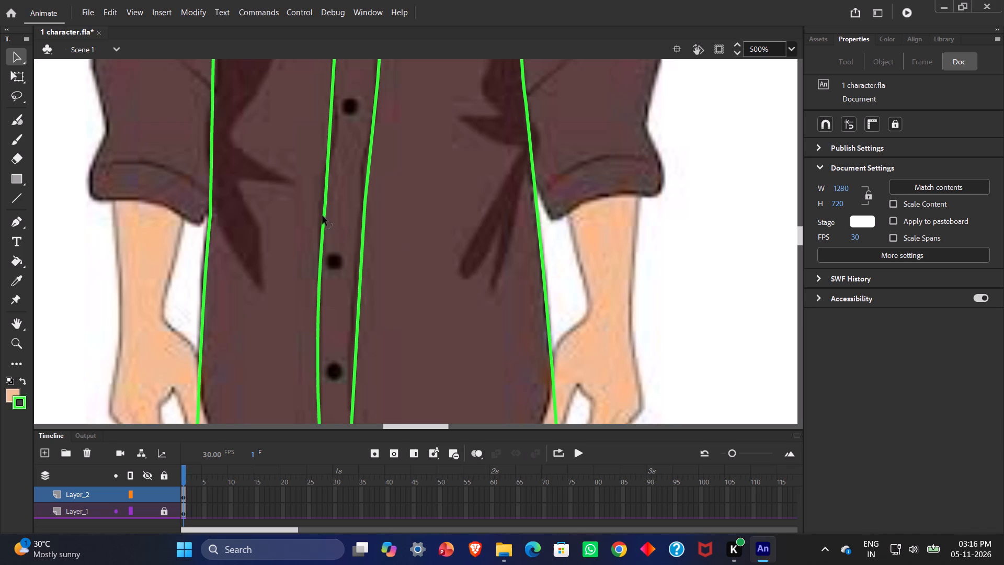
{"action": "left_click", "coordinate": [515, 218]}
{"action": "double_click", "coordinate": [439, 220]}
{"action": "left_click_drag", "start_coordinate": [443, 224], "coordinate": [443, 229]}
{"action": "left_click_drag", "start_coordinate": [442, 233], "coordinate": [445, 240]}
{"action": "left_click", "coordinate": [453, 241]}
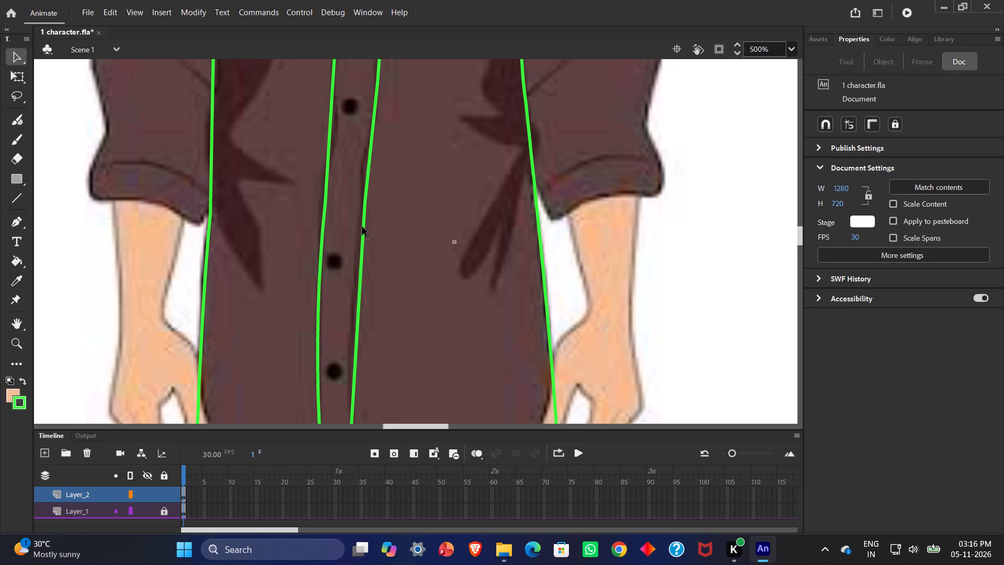
Bend the right placket line slightly inward beside the fourth and fifth buttons to smooth its curve.
{"action": "left_click", "coordinate": [364, 228]}
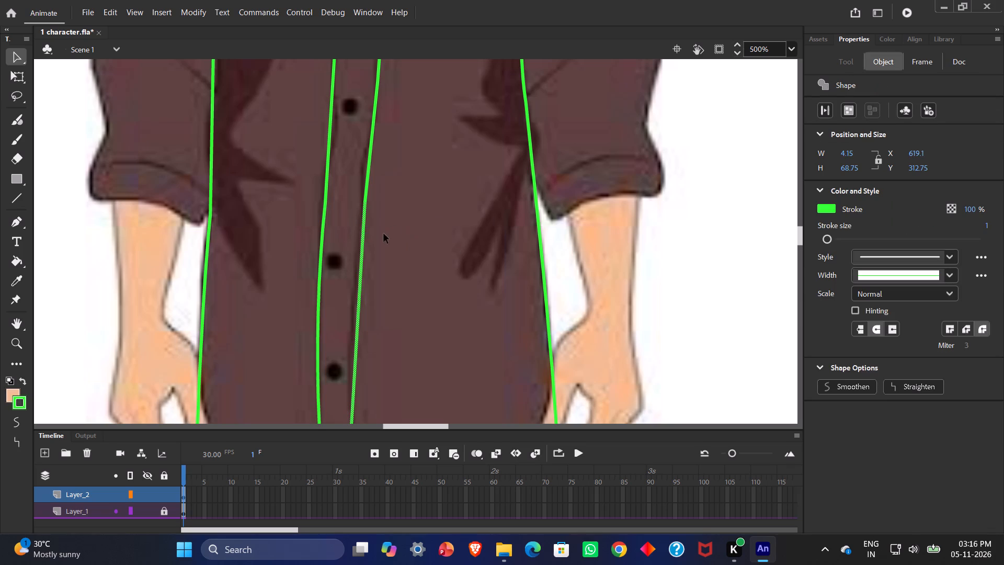
{"action": "left_click", "coordinate": [409, 237]}
{"action": "double_click", "coordinate": [396, 228]}
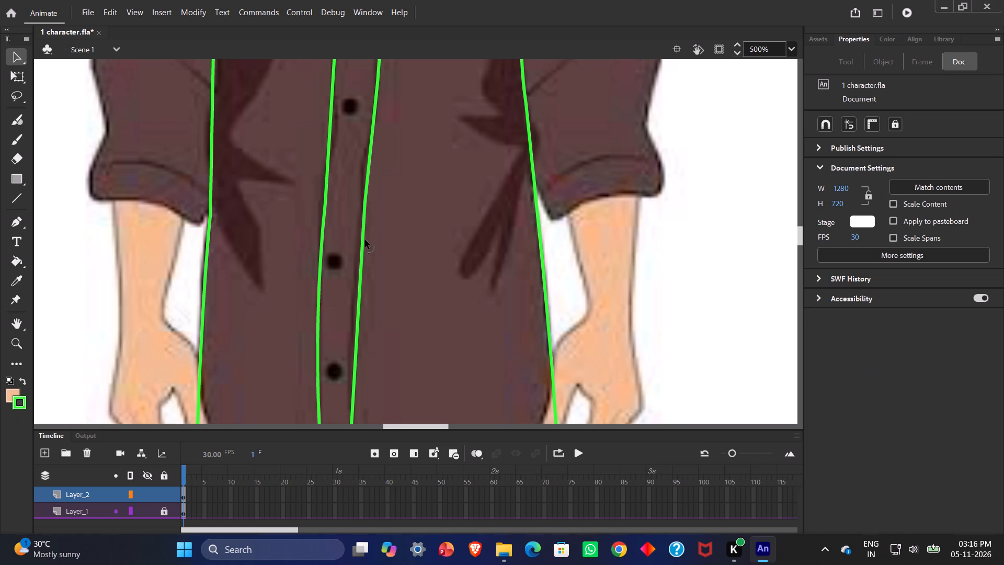
{"action": "left_click", "coordinate": [365, 240]}
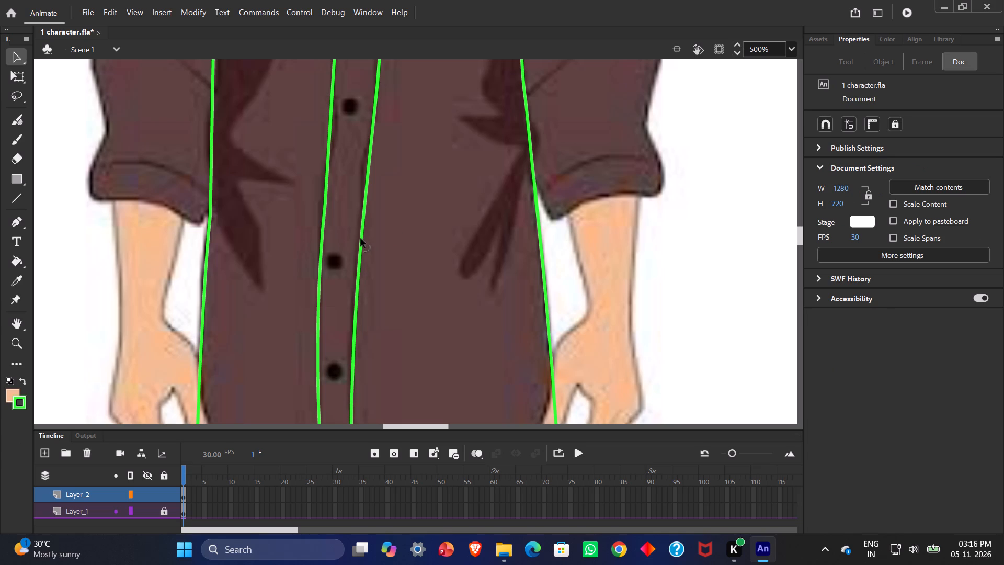
Shift the lower end of the right placket line inward along the hem and nudge the left line's lower end at the hem corner.
{"action": "scroll", "coordinate": [389, 221], "scroll_direction": "up", "scroll_amount": 3}
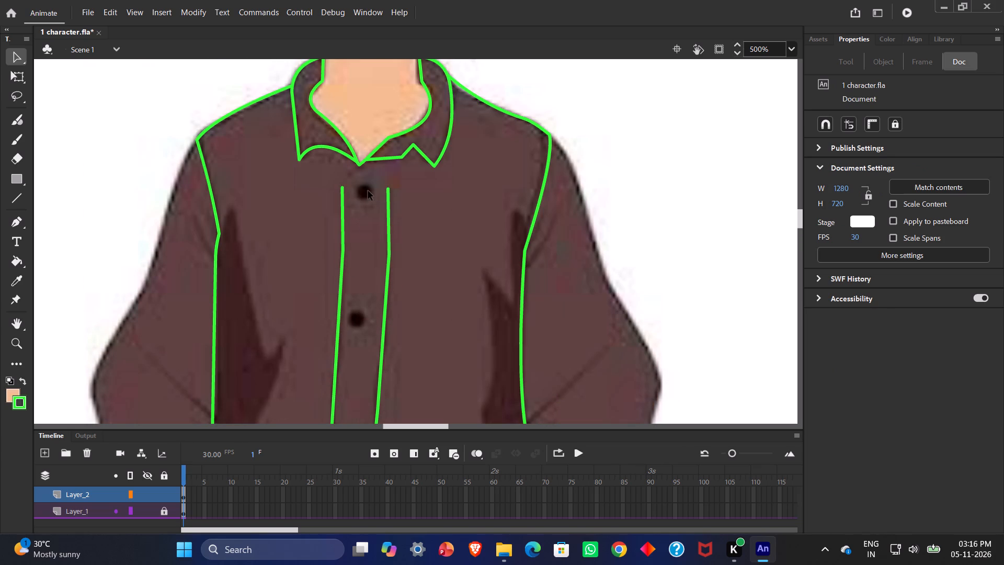
{"action": "scroll", "coordinate": [397, 187], "scroll_direction": "down", "scroll_amount": 5}
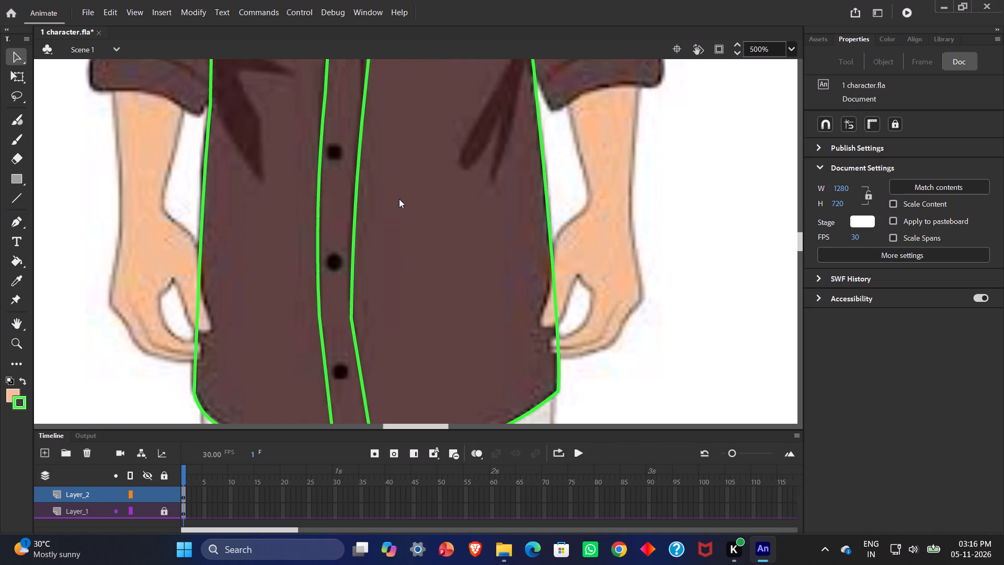
{"action": "scroll", "coordinate": [400, 200], "scroll_direction": "down", "scroll_amount": 1}
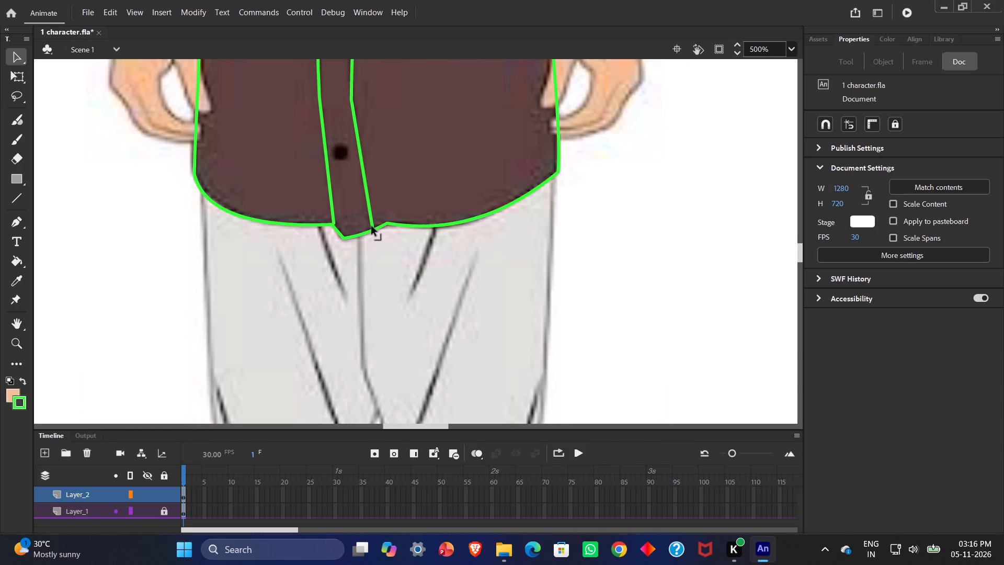
{"action": "left_click_drag", "start_coordinate": [372, 227], "coordinate": [372, 231]}
{"action": "left_click_drag", "start_coordinate": [372, 231], "coordinate": [367, 232]}
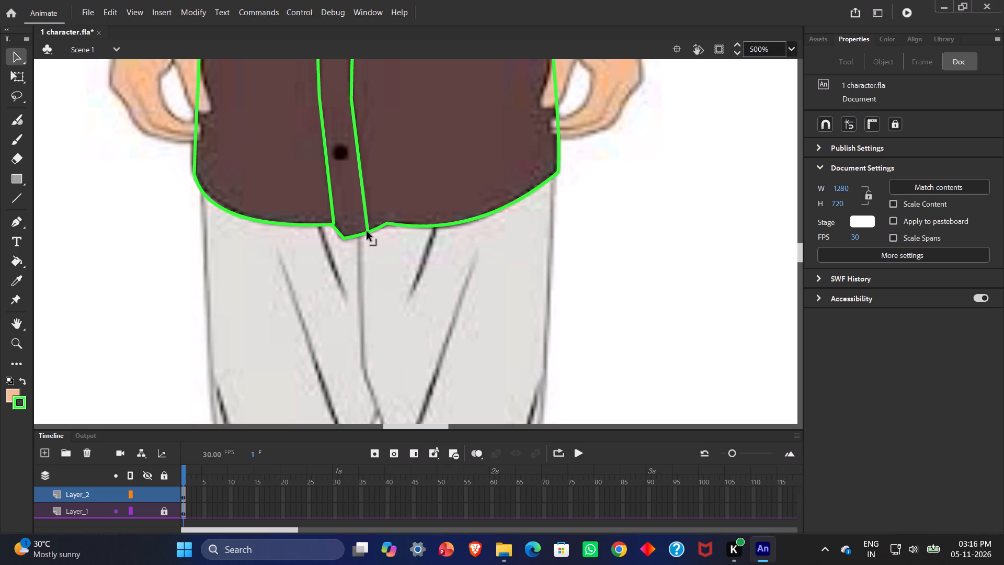
{"action": "left_click", "coordinate": [333, 223]}
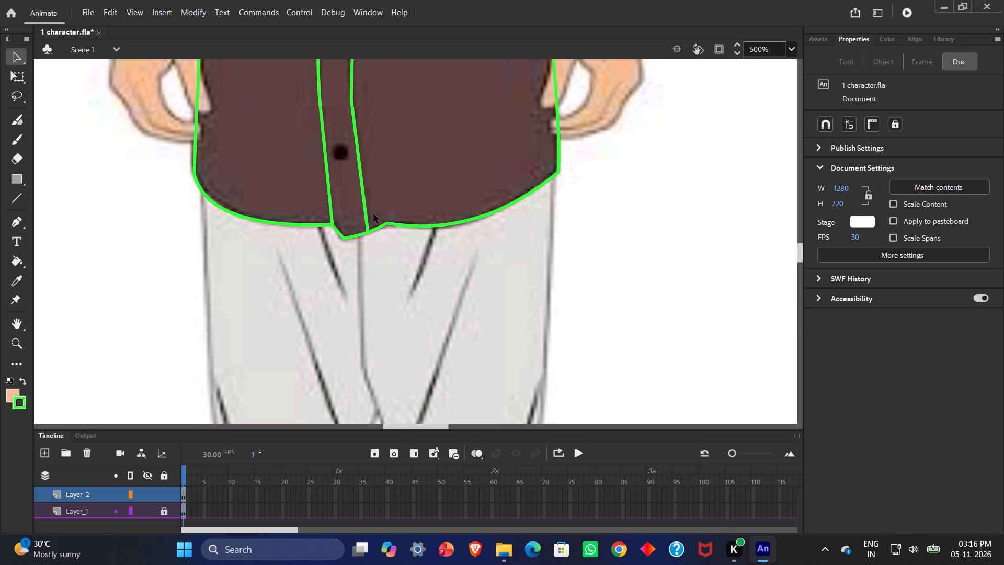
Draw a small oval about 9 by 10 px with the Oval tool in the blank area beside the character's right-hand shoulder.
{"action": "scroll", "coordinate": [377, 213], "scroll_direction": "up", "scroll_amount": 6}
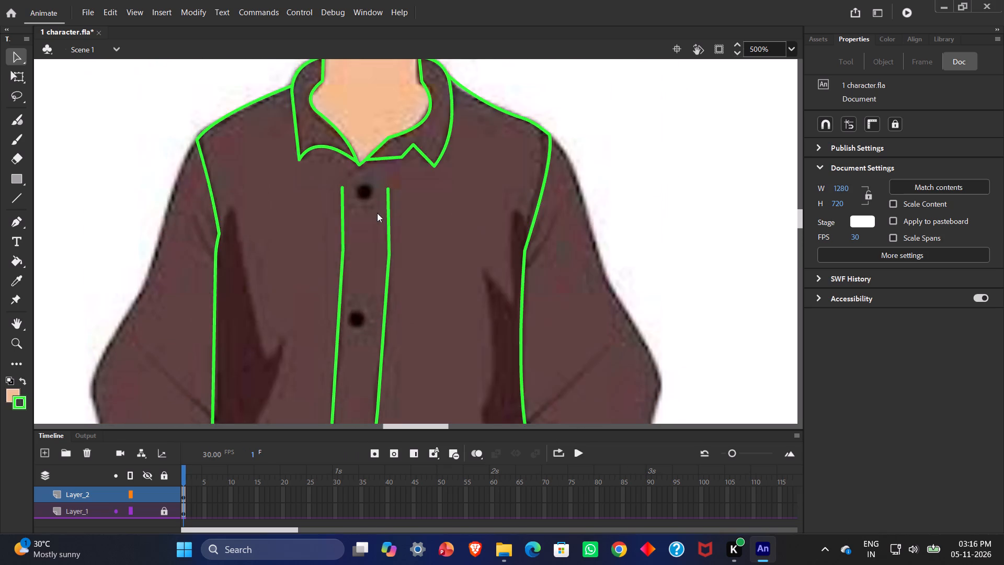
{"action": "scroll", "coordinate": [381, 217], "scroll_direction": "down", "scroll_amount": 7}
{"action": "scroll", "coordinate": [389, 228], "scroll_direction": "up", "scroll_amount": 3}
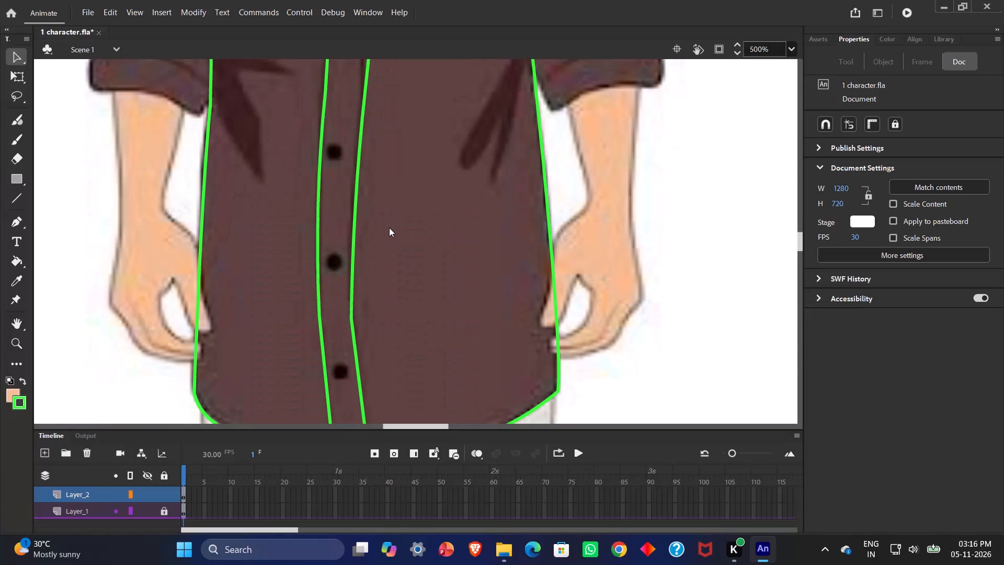
{"action": "scroll", "coordinate": [606, 172], "scroll_direction": "up", "scroll_amount": 4}
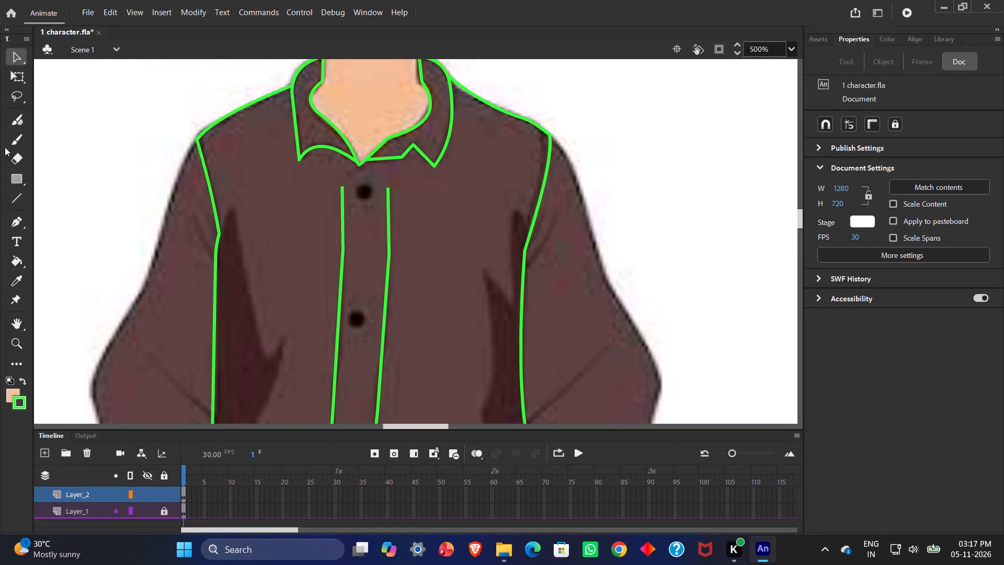
{"action": "left_click", "coordinate": [22, 182]}
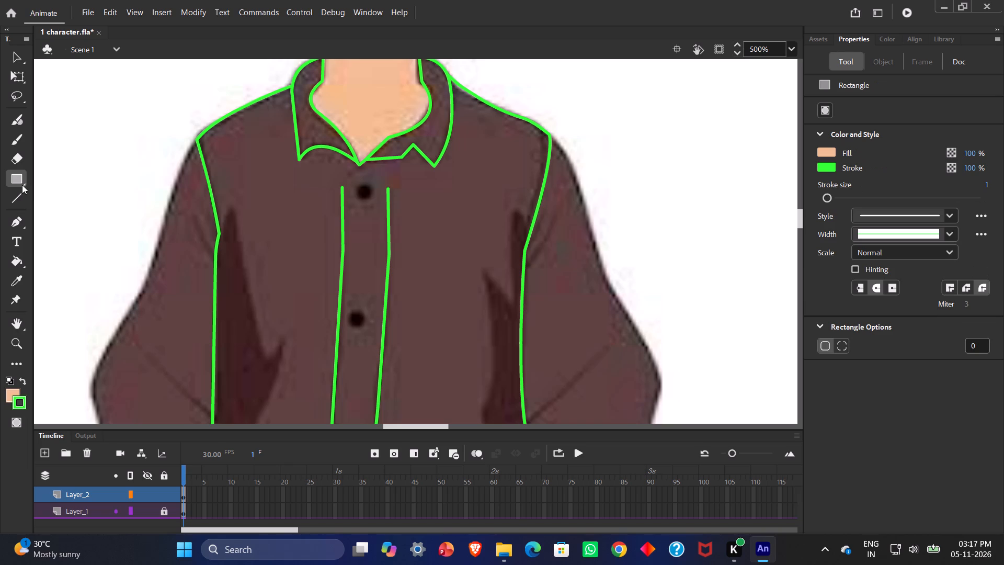
{"action": "left_click", "coordinate": [22, 185]}
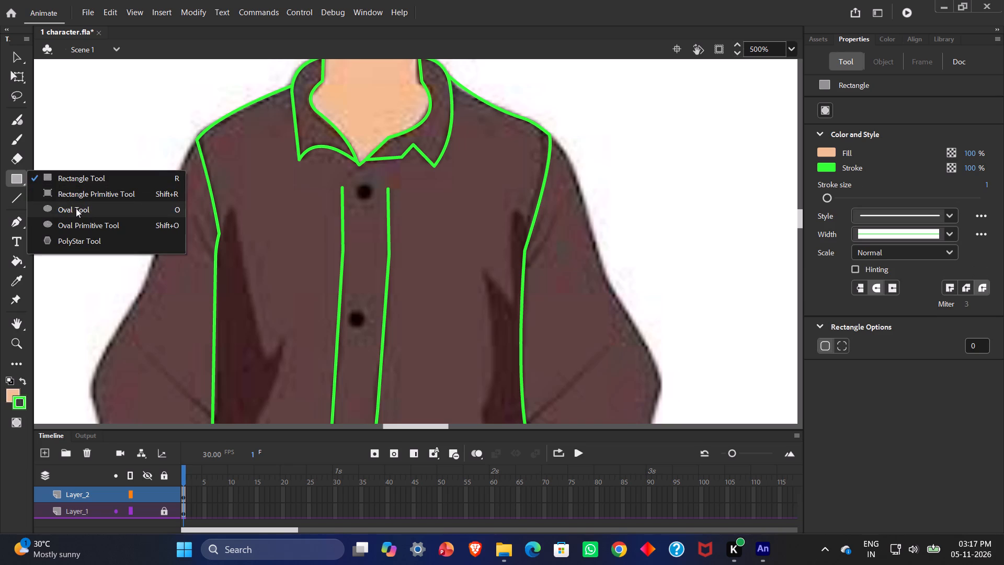
{"action": "left_click", "coordinate": [76, 208]}
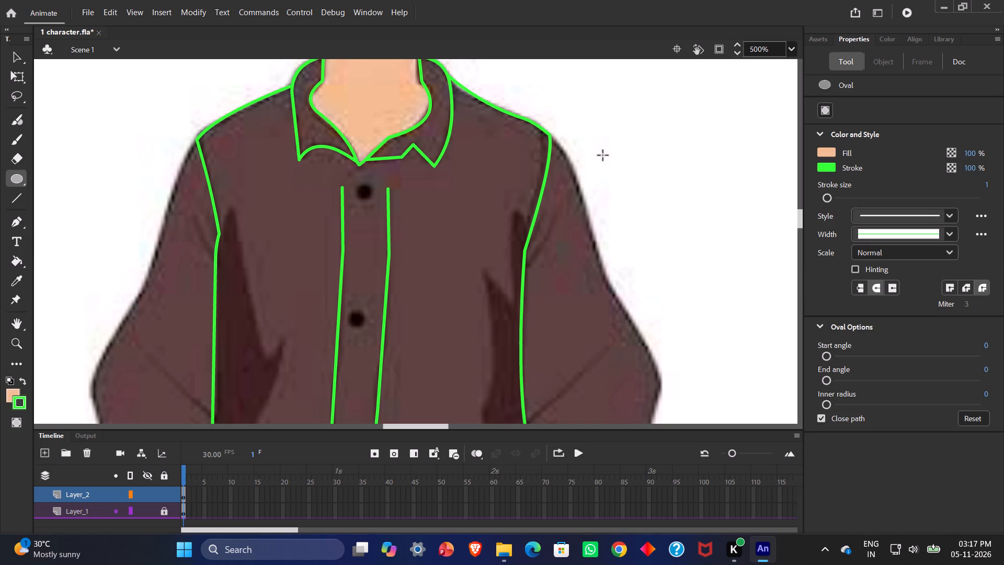
{"action": "left_click_drag", "start_coordinate": [622, 147], "coordinate": [651, 179]}
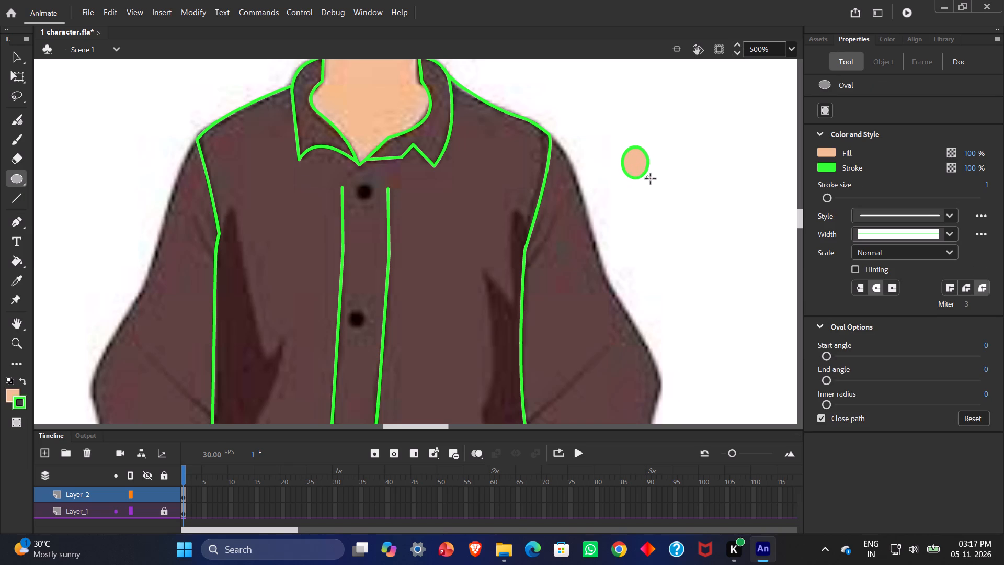
{"action": "left_click_drag", "start_coordinate": [651, 179], "coordinate": [653, 179]}
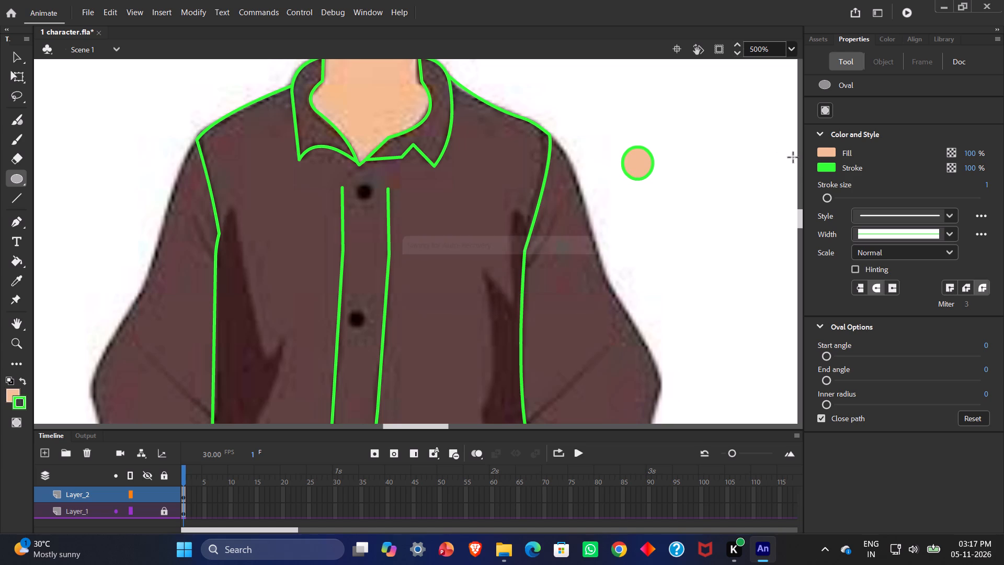
Set the Oval tool's fill to black and its stroke to white.
{"action": "left_click", "coordinate": [830, 152]}
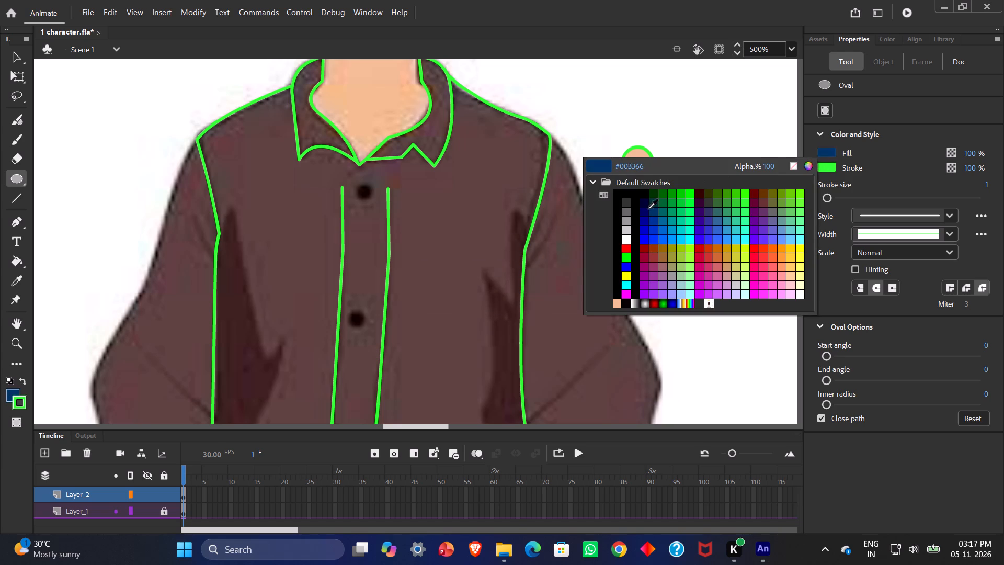
{"action": "left_click", "coordinate": [637, 209]}
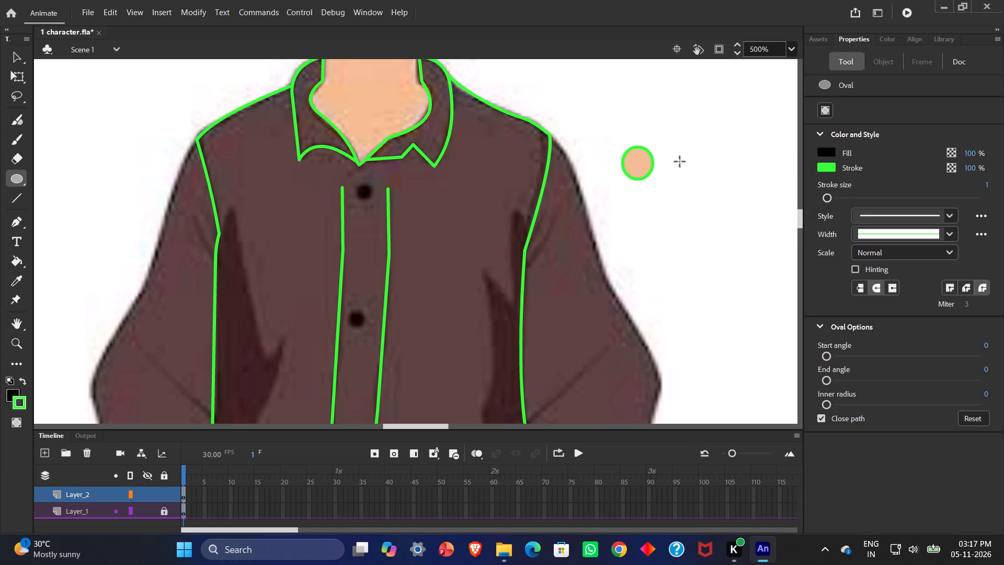
{"action": "left_click", "coordinate": [687, 161]}
{"action": "left_click", "coordinate": [687, 161]}
{"action": "left_click", "coordinate": [830, 168]}
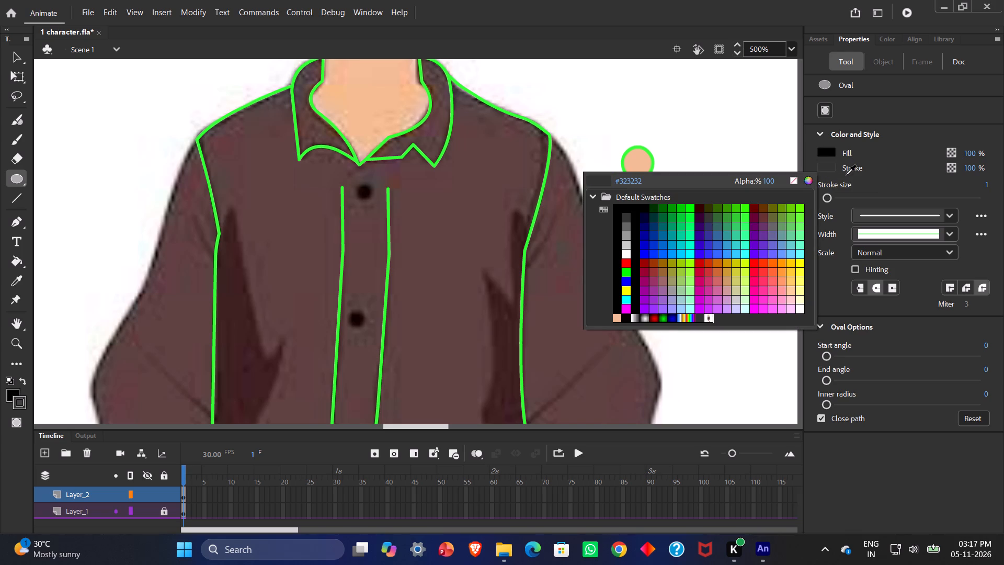
{"action": "key", "text": "BackSpace"}
{"action": "left_click", "coordinate": [743, 144]}
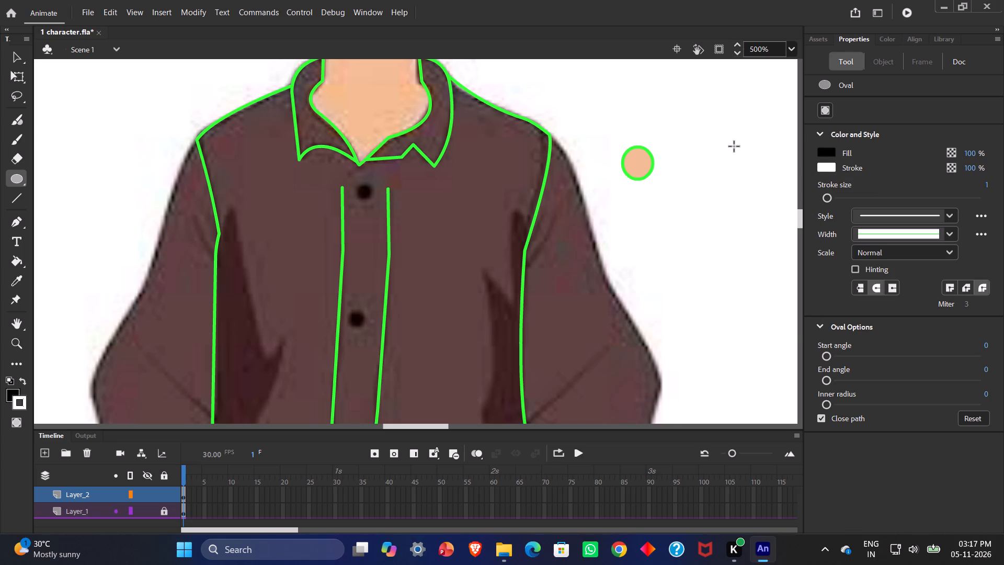
Recolour the fill of the small oval beside the shoulder to black.
{"action": "left_click", "coordinate": [15, 59]}
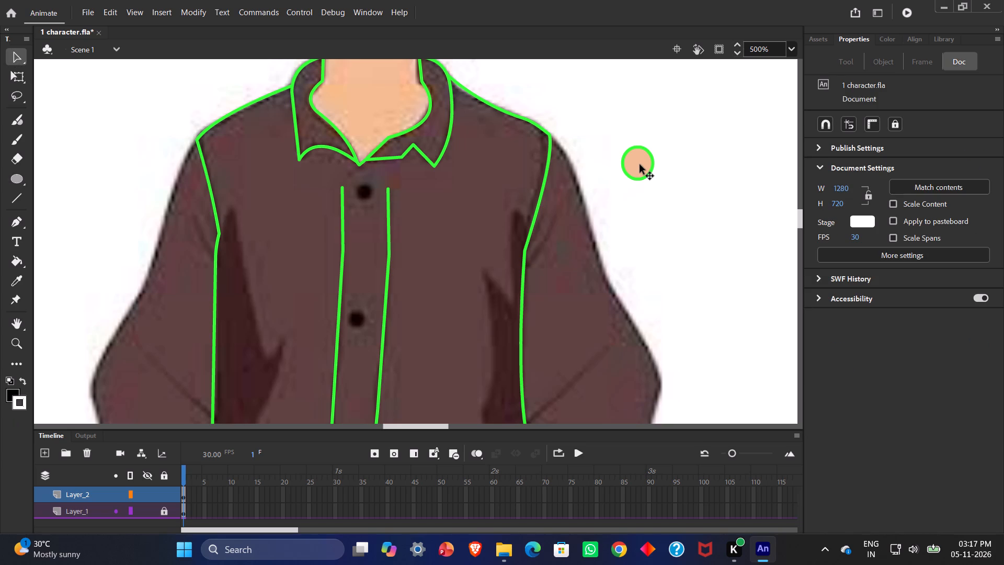
{"action": "left_click", "coordinate": [640, 165]}
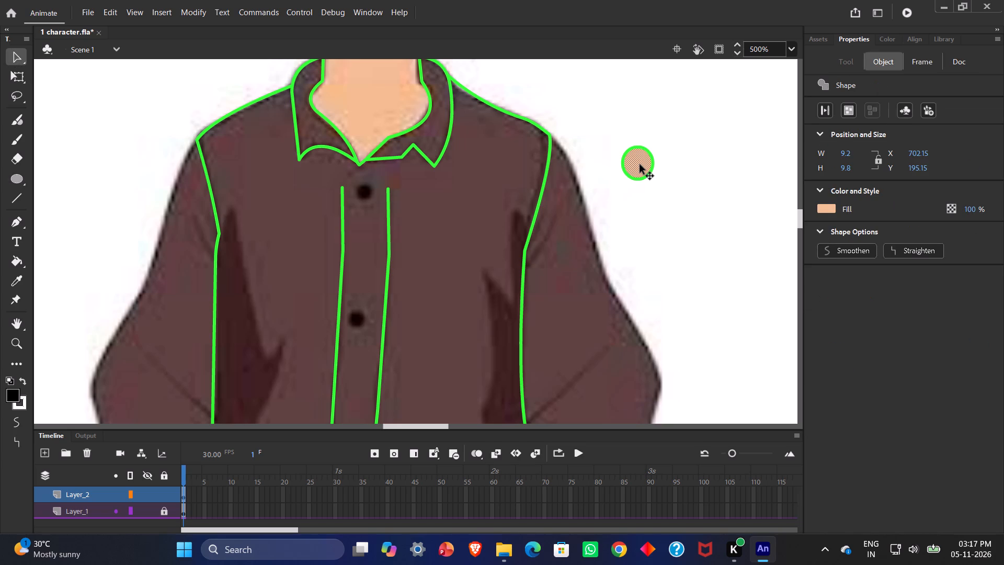
{"action": "left_click", "coordinate": [827, 209]}
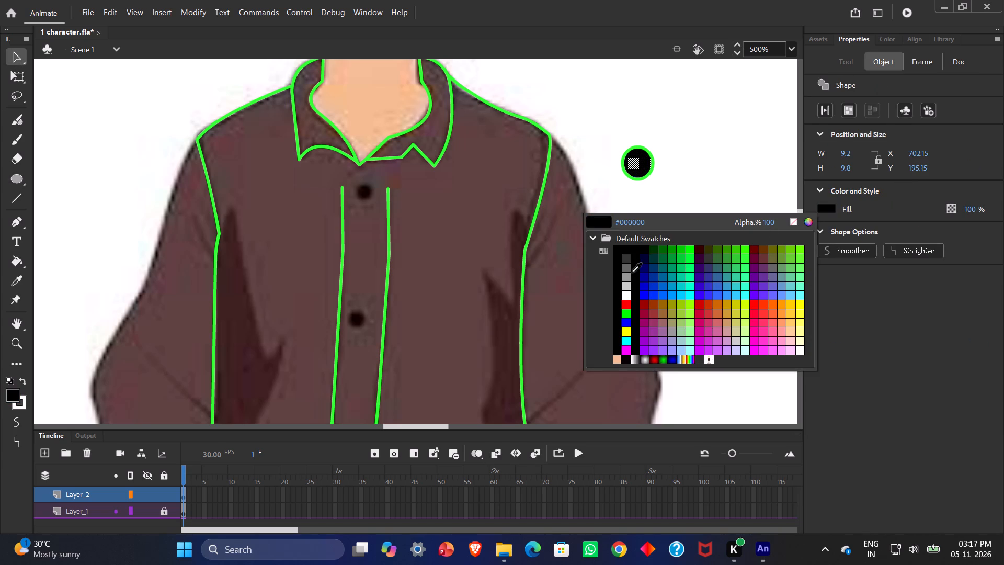
{"action": "left_click", "coordinate": [635, 257]}
{"action": "left_click", "coordinate": [682, 187]}
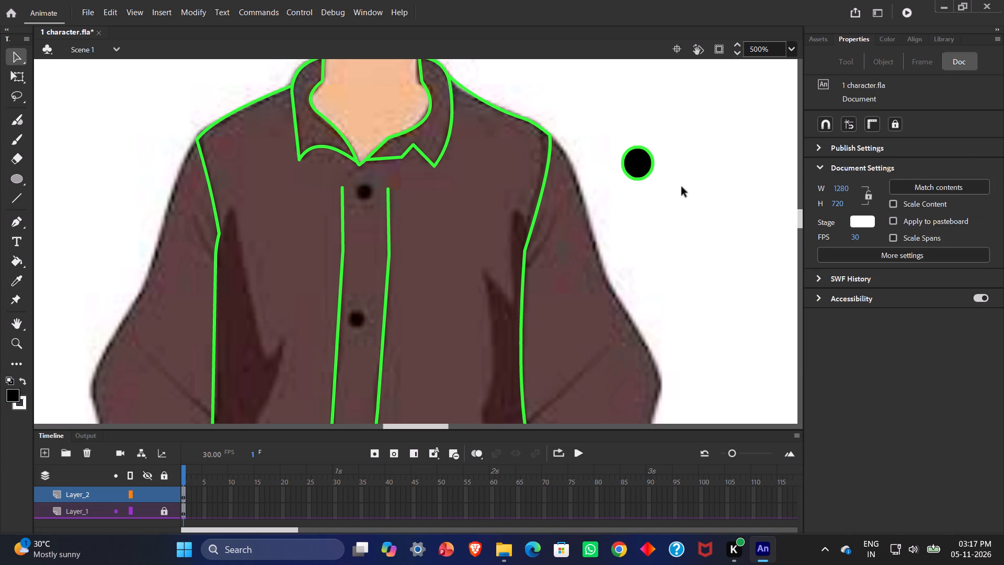
Delete the green outline around the black oval.
{"action": "left_click", "coordinate": [644, 176]}
{"action": "key", "text": "BackSpace"}
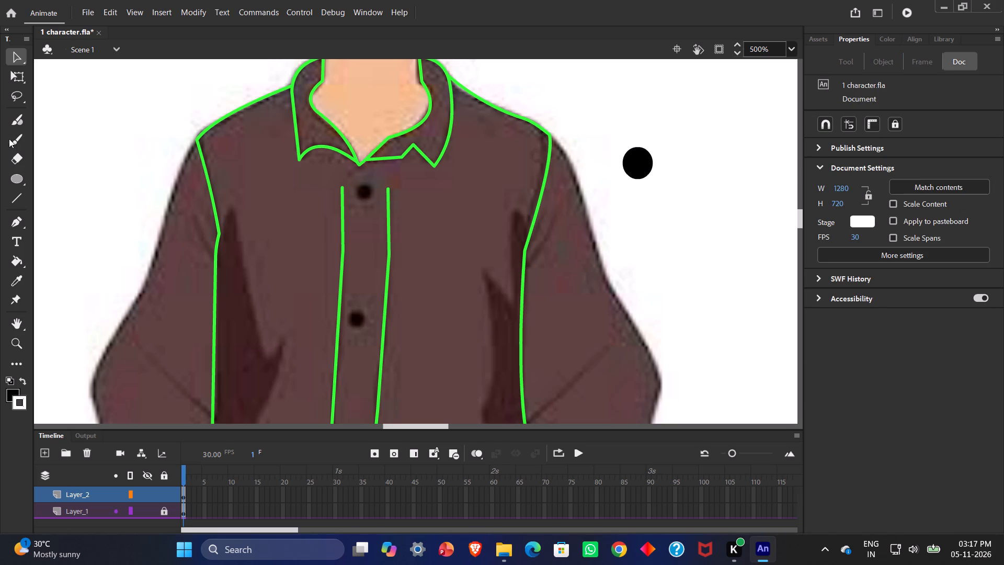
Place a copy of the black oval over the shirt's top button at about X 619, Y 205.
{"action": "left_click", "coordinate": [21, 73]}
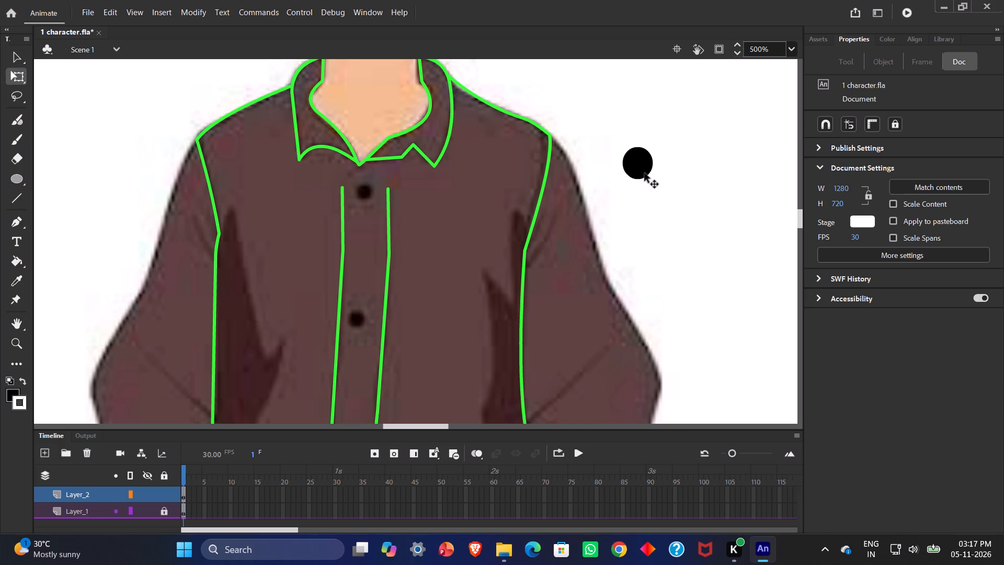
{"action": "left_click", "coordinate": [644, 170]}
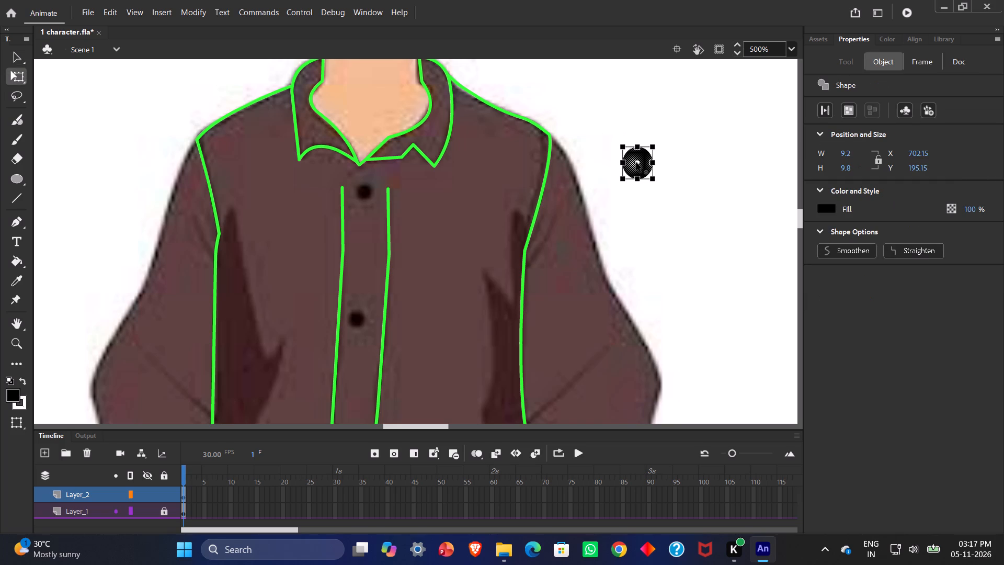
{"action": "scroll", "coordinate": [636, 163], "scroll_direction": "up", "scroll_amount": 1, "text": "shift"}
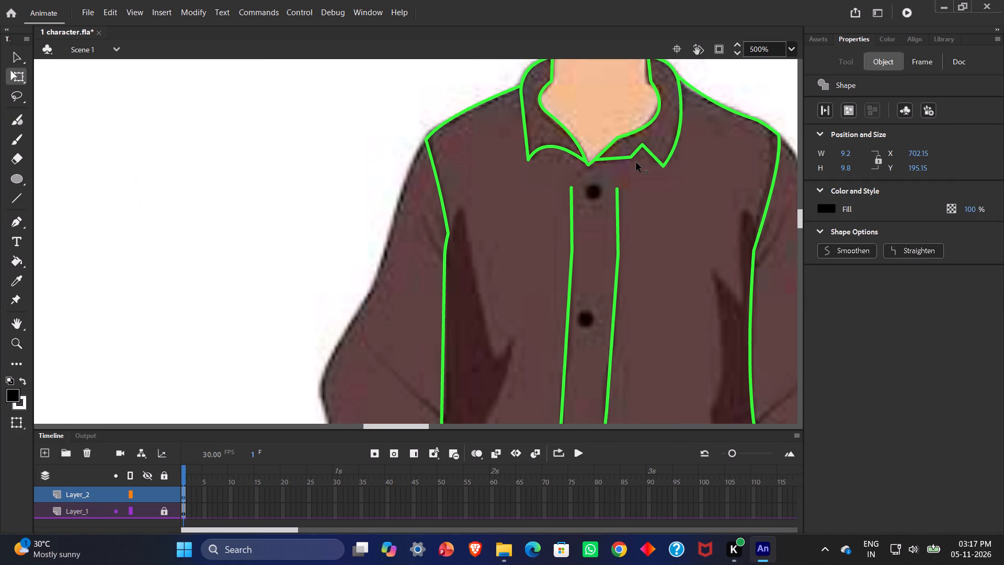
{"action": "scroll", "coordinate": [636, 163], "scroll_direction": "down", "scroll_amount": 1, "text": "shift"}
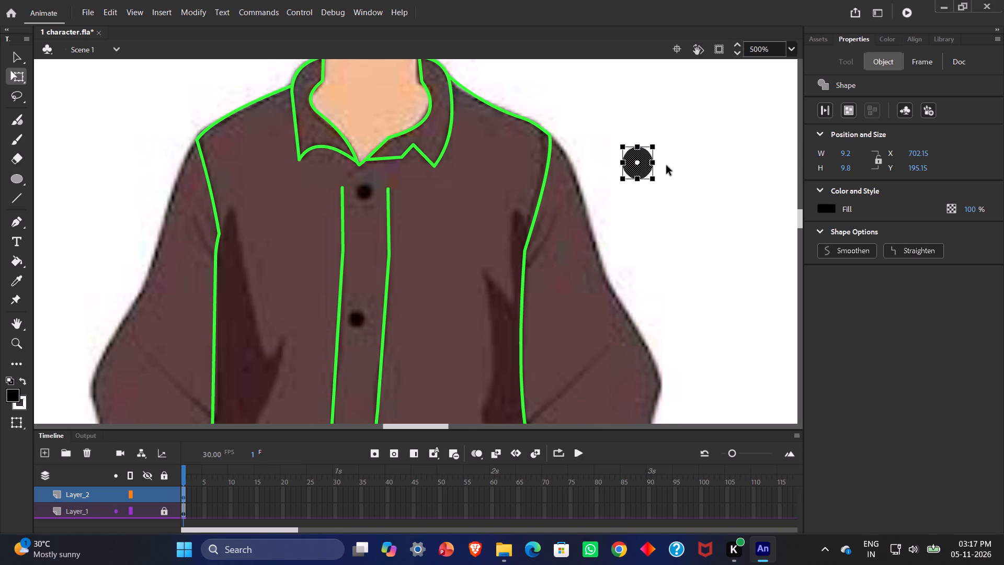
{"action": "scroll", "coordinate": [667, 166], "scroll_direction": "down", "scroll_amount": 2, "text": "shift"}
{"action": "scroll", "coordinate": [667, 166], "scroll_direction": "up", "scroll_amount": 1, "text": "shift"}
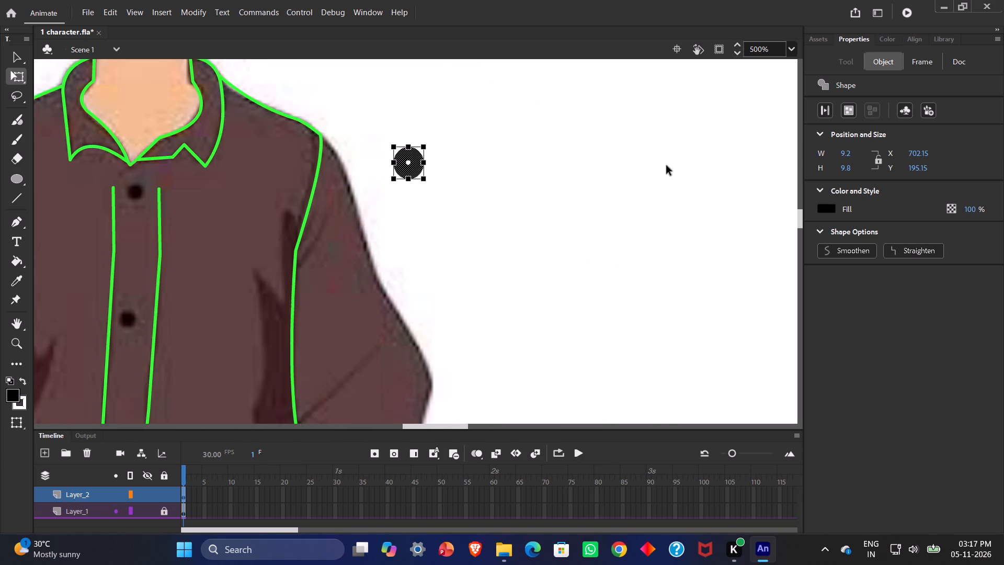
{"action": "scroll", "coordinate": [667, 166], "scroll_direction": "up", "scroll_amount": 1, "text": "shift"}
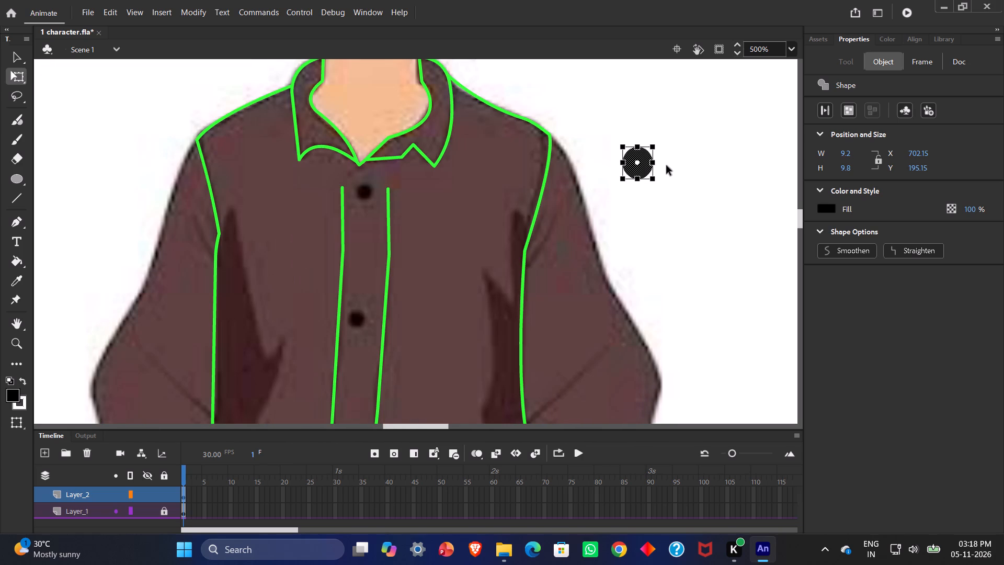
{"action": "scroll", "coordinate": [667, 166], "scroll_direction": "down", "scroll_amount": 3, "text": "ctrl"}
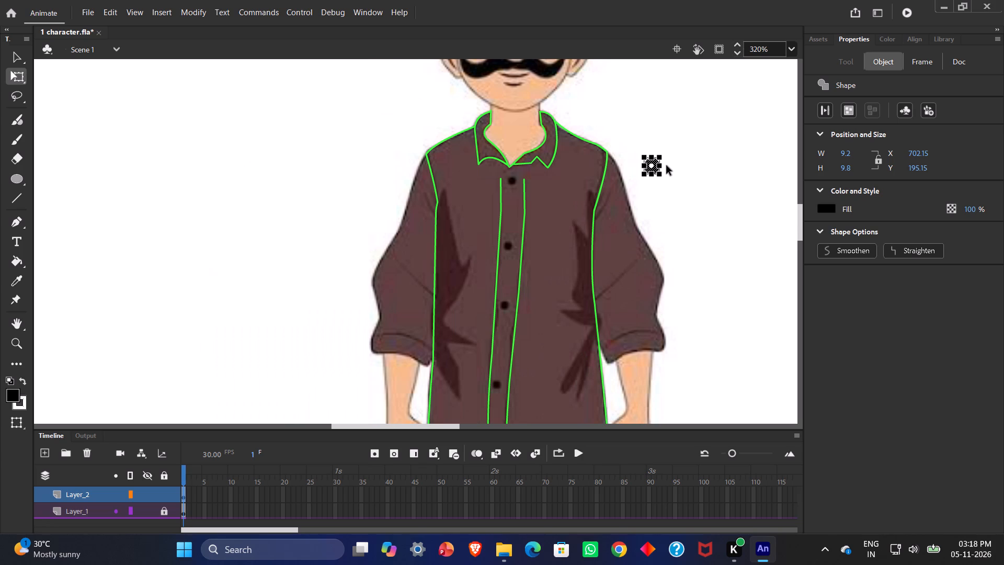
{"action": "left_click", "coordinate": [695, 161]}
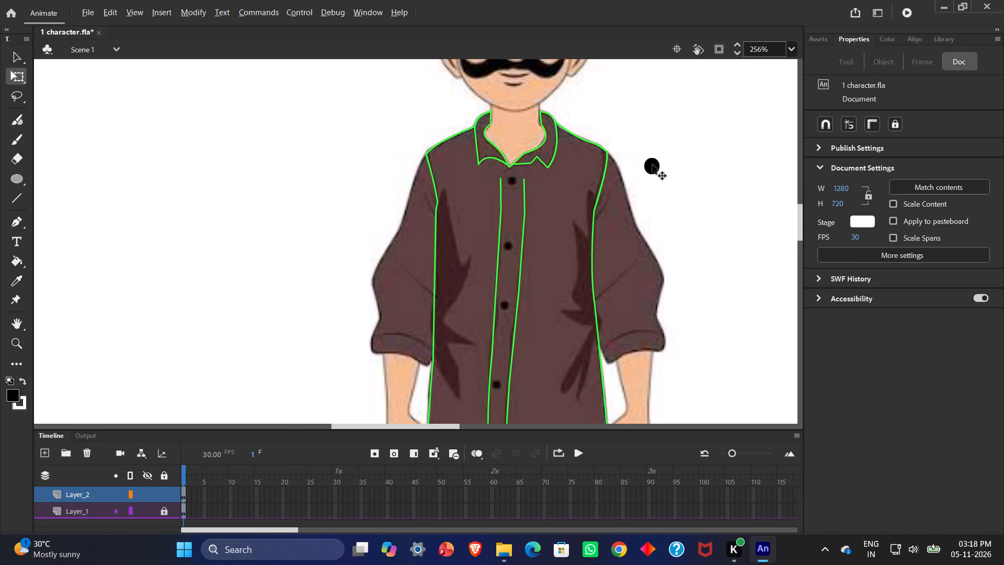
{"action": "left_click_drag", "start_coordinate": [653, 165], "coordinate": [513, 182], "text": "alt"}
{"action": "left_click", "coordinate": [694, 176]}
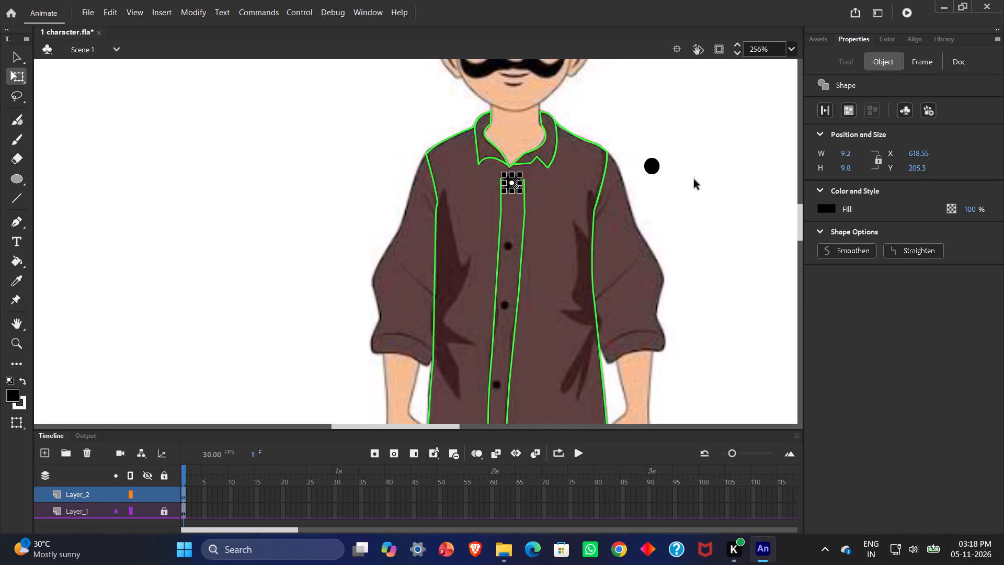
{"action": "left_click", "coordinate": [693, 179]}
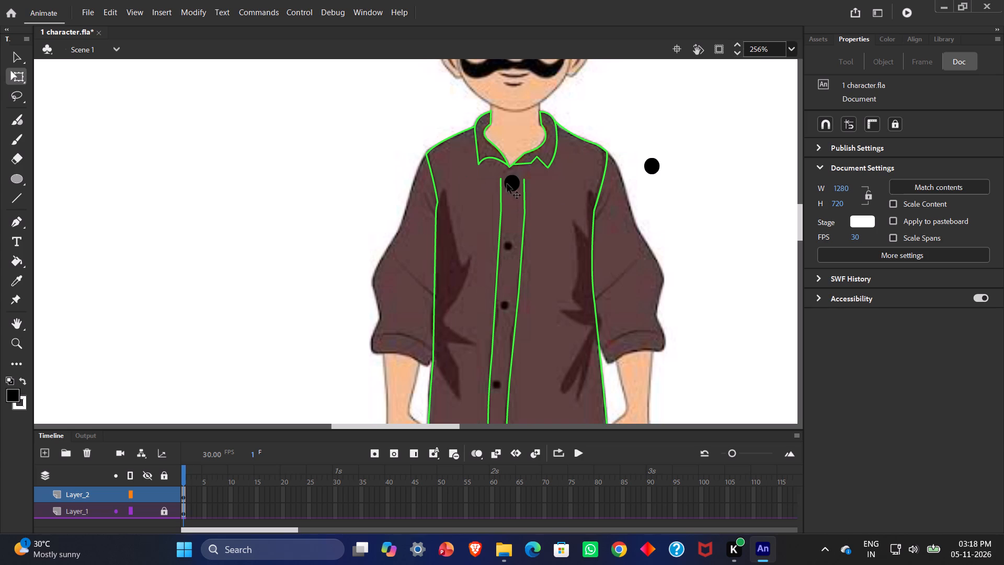
Undo the button copy and all earlier edits to the small oval, back to before it was drawn.
{"action": "key", "text": "ctrl+z"}
{"action": "key", "text": "ctrl+z"}
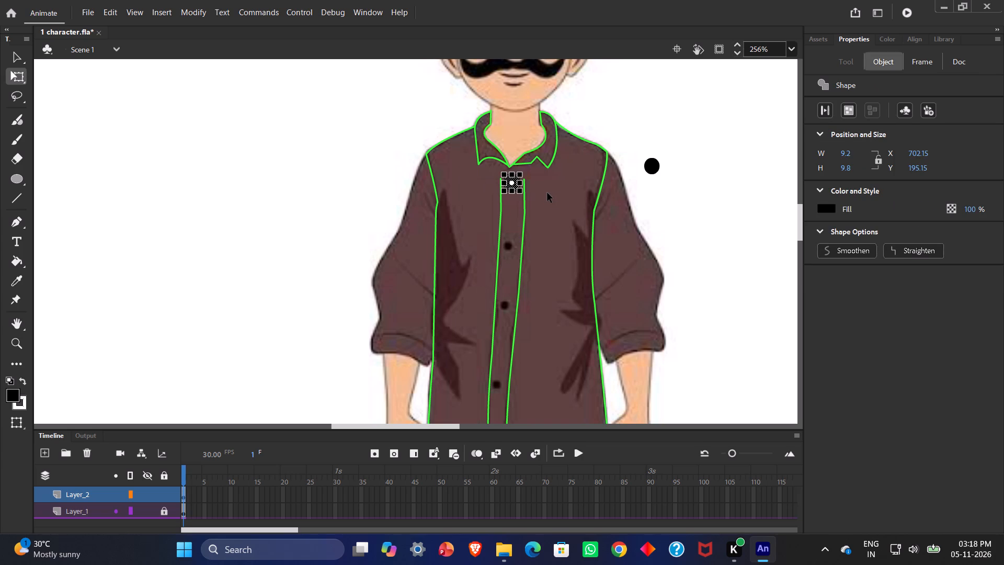
{"action": "key", "text": "ctrl+z"}
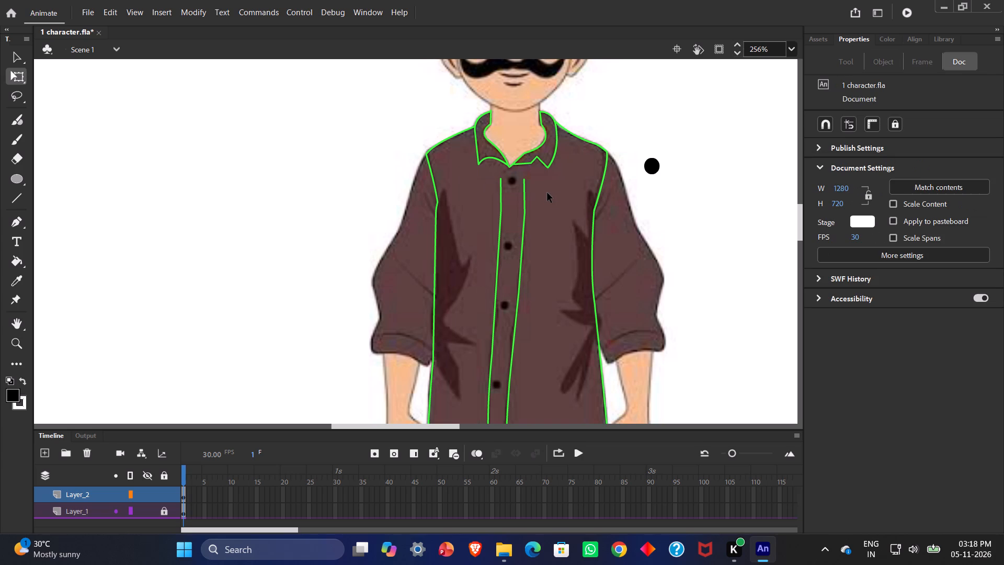
{"action": "key", "text": "ctrl+z"}
{"action": "key", "text": "ctrl+z"}
{"action": "key", "text": "ctrl+z"}
{"action": "key", "text": "ctrl+z"}
{"action": "key", "text": "ctrl+z"}
{"action": "key", "text": "ctrl+z"}
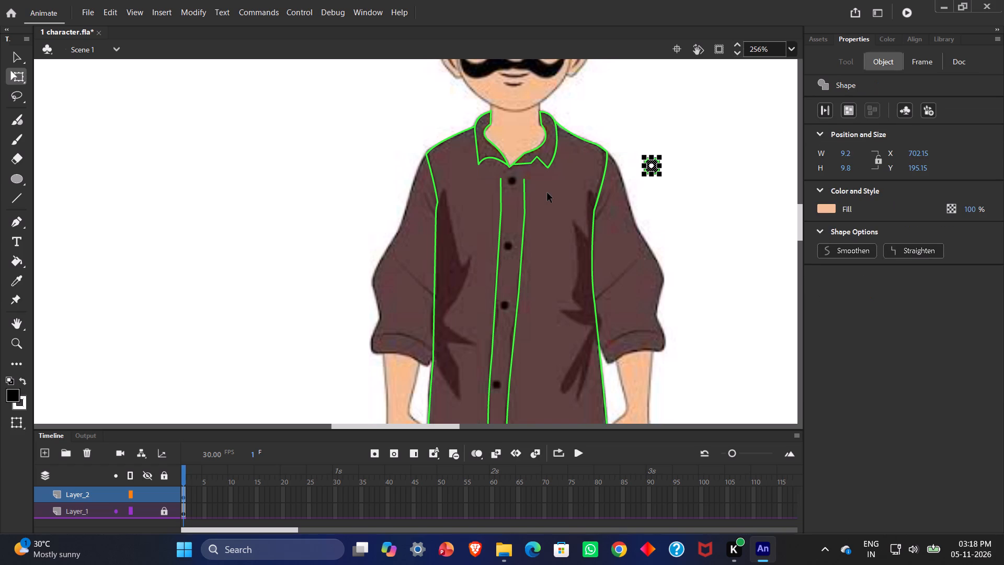
{"action": "key", "text": "ctrl+z"}
{"action": "key", "text": "ctrl+z"}
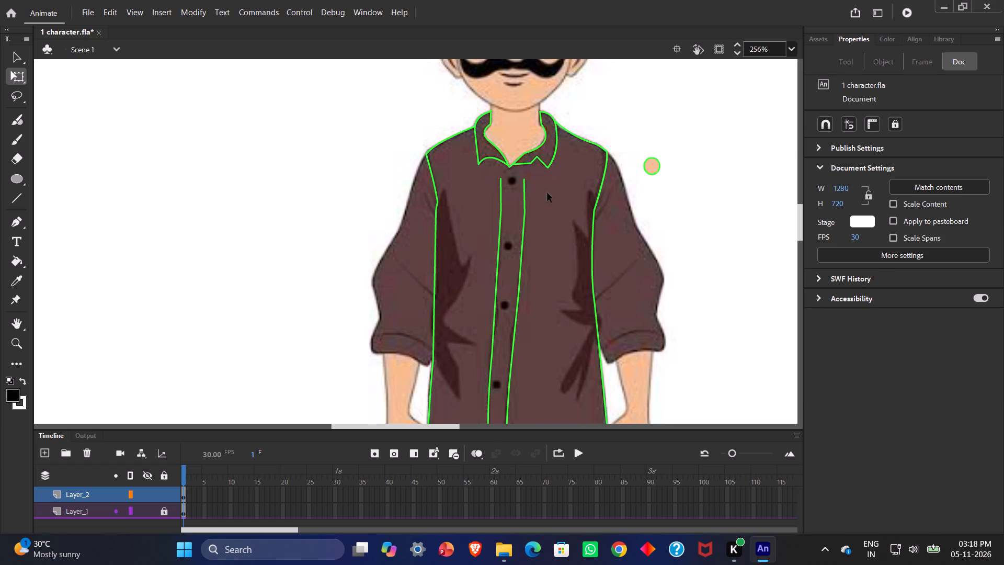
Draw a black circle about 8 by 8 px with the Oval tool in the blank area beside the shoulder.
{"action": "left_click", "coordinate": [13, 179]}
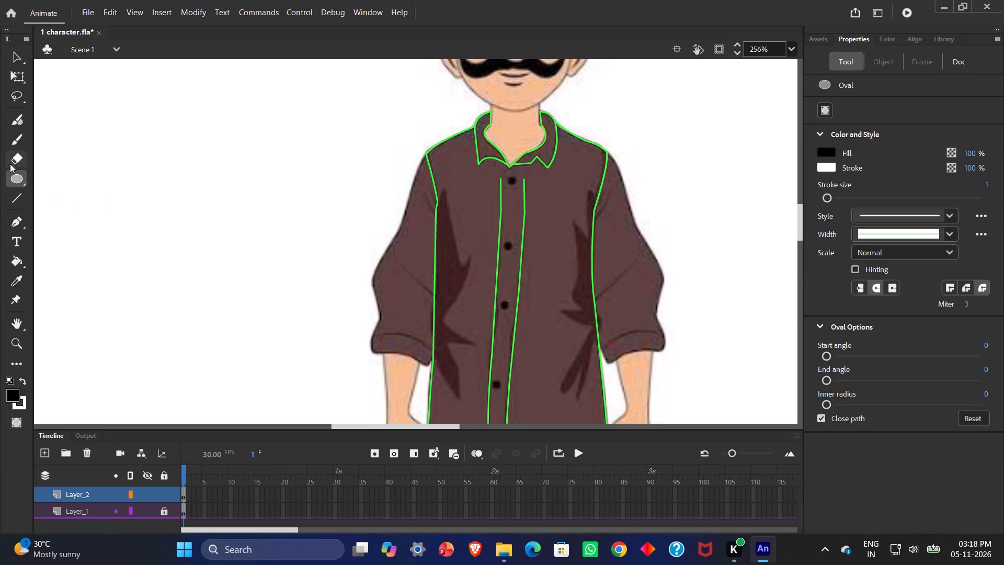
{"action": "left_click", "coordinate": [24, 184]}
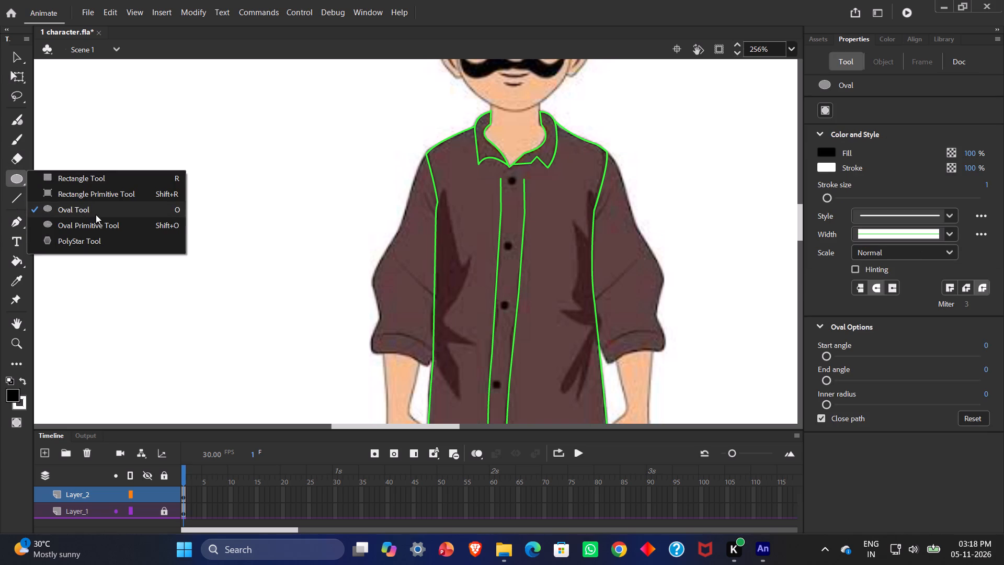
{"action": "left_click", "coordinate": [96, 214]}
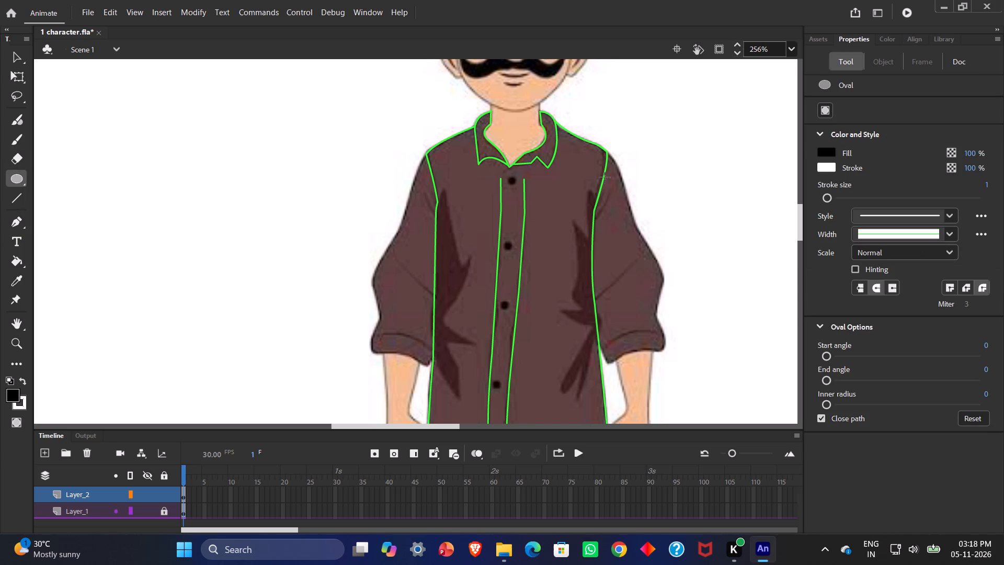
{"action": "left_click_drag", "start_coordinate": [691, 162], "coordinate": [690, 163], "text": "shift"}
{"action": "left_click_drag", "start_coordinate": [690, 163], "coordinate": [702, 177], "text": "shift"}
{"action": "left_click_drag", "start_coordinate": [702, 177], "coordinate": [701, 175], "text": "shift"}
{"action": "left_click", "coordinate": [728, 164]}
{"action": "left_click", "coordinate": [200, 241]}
Change the Oval tool's stroke colour to spring green.
{"action": "left_click", "coordinate": [830, 167]}
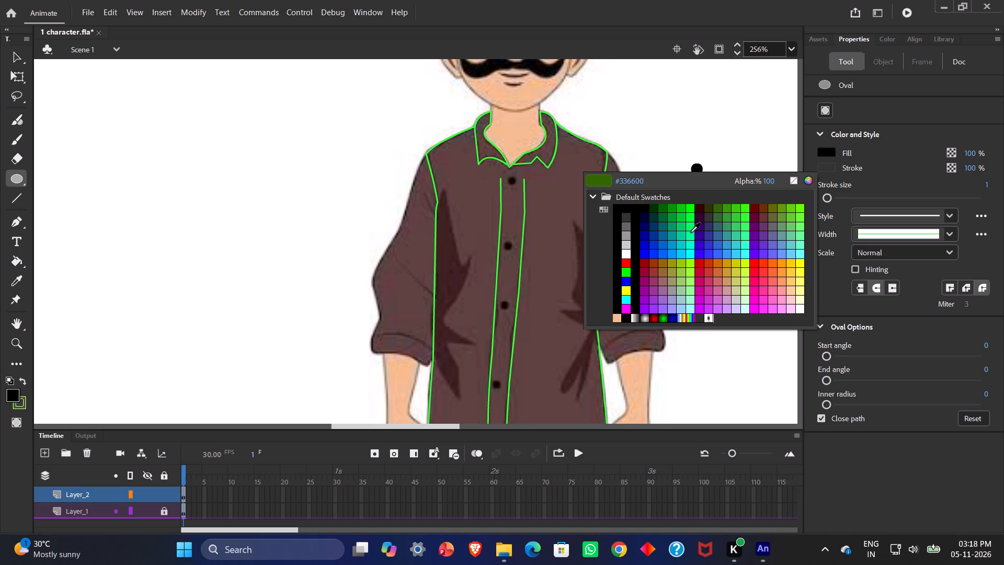
{"action": "left_click", "coordinate": [690, 233]}
{"action": "left_click", "coordinate": [769, 155]}
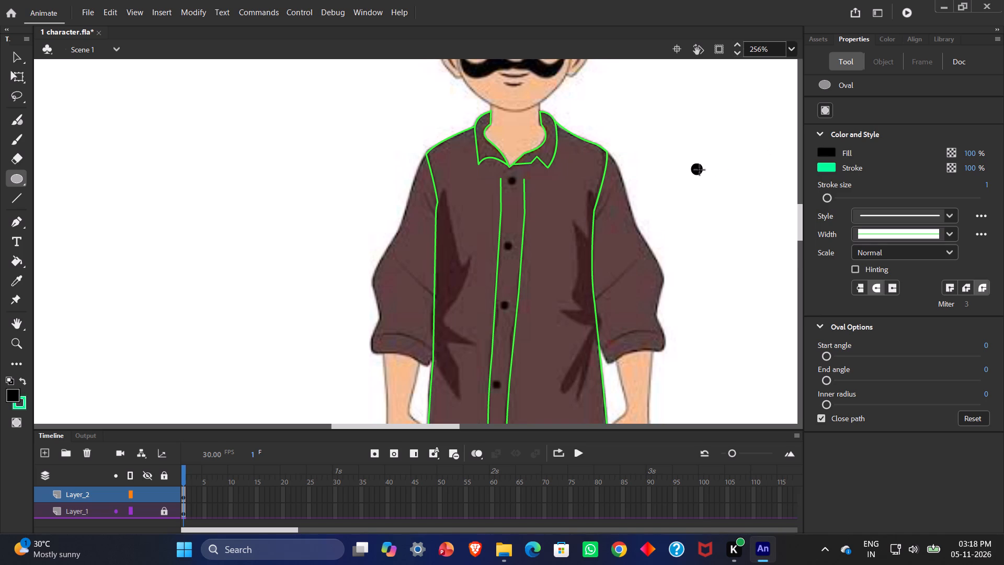
{"action": "left_click", "coordinate": [698, 171]}
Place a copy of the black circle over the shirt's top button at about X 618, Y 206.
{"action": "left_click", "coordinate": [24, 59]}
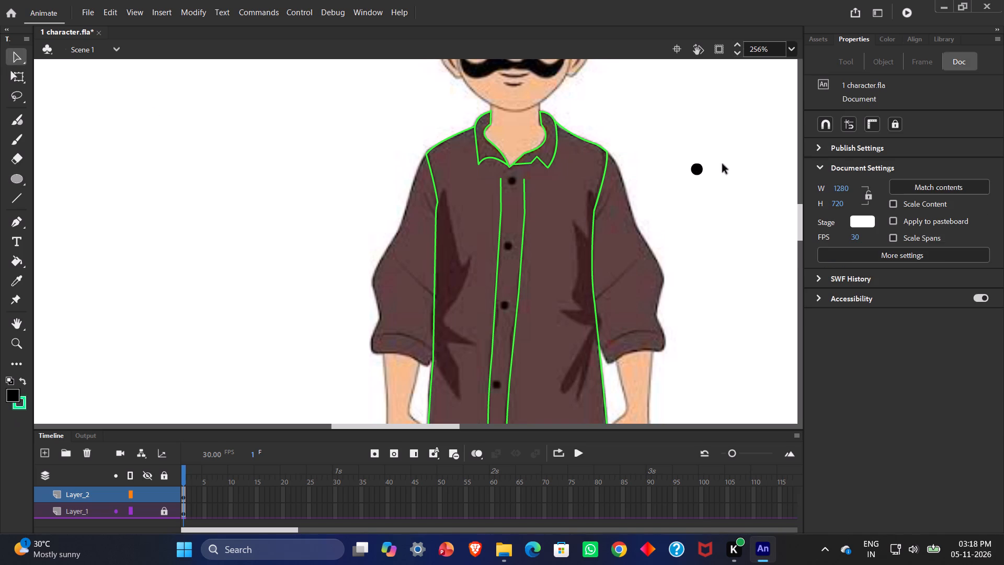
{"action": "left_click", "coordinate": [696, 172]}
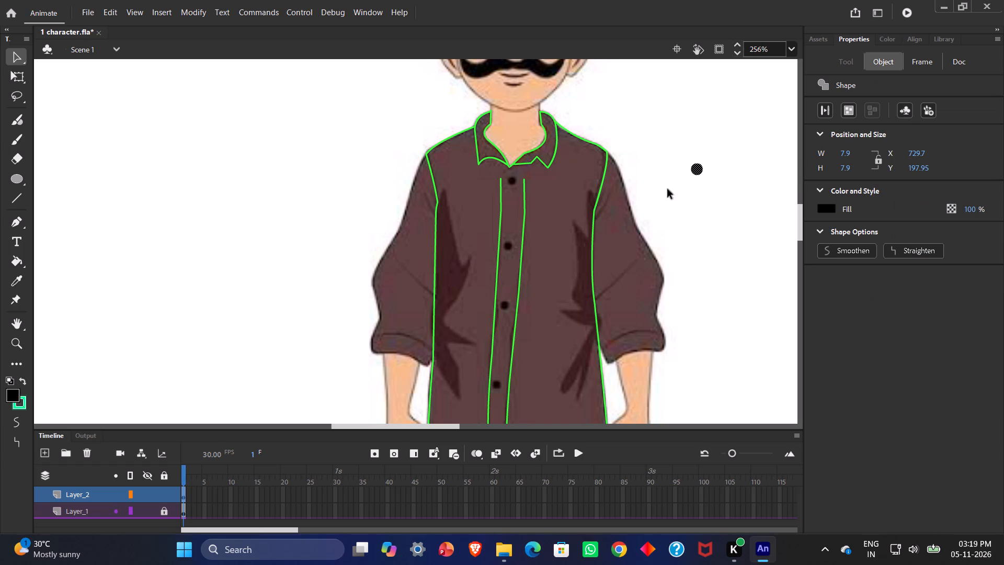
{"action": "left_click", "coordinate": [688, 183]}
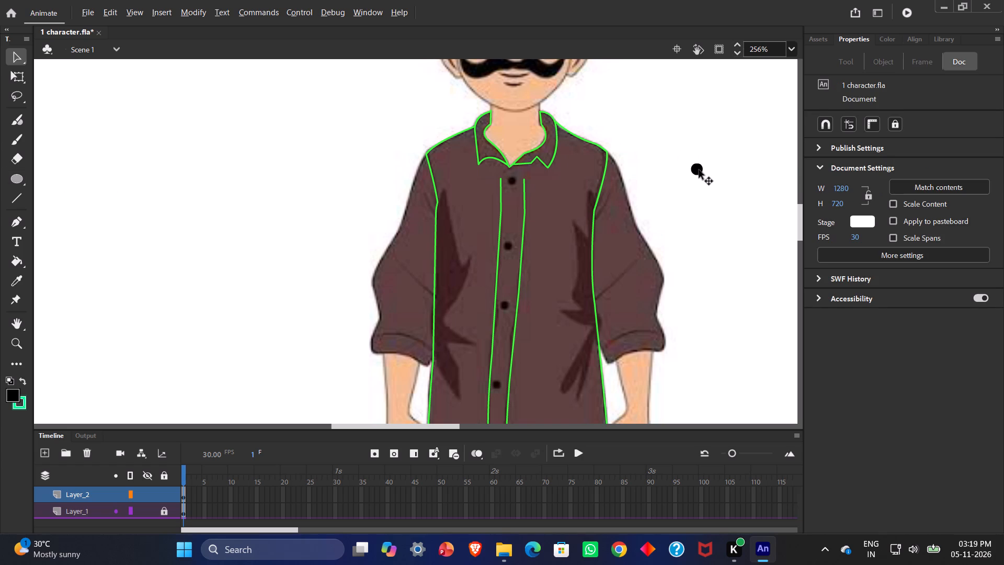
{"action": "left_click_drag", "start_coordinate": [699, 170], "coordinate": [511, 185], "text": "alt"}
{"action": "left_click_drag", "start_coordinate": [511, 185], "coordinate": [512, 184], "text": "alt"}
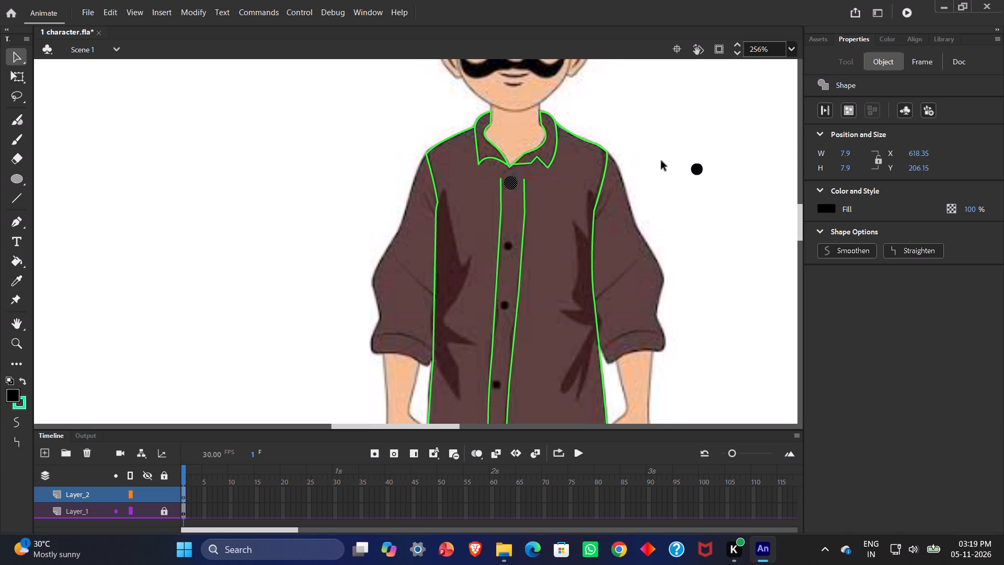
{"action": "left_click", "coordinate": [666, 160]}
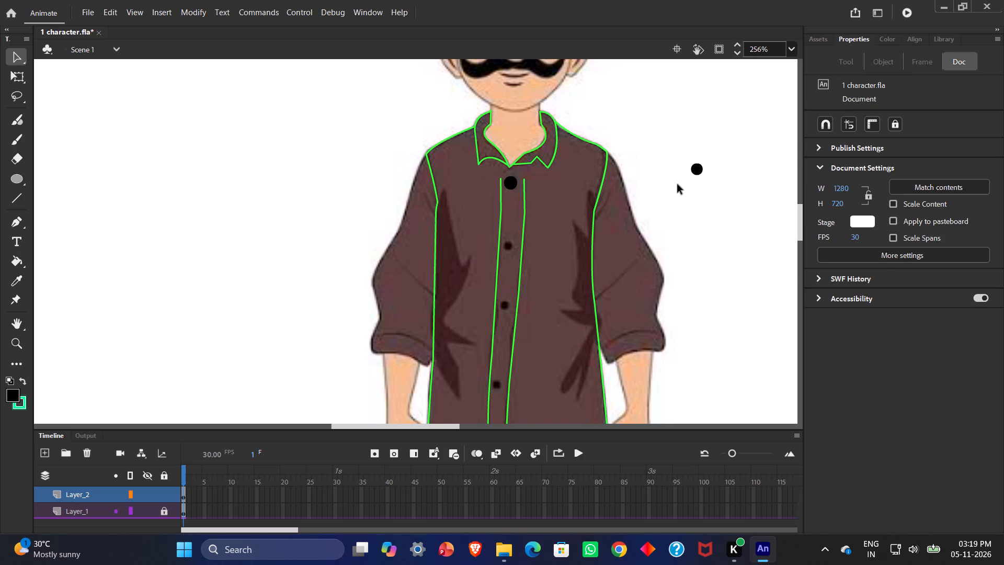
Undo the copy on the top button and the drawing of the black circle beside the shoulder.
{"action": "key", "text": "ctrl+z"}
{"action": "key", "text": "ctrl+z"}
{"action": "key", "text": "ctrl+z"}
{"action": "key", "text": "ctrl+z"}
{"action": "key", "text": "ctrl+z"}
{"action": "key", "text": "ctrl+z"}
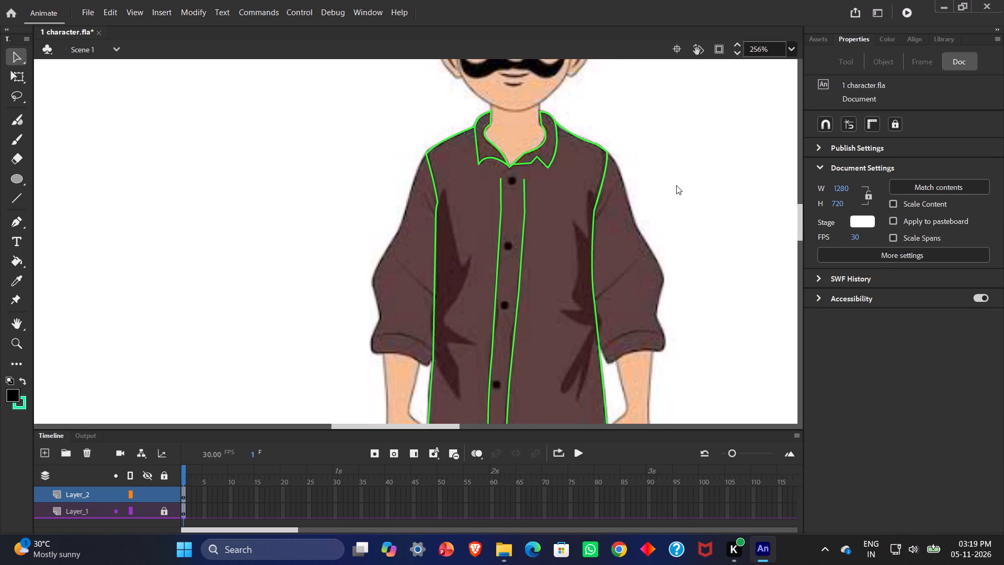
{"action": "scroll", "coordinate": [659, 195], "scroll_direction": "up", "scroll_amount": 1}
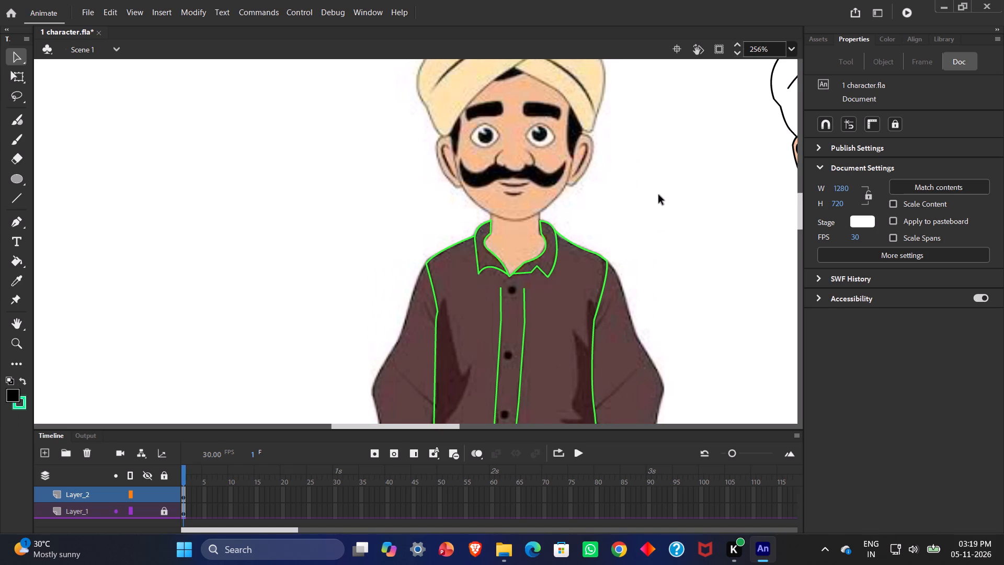
Sample the reference shirt's brown with the Eyedropper and fill the traced collar with it.
{"action": "scroll", "coordinate": [659, 199], "scroll_direction": "down", "scroll_amount": 2}
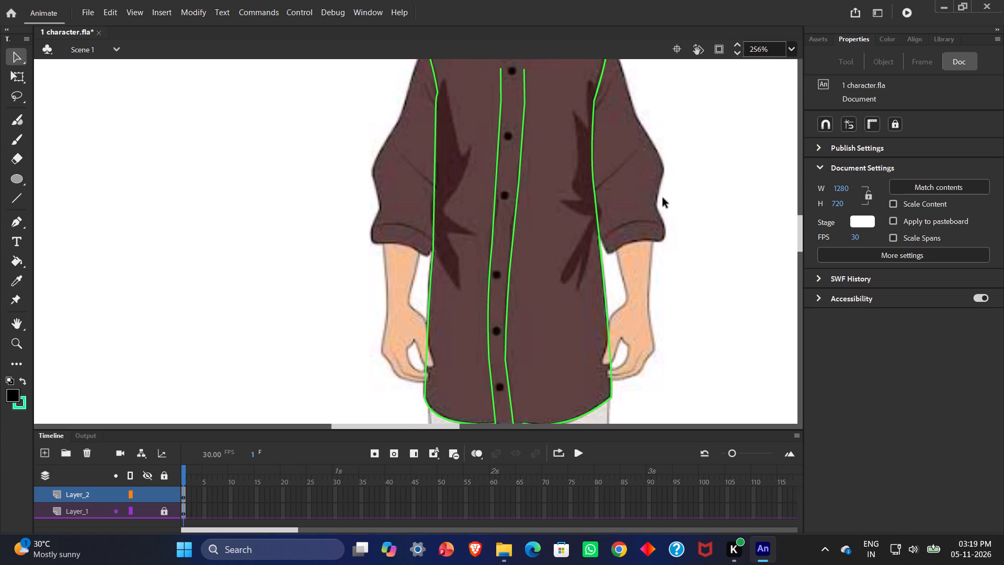
{"action": "scroll", "coordinate": [647, 198], "scroll_direction": "down", "scroll_amount": 4}
{"action": "scroll", "coordinate": [647, 198], "scroll_direction": "up", "scroll_amount": 3}
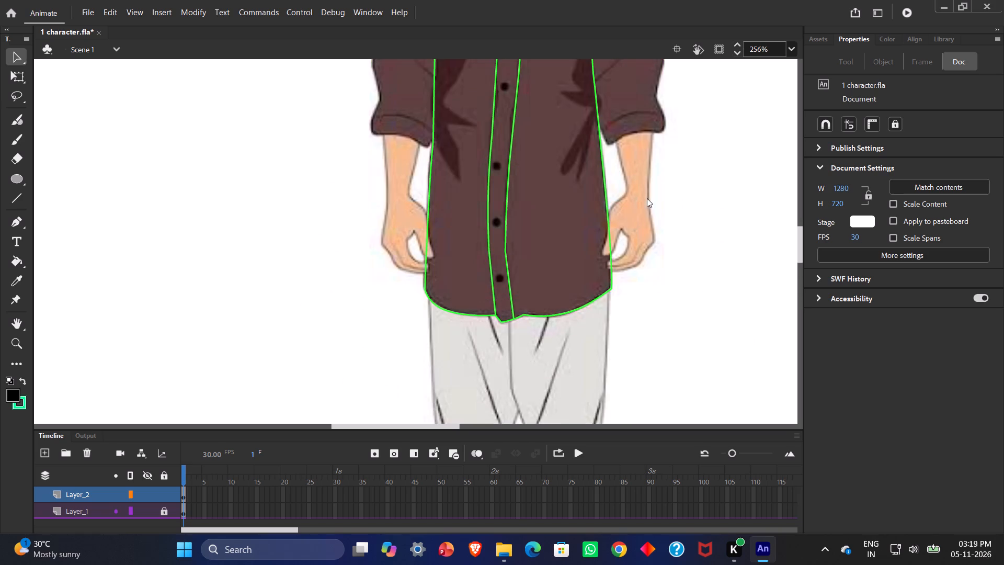
{"action": "scroll", "coordinate": [647, 198], "scroll_direction": "up", "scroll_amount": 2}
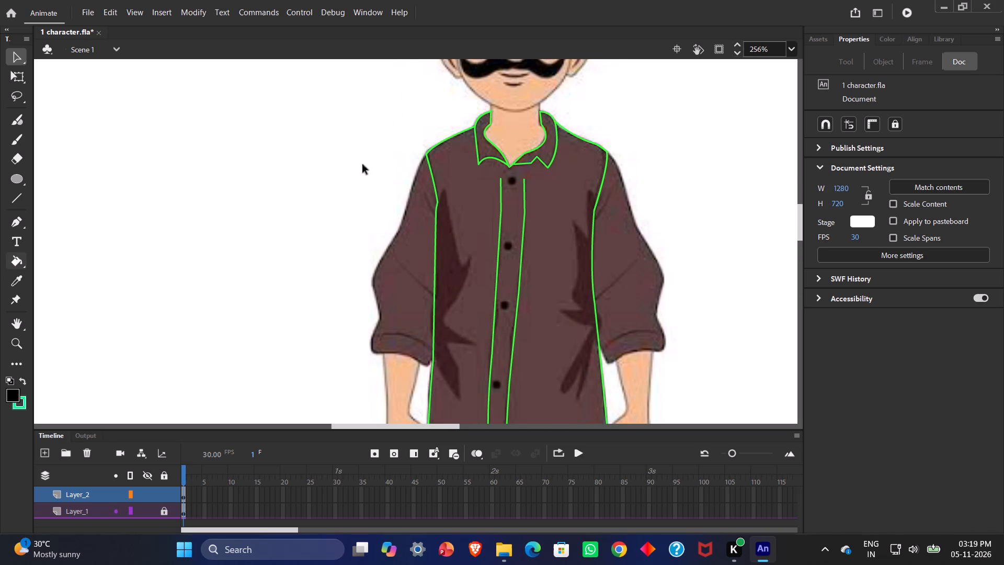
{"action": "left_click", "coordinate": [12, 262]}
{"action": "left_click", "coordinate": [12, 262]}
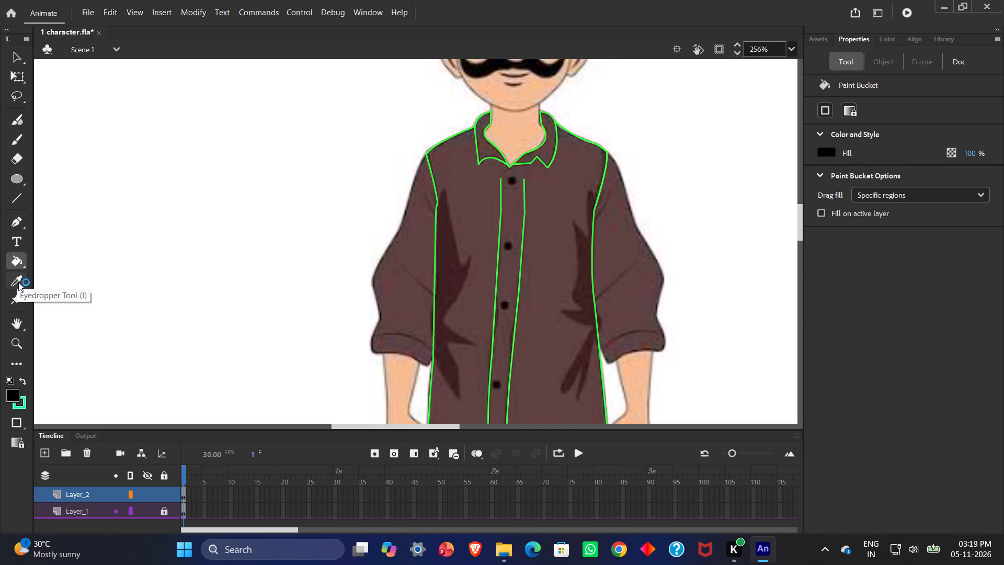
{"action": "left_click", "coordinate": [18, 282]}
{"action": "double_click", "coordinate": [18, 282]}
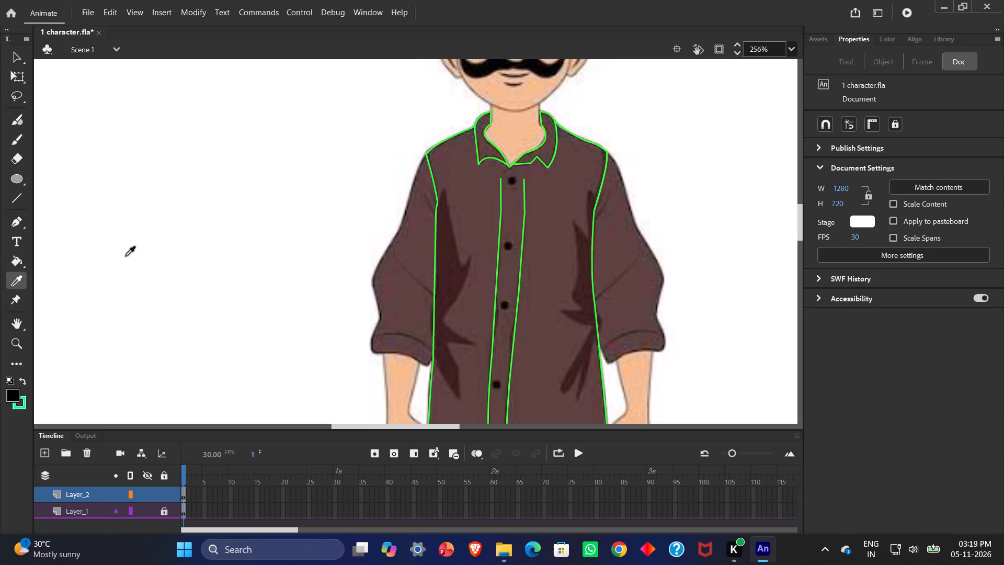
{"action": "double_click", "coordinate": [481, 154]}
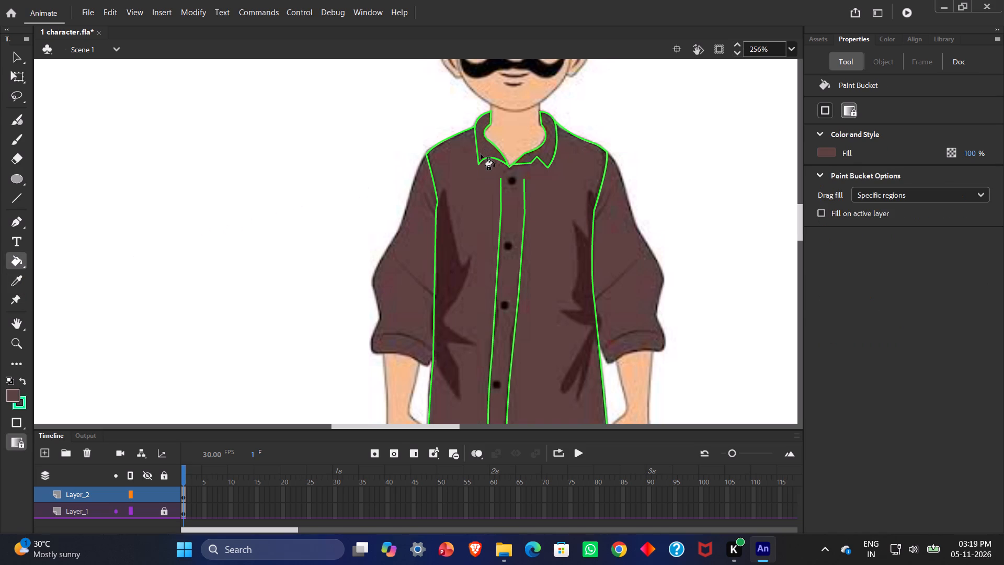
{"action": "left_click", "coordinate": [545, 150]}
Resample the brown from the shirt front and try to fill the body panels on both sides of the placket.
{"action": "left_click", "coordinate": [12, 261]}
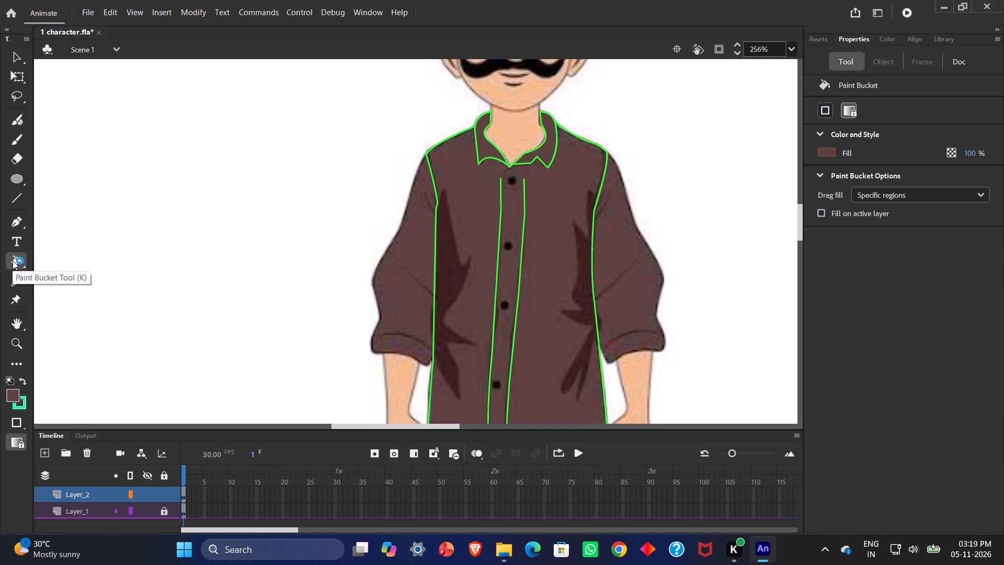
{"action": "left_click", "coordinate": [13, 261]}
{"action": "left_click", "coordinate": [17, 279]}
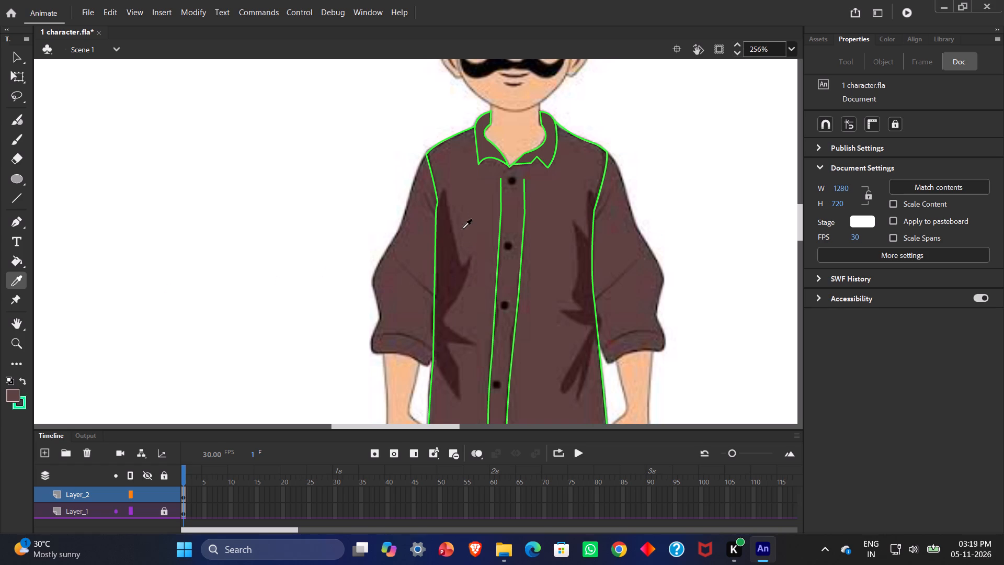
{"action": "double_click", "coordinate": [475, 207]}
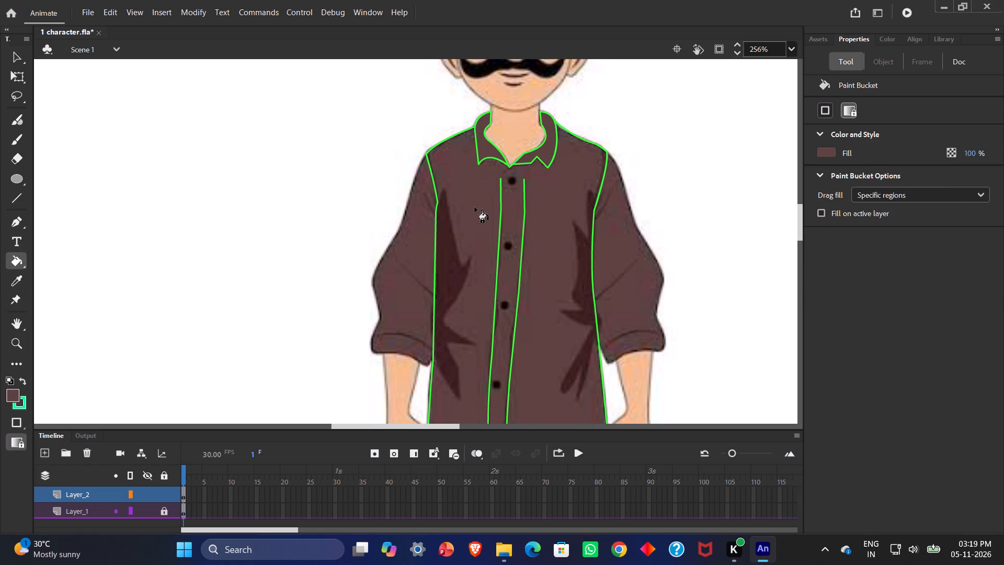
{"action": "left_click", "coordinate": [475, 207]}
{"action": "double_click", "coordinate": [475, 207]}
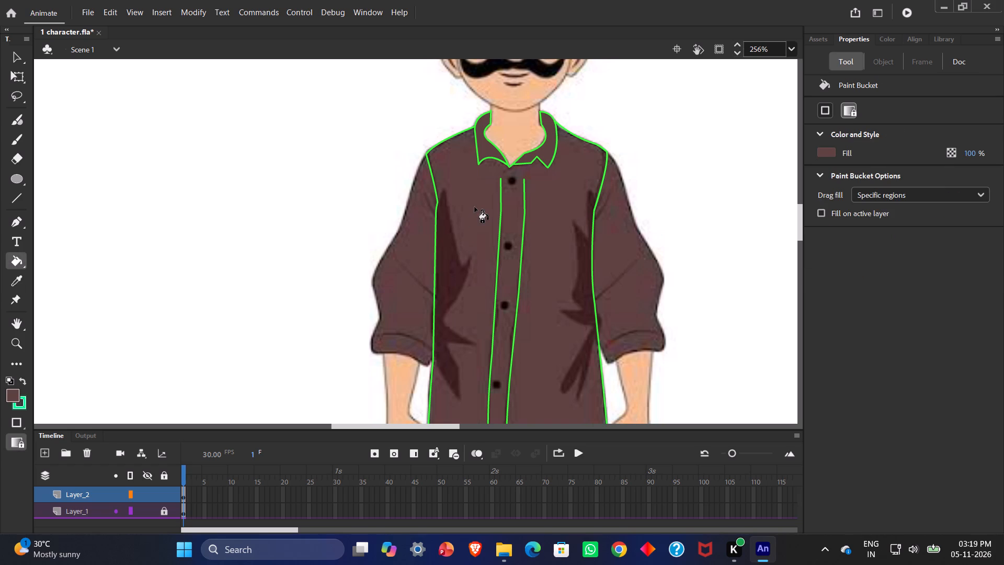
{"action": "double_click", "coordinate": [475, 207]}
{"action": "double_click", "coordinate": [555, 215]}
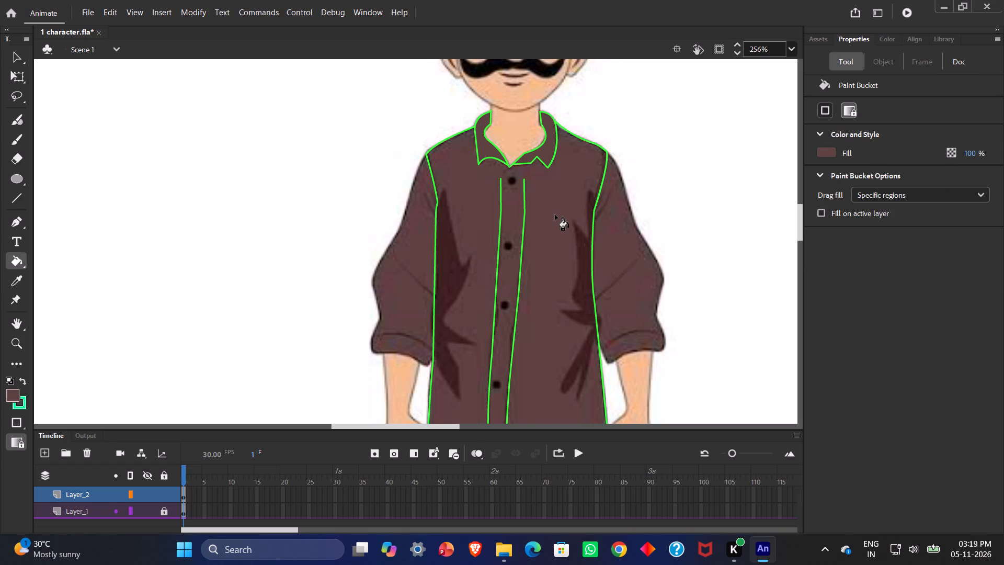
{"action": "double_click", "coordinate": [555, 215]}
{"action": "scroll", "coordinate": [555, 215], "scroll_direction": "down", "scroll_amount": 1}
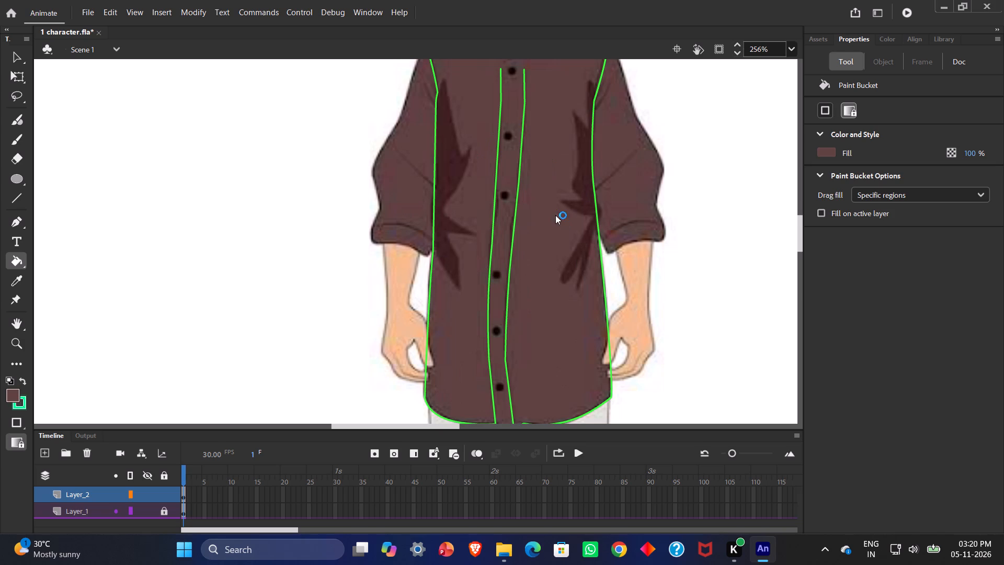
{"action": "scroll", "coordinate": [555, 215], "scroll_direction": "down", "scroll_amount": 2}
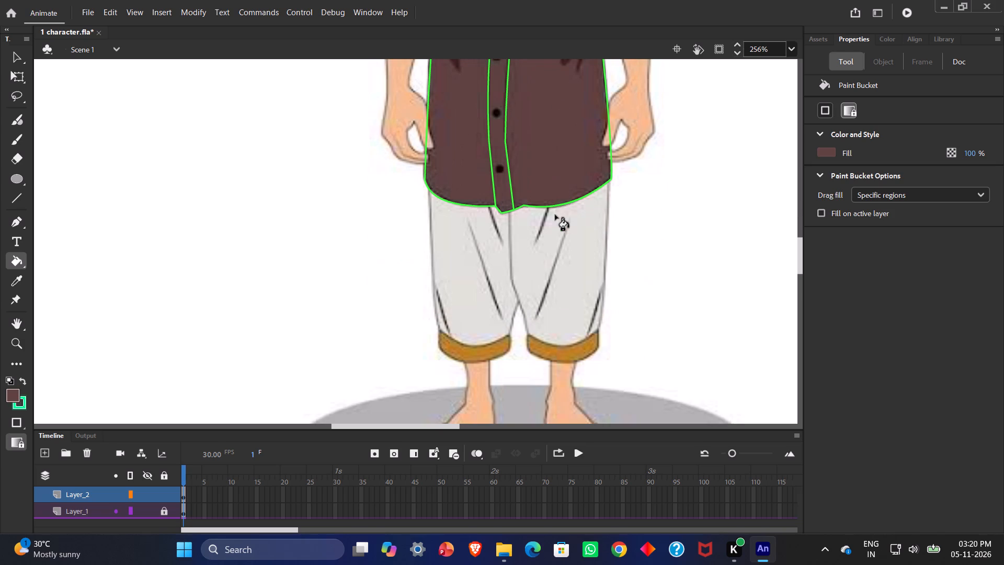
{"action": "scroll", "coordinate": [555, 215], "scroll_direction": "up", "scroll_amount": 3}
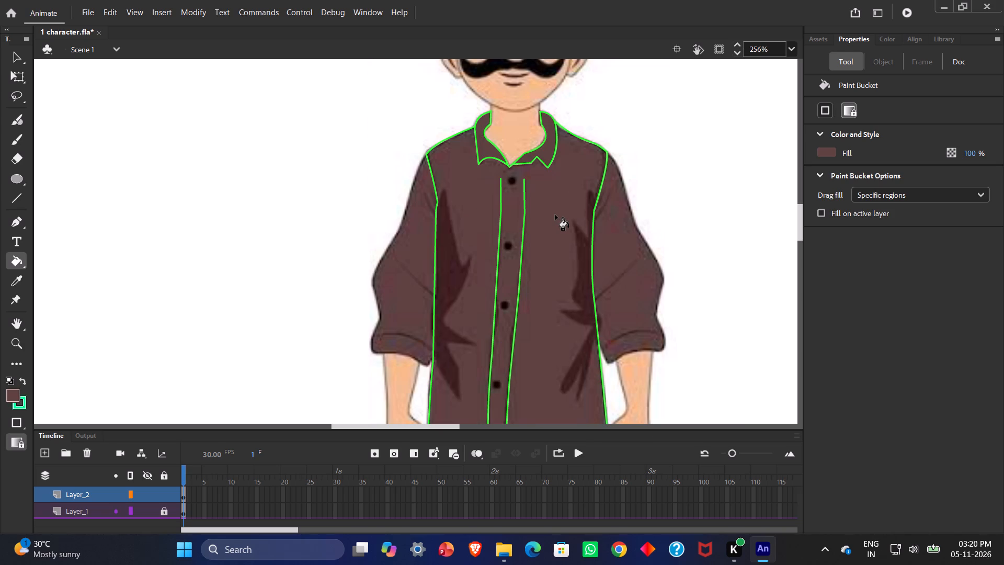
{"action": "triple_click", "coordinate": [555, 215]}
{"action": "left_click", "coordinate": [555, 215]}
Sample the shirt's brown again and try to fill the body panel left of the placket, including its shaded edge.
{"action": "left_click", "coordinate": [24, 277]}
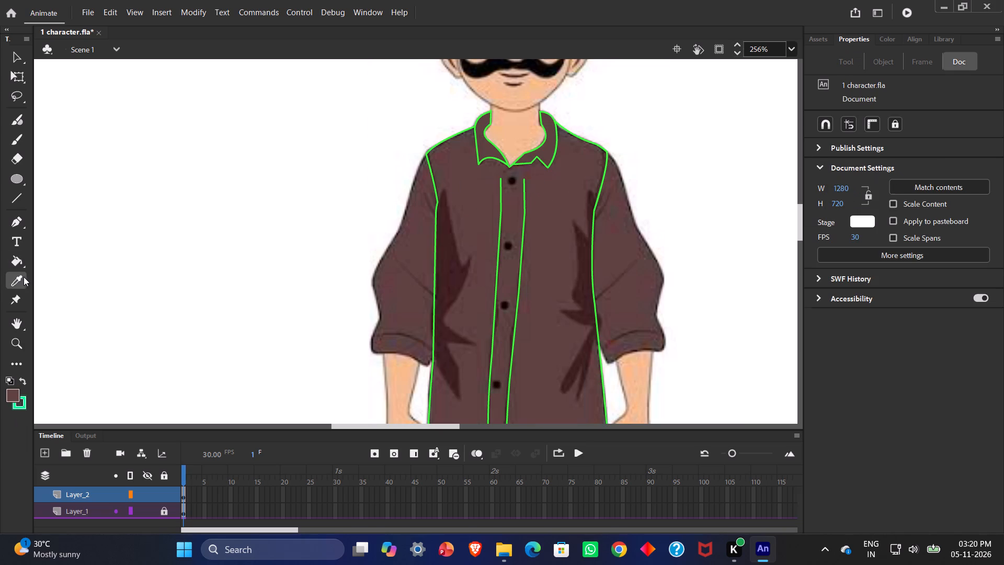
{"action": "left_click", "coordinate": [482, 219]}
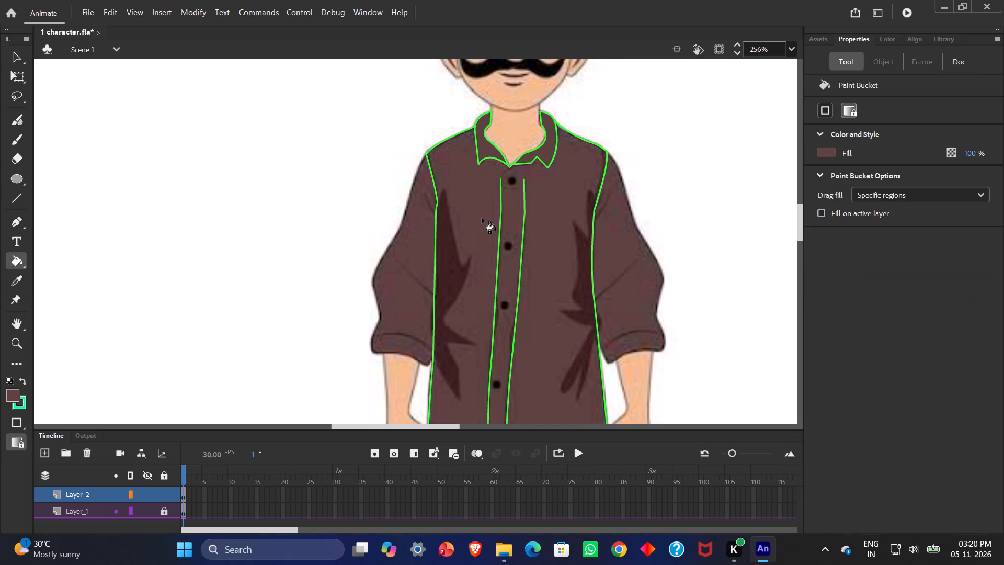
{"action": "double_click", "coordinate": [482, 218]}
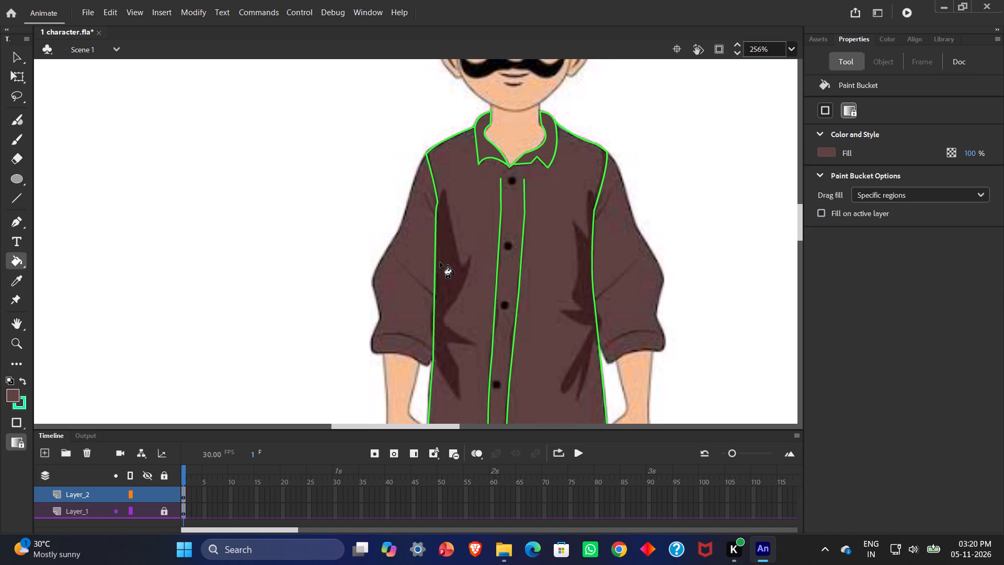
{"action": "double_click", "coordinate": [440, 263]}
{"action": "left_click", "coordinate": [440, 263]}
Set the Paint Bucket fill colour to #663333 and try to fill the body panels on both sides of the placket.
{"action": "left_click", "coordinate": [828, 152]}
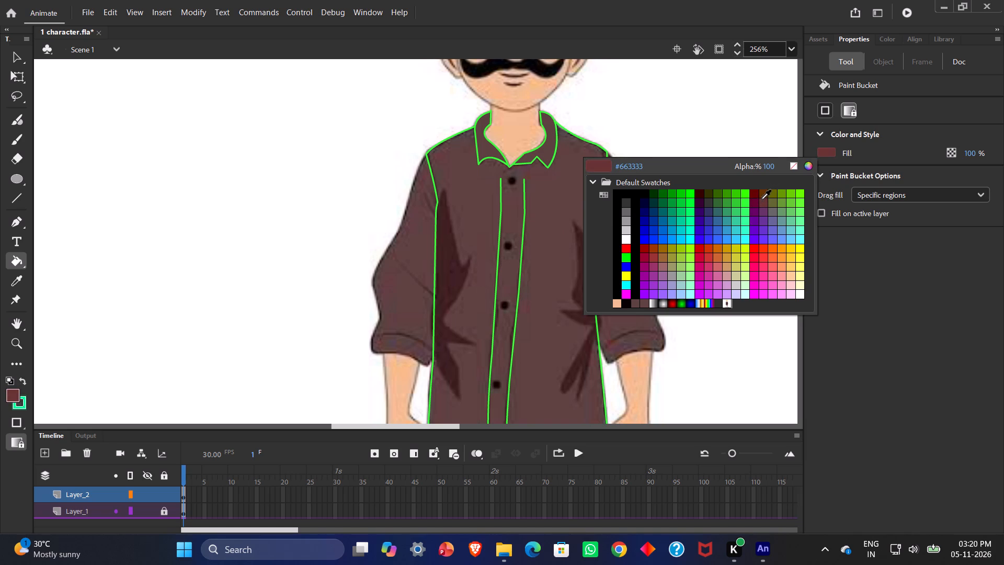
{"action": "left_click", "coordinate": [761, 200]}
{"action": "left_click", "coordinate": [576, 219]}
{"action": "double_click", "coordinate": [576, 219]}
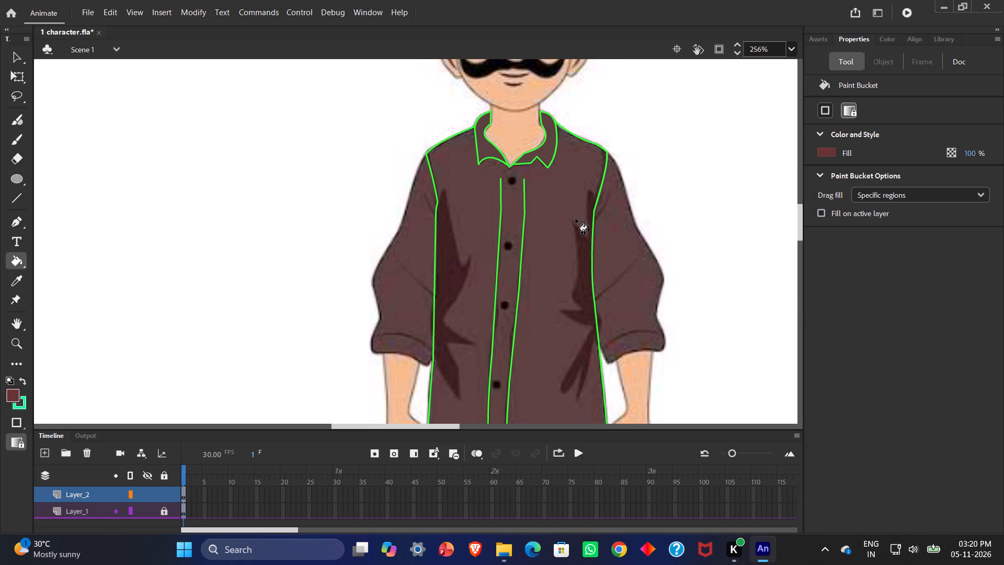
{"action": "double_click", "coordinate": [576, 219]}
{"action": "double_click", "coordinate": [470, 221]}
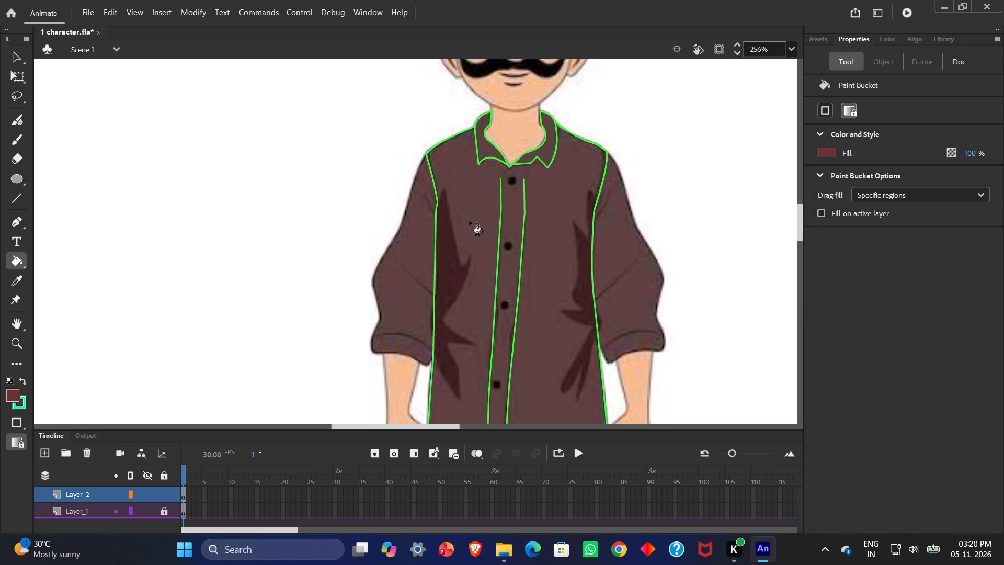
{"action": "left_click", "coordinate": [470, 221]}
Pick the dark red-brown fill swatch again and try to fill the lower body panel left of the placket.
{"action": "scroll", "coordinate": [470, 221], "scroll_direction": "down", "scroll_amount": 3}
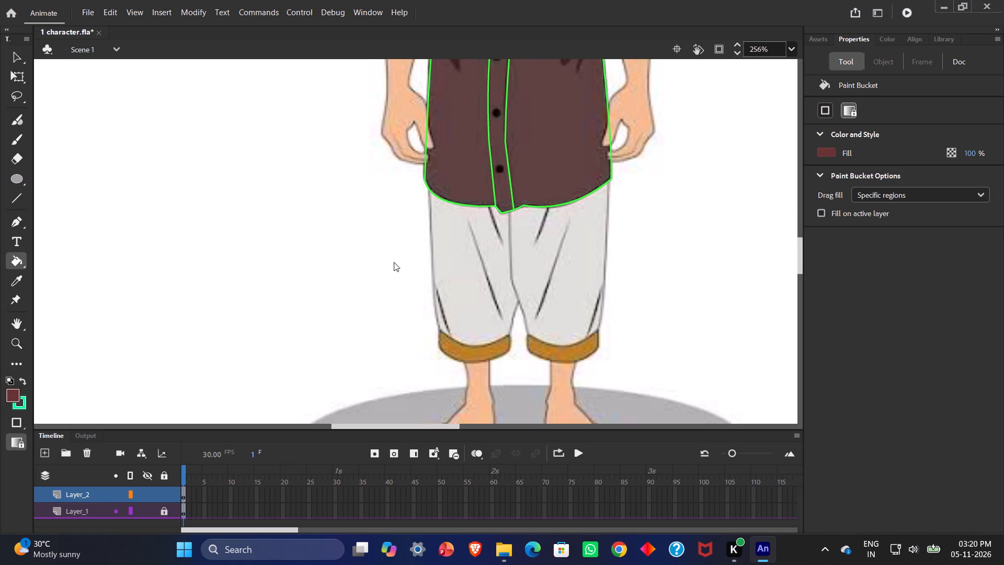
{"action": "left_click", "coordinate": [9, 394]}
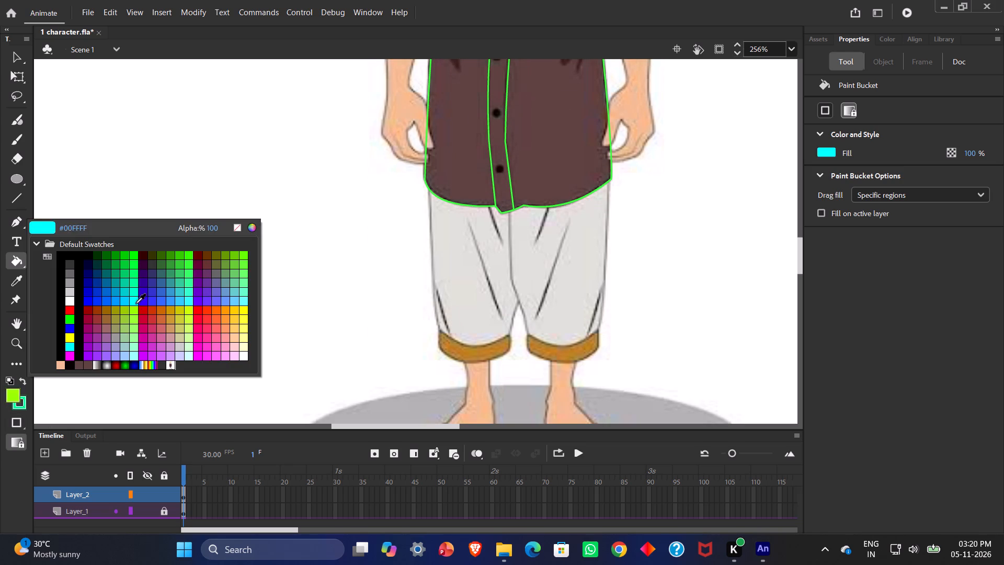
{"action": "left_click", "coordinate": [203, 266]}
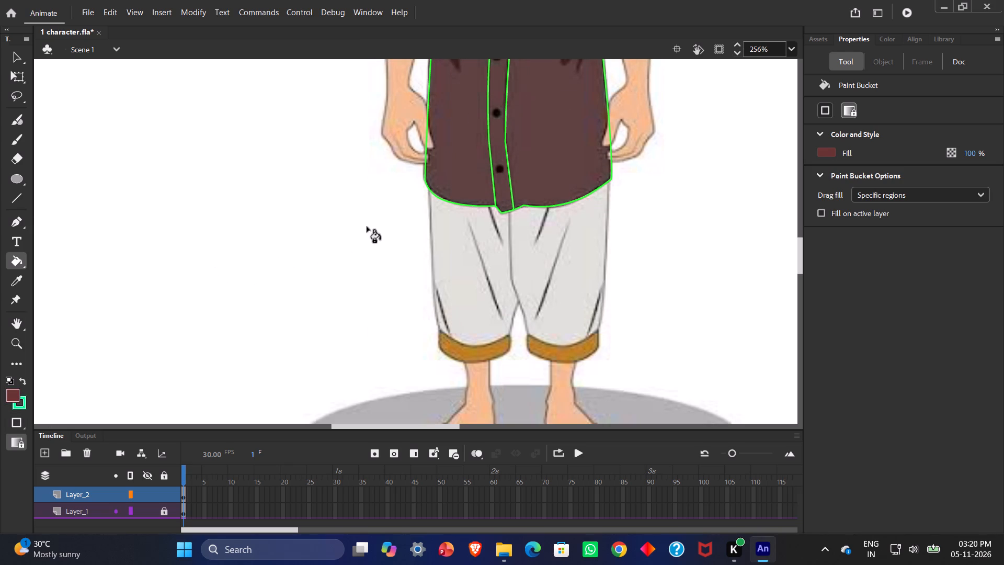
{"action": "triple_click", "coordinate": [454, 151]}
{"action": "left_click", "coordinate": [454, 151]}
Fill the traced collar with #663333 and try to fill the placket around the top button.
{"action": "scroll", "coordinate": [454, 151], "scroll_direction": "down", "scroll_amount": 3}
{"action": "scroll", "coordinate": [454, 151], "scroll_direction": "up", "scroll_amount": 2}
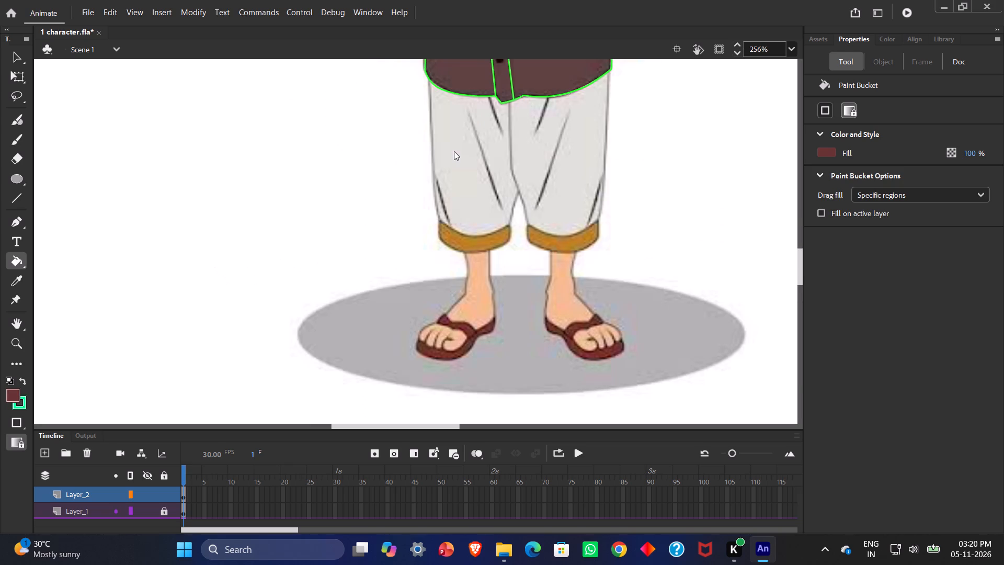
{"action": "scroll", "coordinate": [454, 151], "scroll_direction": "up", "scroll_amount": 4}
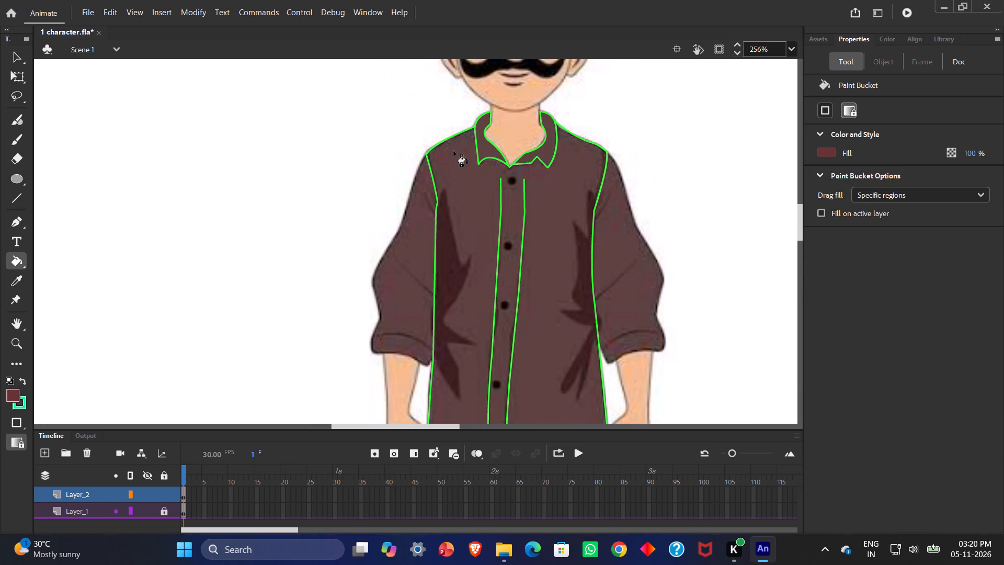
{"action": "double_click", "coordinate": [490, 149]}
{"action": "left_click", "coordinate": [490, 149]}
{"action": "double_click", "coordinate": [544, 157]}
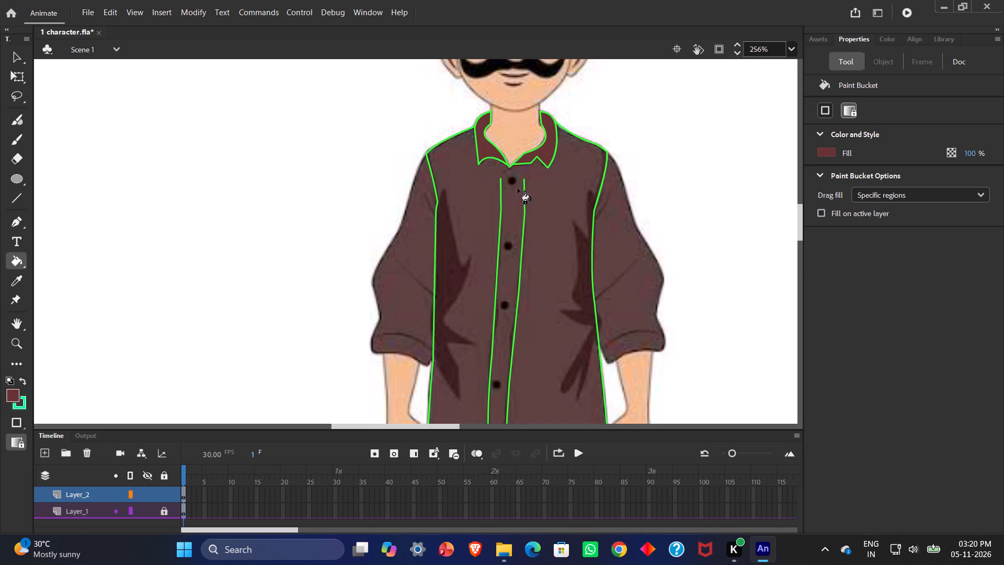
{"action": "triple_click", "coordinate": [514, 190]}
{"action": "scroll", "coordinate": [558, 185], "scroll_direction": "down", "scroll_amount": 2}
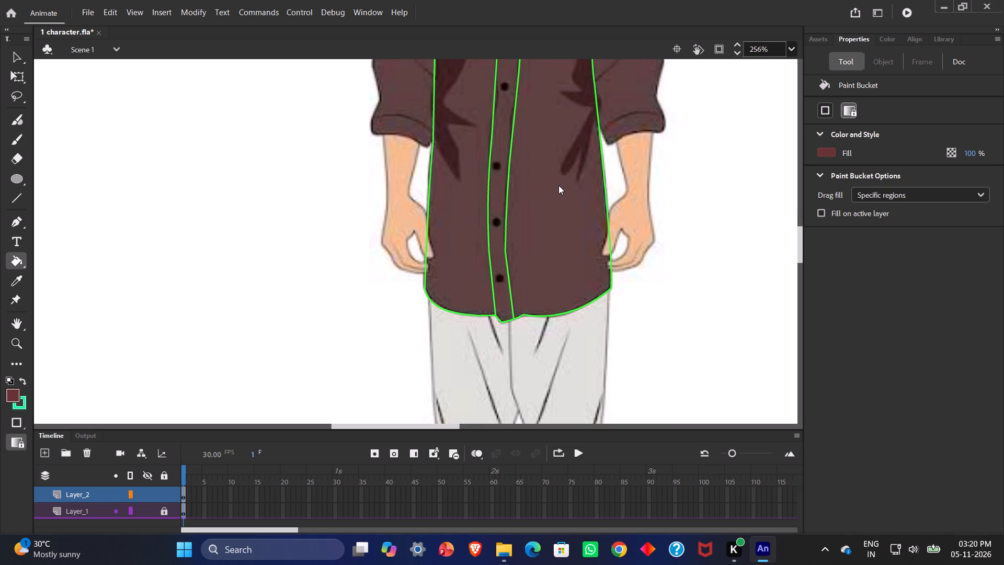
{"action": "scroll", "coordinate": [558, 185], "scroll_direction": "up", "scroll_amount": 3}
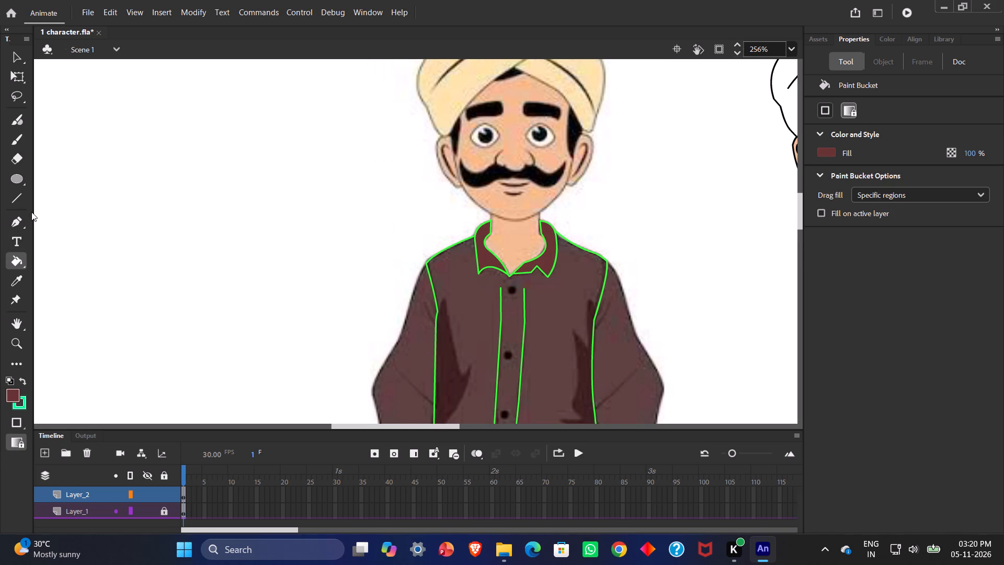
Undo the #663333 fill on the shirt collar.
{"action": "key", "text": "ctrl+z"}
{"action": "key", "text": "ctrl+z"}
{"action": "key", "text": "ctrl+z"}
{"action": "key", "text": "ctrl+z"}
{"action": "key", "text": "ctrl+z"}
Draw short straight lines joining the tops of both placket lines to the collar to close the gap above the top button.
{"action": "left_click", "coordinate": [21, 197]}
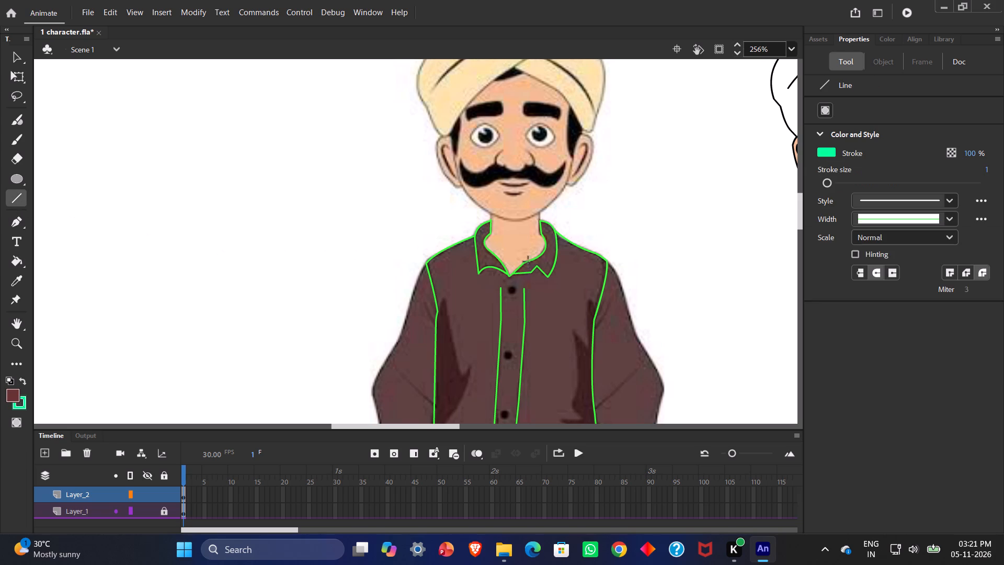
{"action": "left_click_drag", "start_coordinate": [501, 290], "coordinate": [505, 275]}
{"action": "left_click_drag", "start_coordinate": [505, 275], "coordinate": [508, 275]}
{"action": "left_click_drag", "start_coordinate": [508, 275], "coordinate": [508, 275]}
{"action": "left_click_drag", "start_coordinate": [526, 291], "coordinate": [518, 277]}
{"action": "left_click_drag", "start_coordinate": [518, 277], "coordinate": [516, 273]}
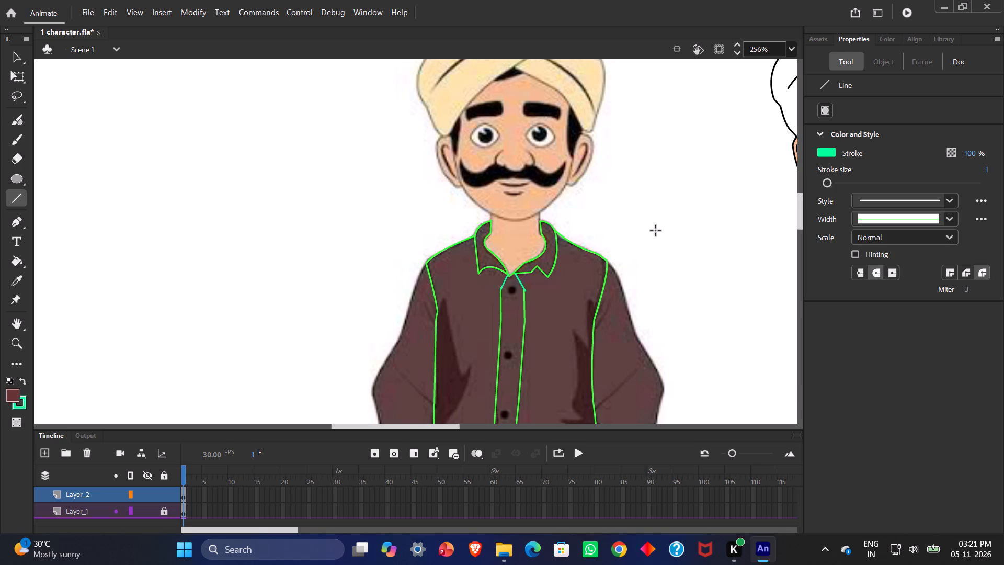
{"action": "left_click", "coordinate": [656, 231]}
{"action": "left_click", "coordinate": [16, 62]}
{"action": "left_click", "coordinate": [333, 191]}
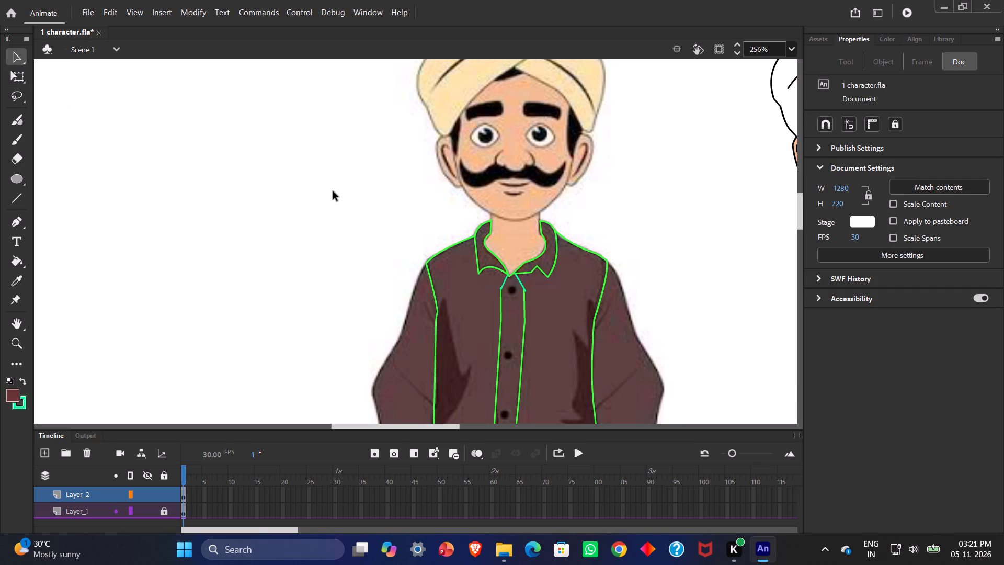
Sample the shirt brown from the reference beside the collar point and fill both sides of the traced collar with it.
{"action": "double_click", "coordinate": [18, 279]}
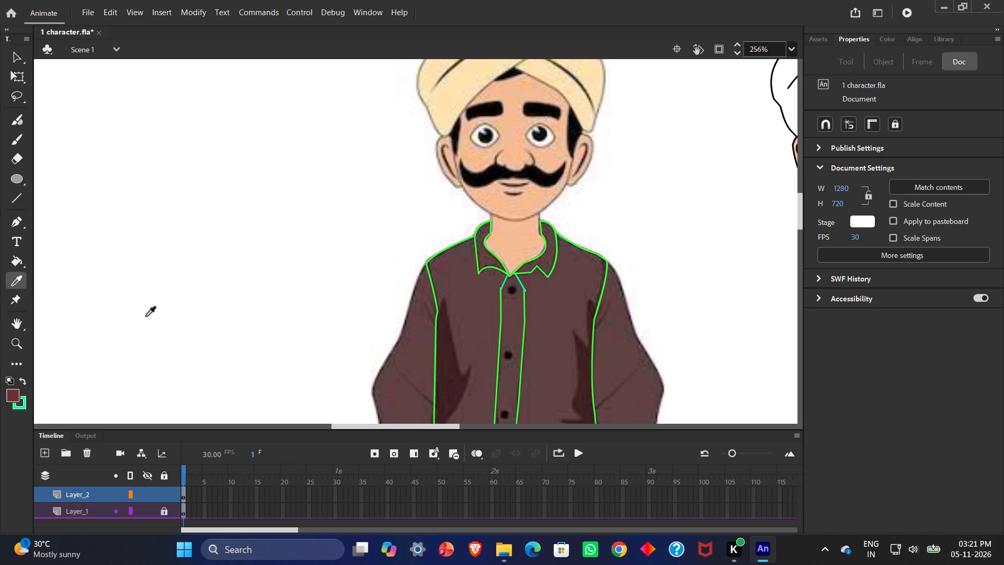
{"action": "left_click", "coordinate": [487, 264]}
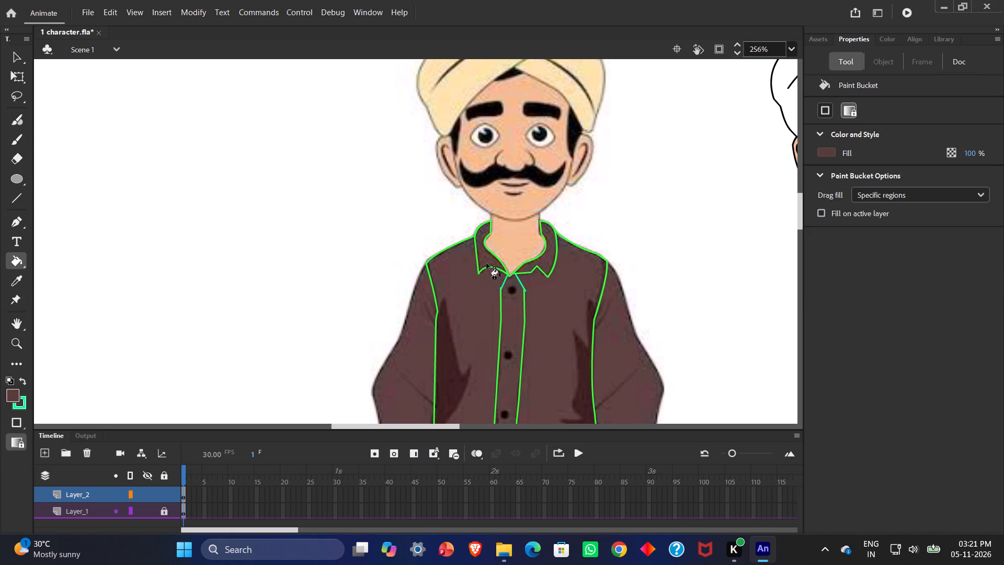
{"action": "left_click", "coordinate": [487, 260]}
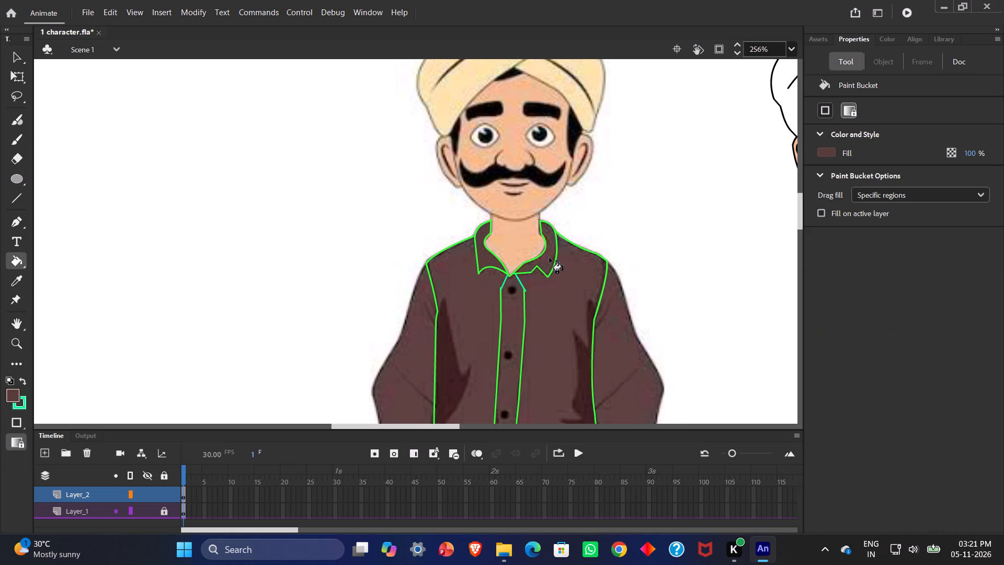
{"action": "left_click", "coordinate": [550, 258]}
Fill the body panel right of the placket with the sampled brown and try to fill the panel left of it.
{"action": "left_click", "coordinate": [467, 302]}
{"action": "double_click", "coordinate": [467, 302]}
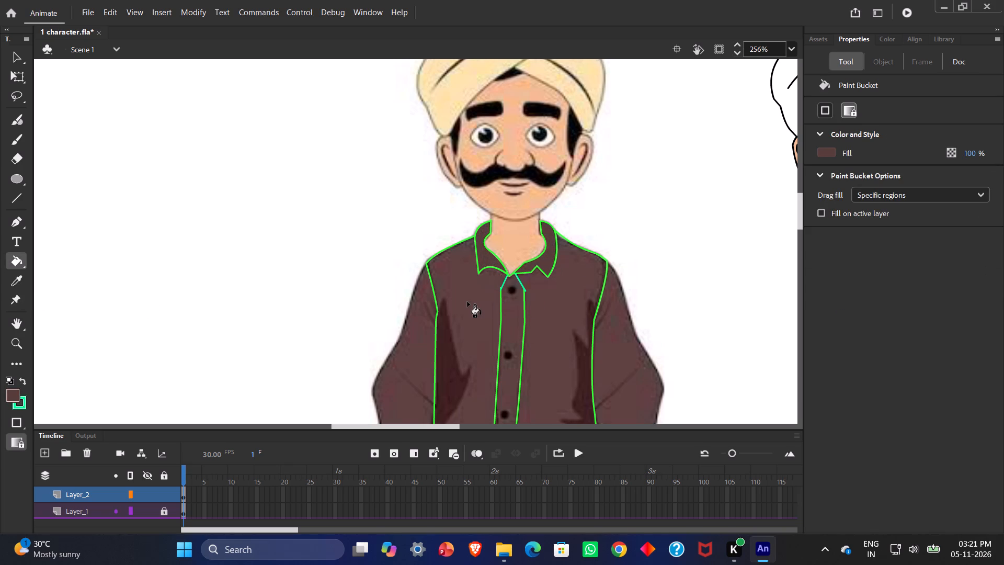
{"action": "double_click", "coordinate": [467, 302]}
{"action": "triple_click", "coordinate": [465, 302]}
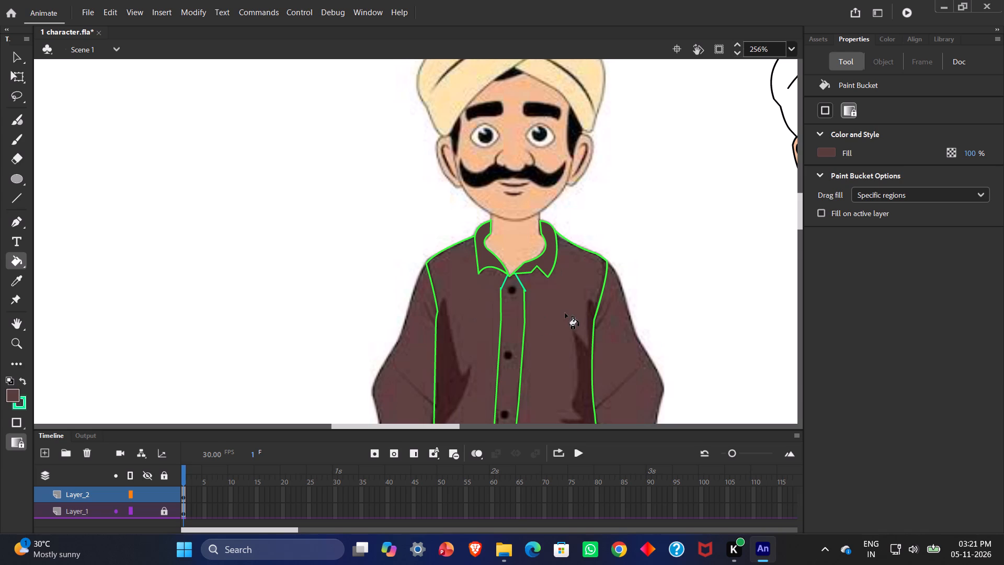
{"action": "triple_click", "coordinate": [565, 313]}
{"action": "triple_click", "coordinate": [475, 334]}
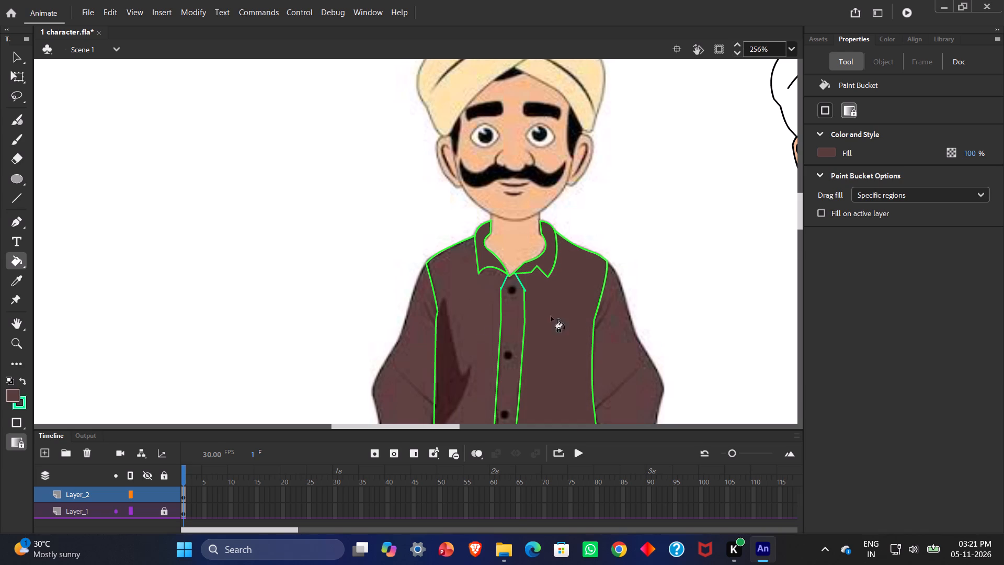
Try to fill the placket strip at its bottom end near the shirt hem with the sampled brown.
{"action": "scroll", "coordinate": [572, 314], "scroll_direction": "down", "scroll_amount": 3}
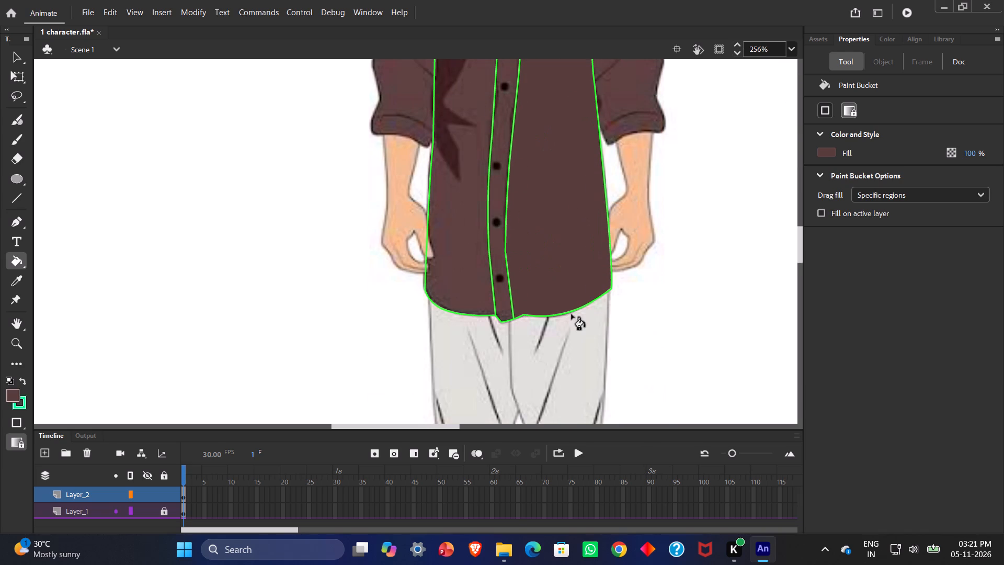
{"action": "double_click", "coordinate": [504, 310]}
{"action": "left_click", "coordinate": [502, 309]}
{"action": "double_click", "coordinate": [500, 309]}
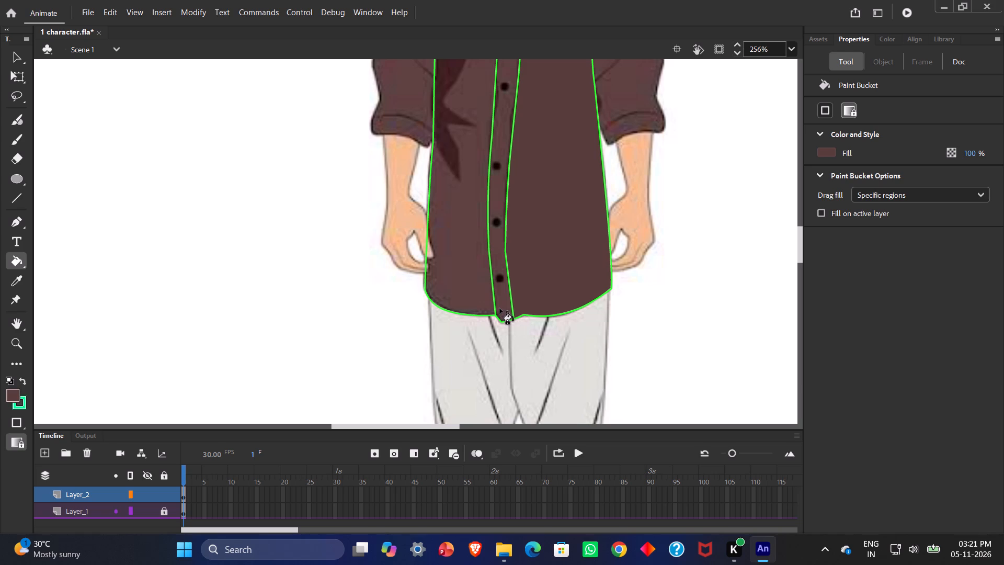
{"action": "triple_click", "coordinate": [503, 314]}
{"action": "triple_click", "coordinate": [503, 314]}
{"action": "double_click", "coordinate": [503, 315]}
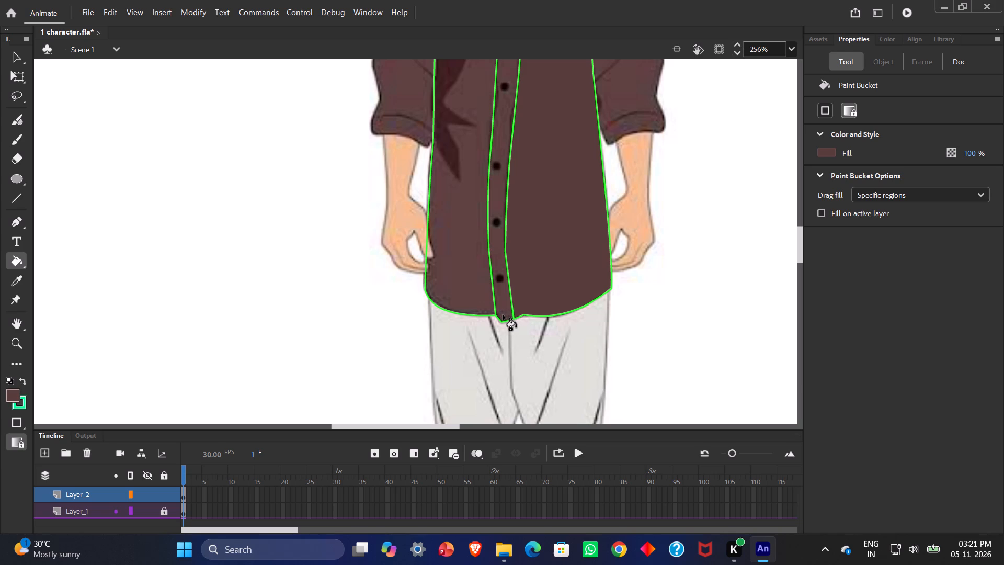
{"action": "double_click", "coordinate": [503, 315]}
Select the connected green shirt outline and set its stroke colour to black, #000000.
{"action": "scroll", "coordinate": [552, 286], "scroll_direction": "up", "scroll_amount": 4}
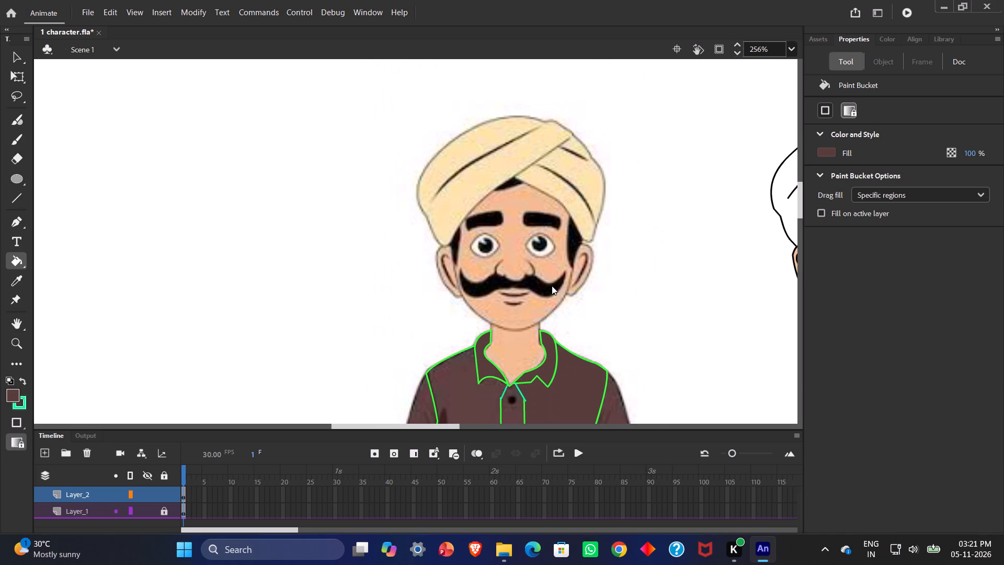
{"action": "scroll", "coordinate": [552, 286], "scroll_direction": "down", "scroll_amount": 1}
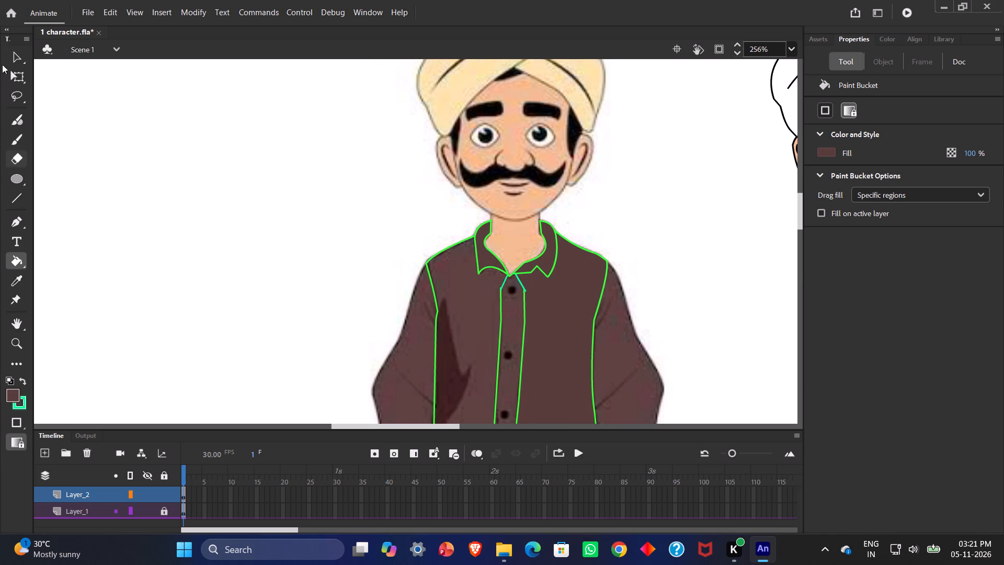
{"action": "left_click", "coordinate": [18, 53]}
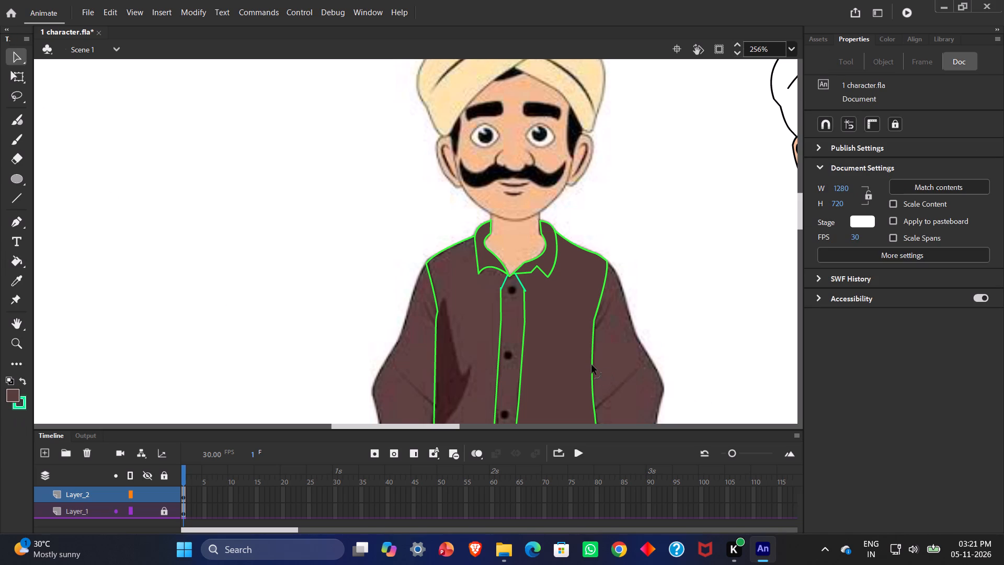
{"action": "left_click", "coordinate": [592, 365]}
{"action": "double_click", "coordinate": [592, 365]}
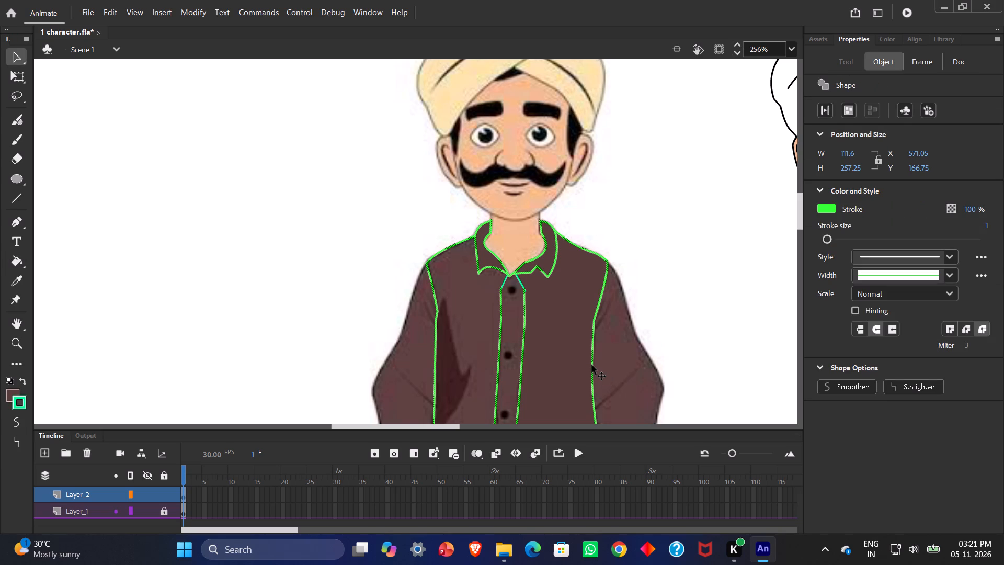
{"action": "left_click", "coordinate": [824, 211]}
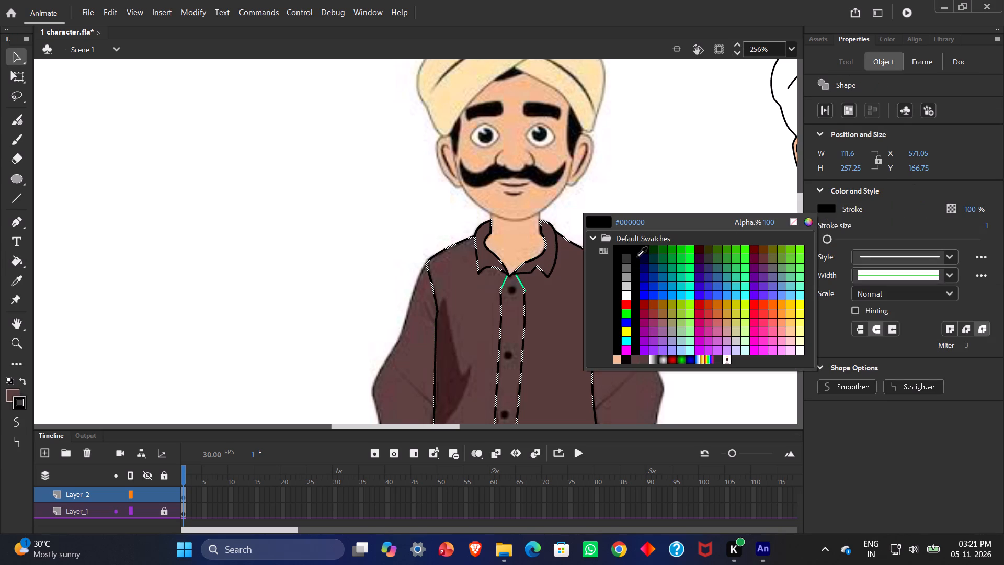
{"action": "left_click", "coordinate": [637, 257]}
{"action": "left_click", "coordinate": [665, 238]}
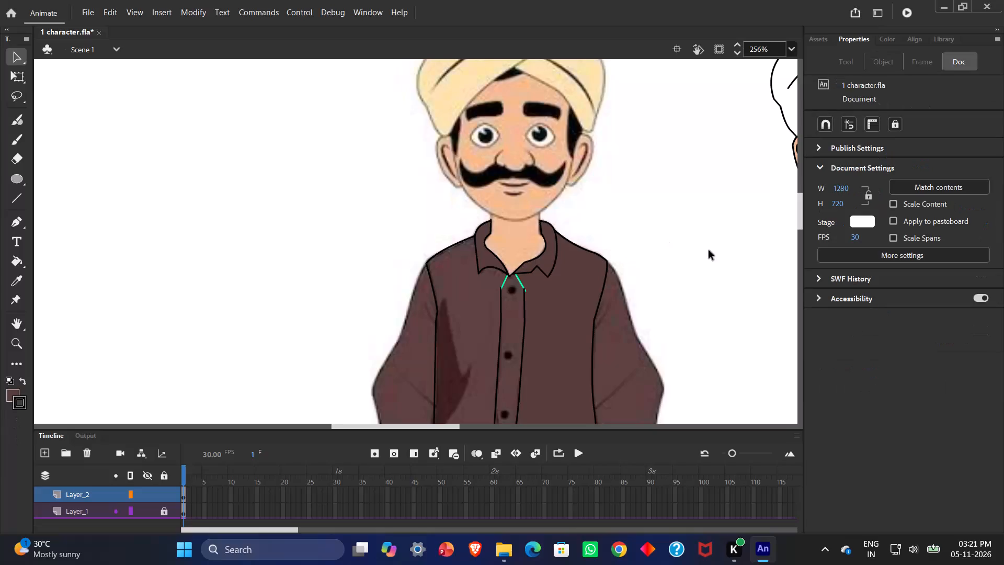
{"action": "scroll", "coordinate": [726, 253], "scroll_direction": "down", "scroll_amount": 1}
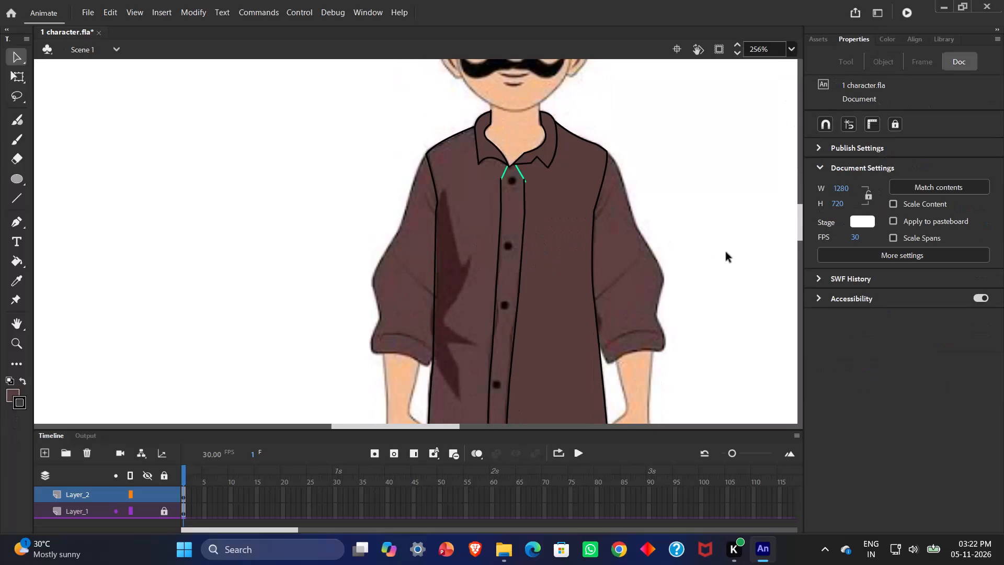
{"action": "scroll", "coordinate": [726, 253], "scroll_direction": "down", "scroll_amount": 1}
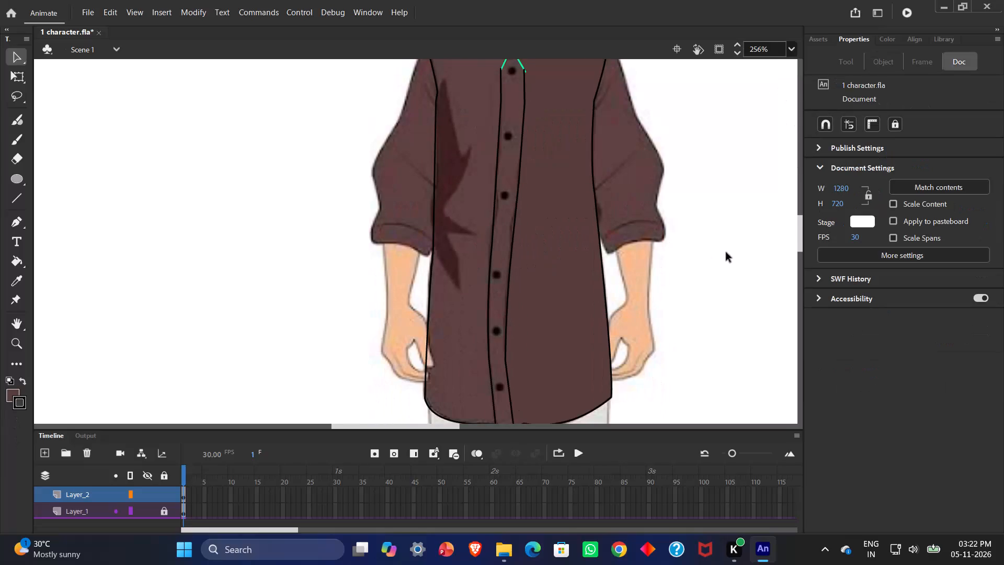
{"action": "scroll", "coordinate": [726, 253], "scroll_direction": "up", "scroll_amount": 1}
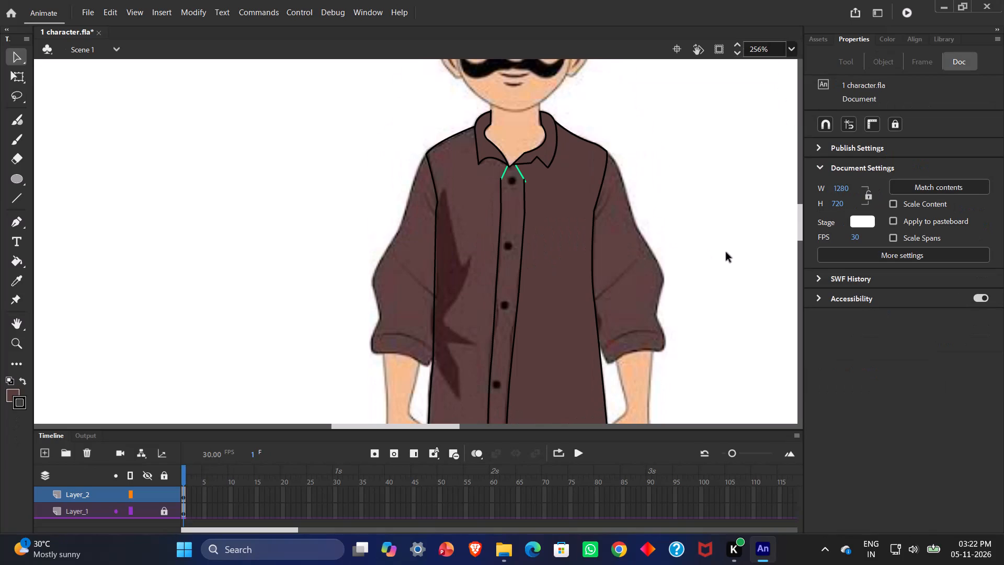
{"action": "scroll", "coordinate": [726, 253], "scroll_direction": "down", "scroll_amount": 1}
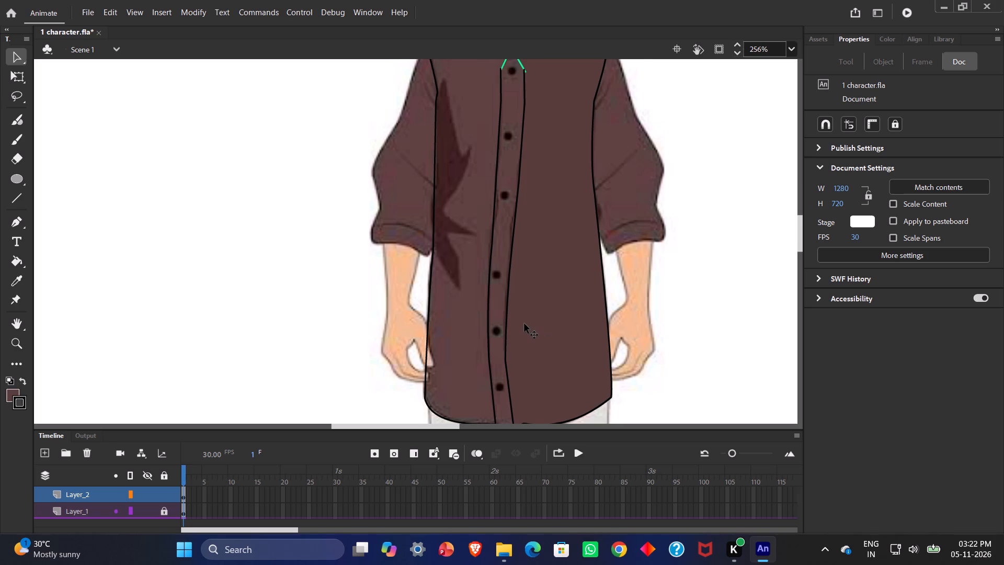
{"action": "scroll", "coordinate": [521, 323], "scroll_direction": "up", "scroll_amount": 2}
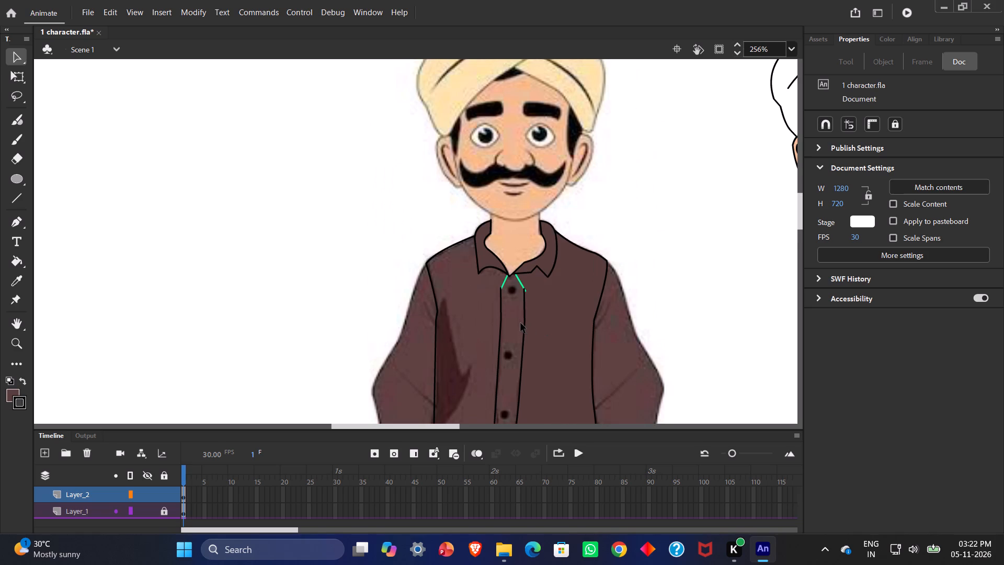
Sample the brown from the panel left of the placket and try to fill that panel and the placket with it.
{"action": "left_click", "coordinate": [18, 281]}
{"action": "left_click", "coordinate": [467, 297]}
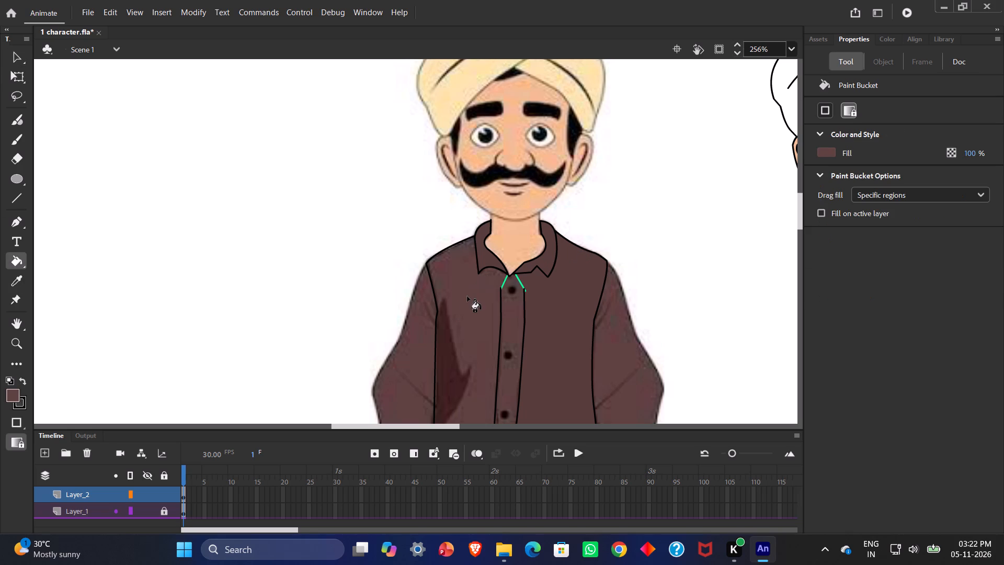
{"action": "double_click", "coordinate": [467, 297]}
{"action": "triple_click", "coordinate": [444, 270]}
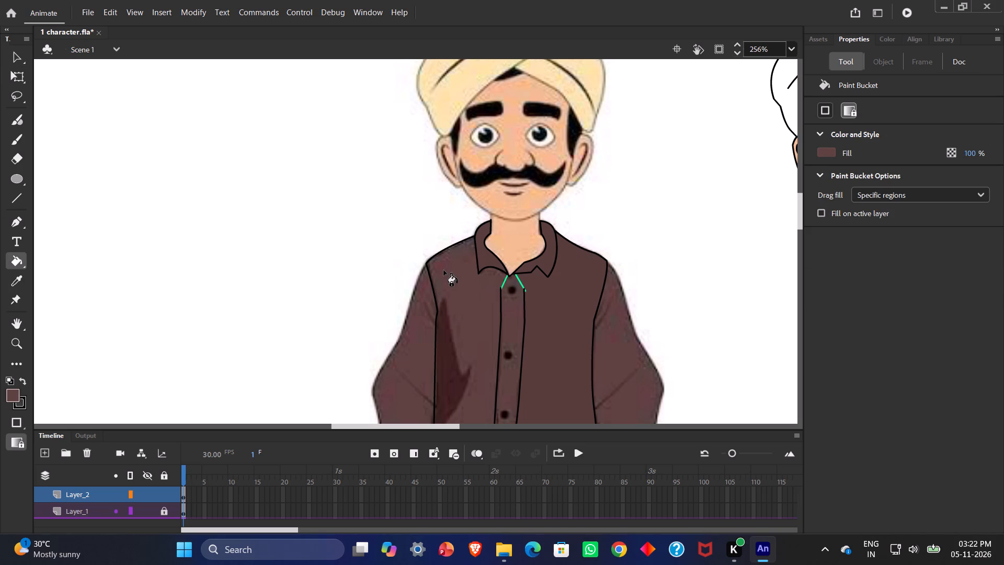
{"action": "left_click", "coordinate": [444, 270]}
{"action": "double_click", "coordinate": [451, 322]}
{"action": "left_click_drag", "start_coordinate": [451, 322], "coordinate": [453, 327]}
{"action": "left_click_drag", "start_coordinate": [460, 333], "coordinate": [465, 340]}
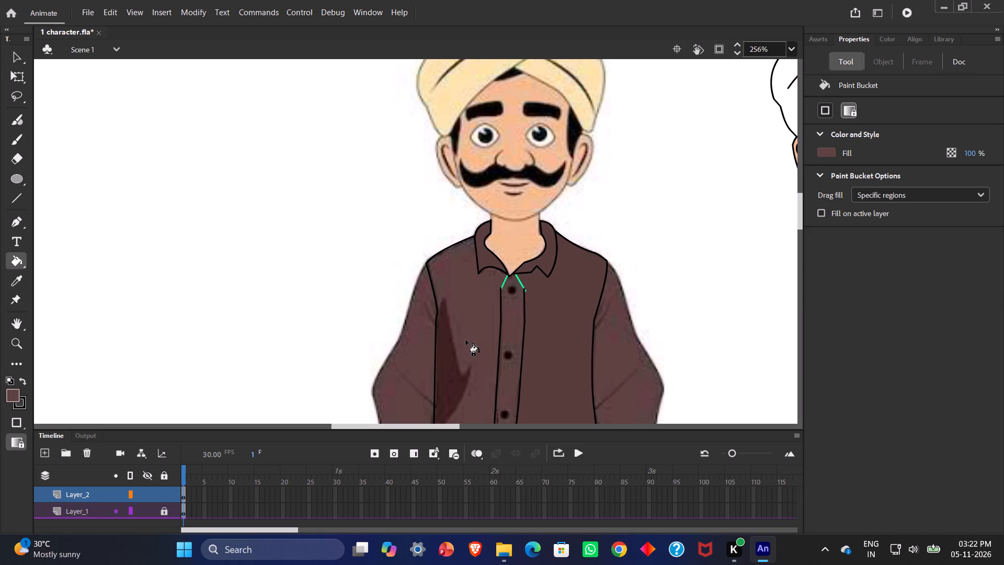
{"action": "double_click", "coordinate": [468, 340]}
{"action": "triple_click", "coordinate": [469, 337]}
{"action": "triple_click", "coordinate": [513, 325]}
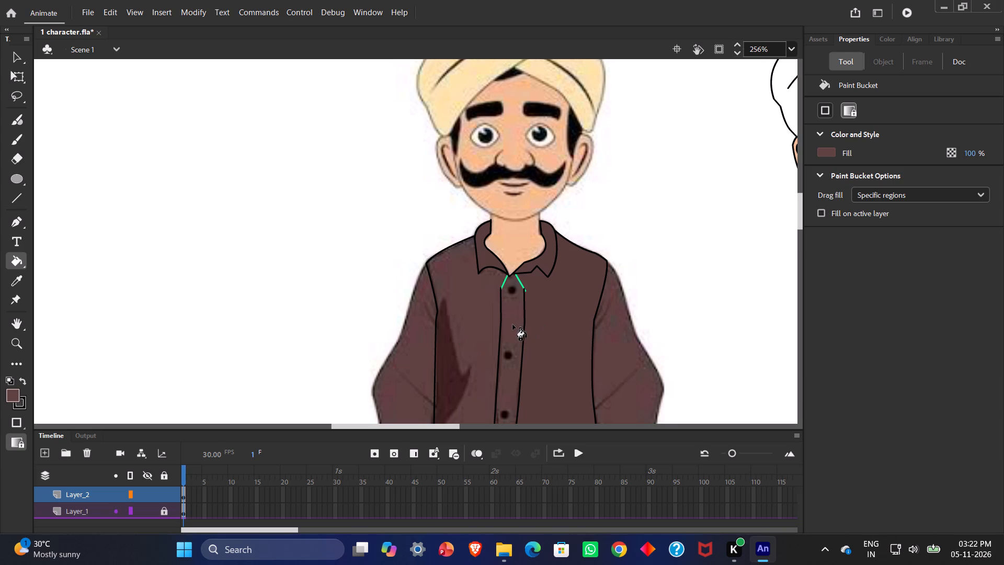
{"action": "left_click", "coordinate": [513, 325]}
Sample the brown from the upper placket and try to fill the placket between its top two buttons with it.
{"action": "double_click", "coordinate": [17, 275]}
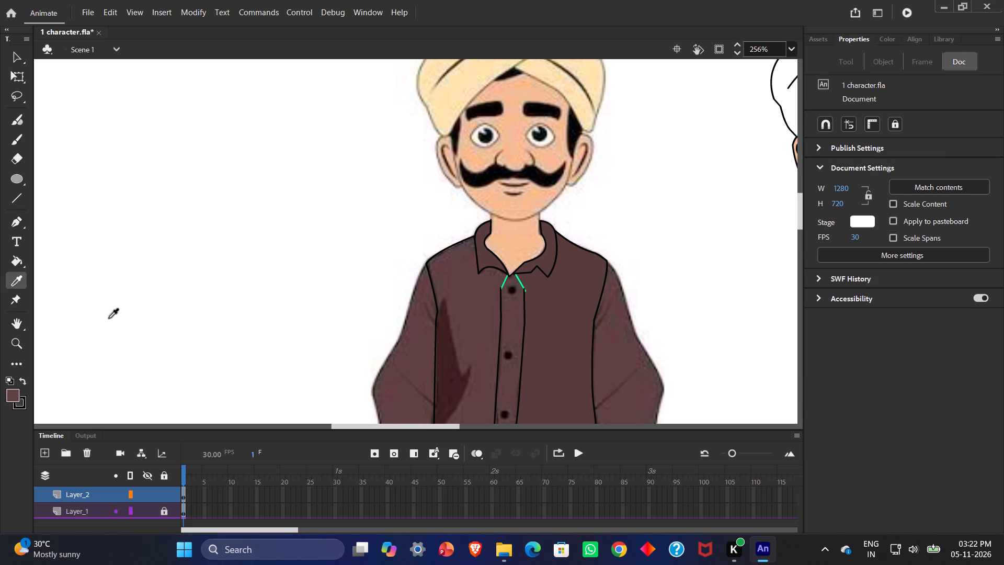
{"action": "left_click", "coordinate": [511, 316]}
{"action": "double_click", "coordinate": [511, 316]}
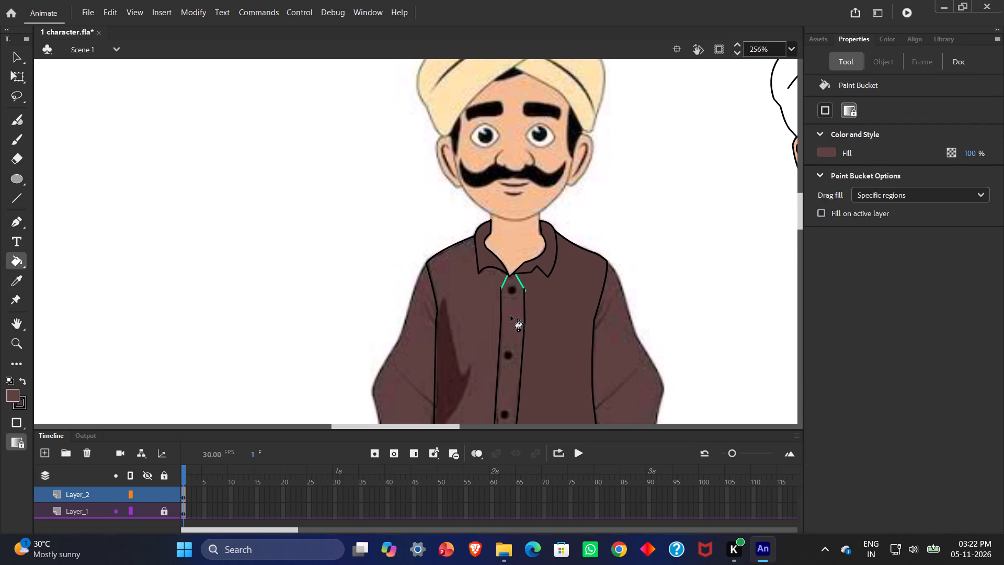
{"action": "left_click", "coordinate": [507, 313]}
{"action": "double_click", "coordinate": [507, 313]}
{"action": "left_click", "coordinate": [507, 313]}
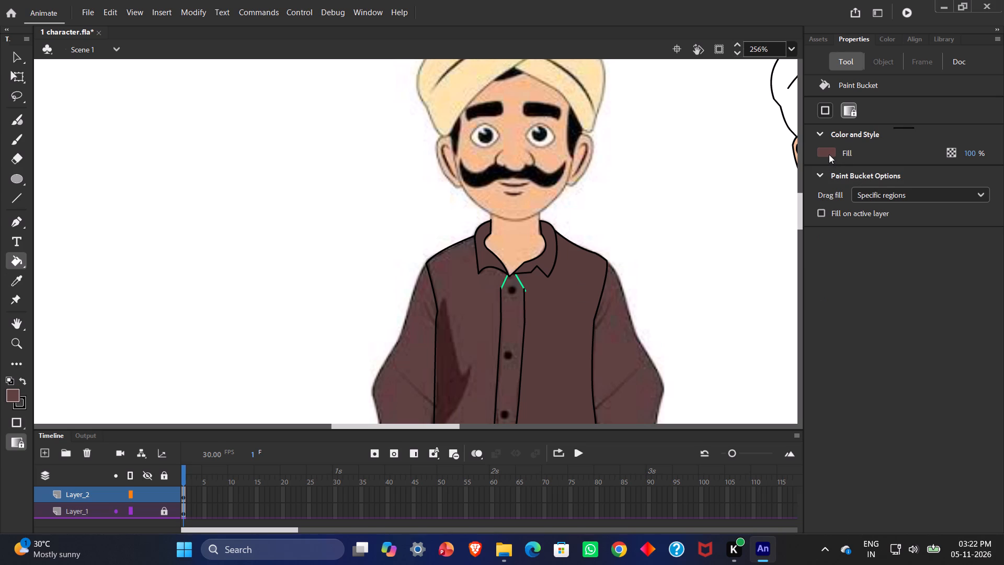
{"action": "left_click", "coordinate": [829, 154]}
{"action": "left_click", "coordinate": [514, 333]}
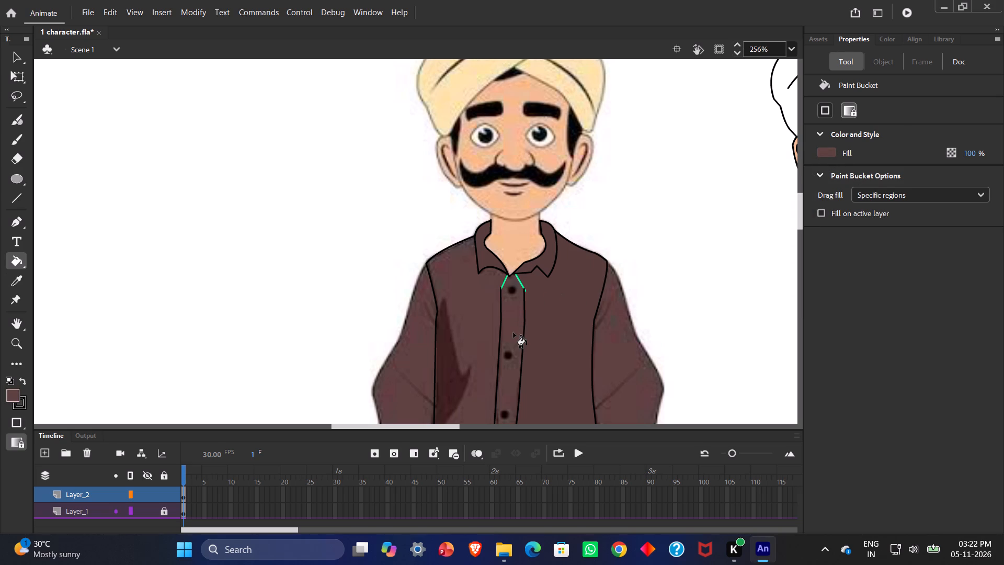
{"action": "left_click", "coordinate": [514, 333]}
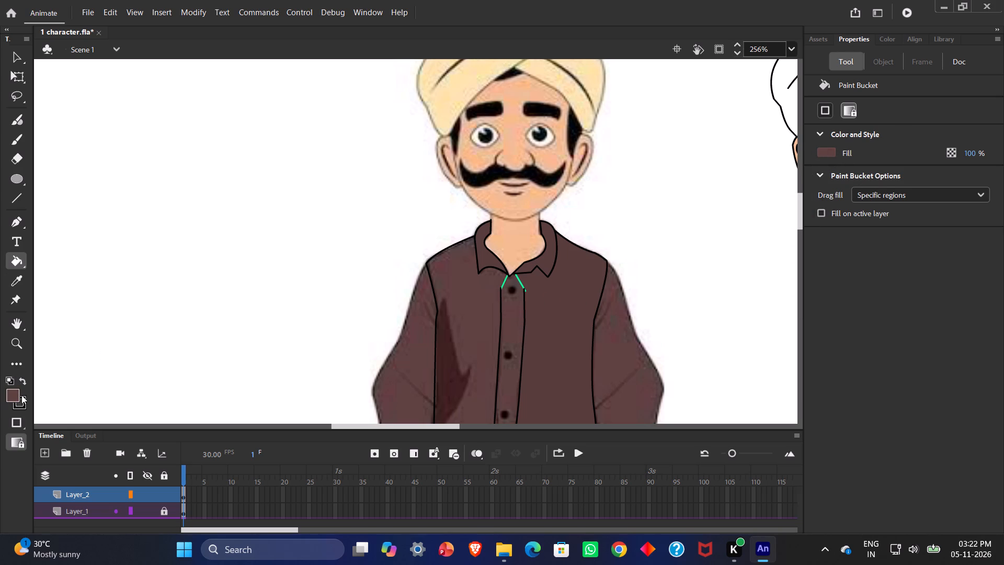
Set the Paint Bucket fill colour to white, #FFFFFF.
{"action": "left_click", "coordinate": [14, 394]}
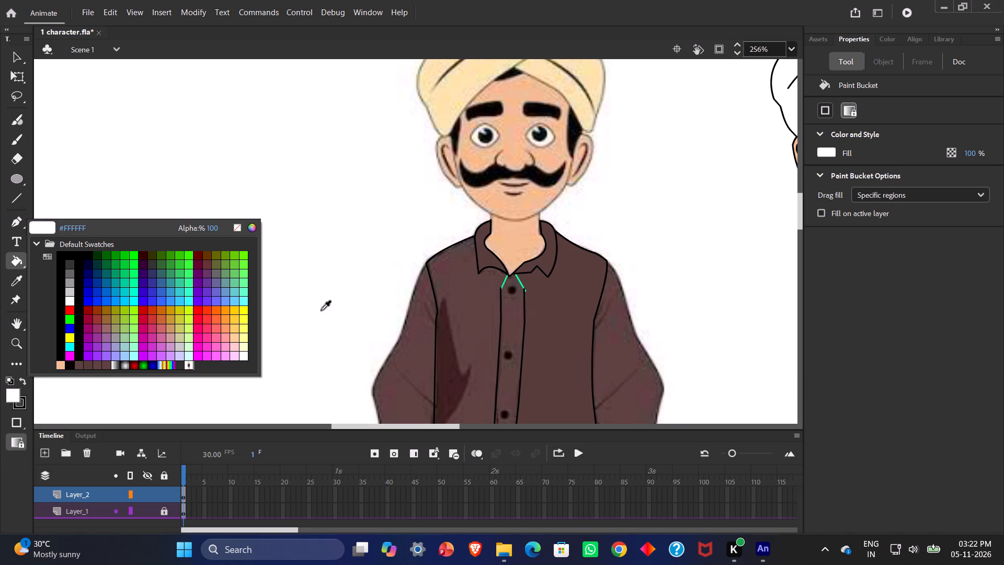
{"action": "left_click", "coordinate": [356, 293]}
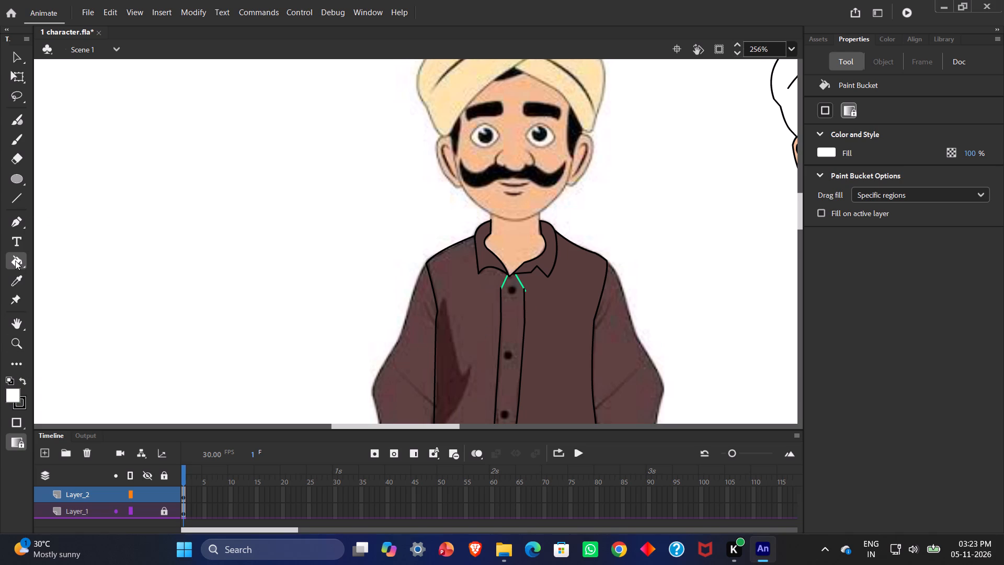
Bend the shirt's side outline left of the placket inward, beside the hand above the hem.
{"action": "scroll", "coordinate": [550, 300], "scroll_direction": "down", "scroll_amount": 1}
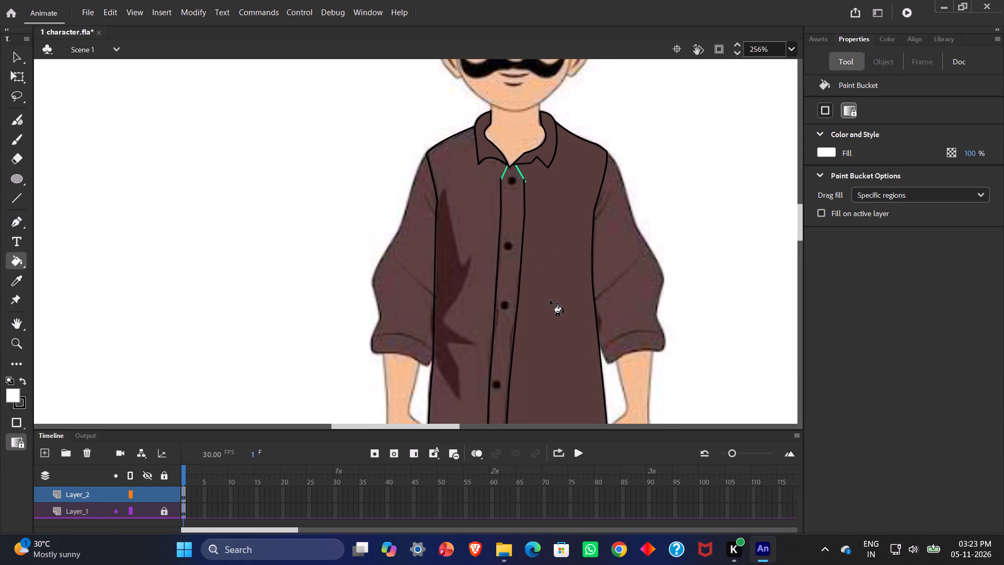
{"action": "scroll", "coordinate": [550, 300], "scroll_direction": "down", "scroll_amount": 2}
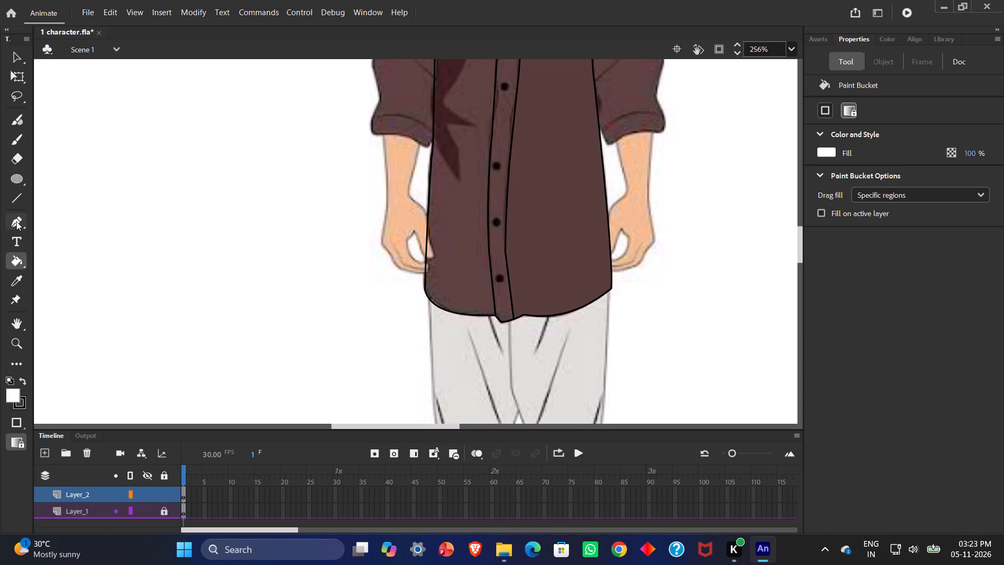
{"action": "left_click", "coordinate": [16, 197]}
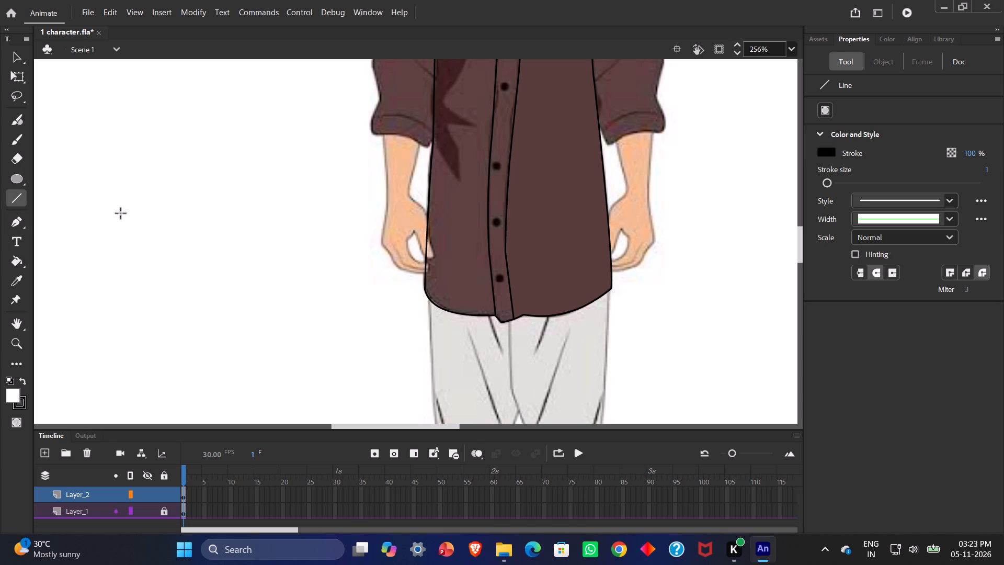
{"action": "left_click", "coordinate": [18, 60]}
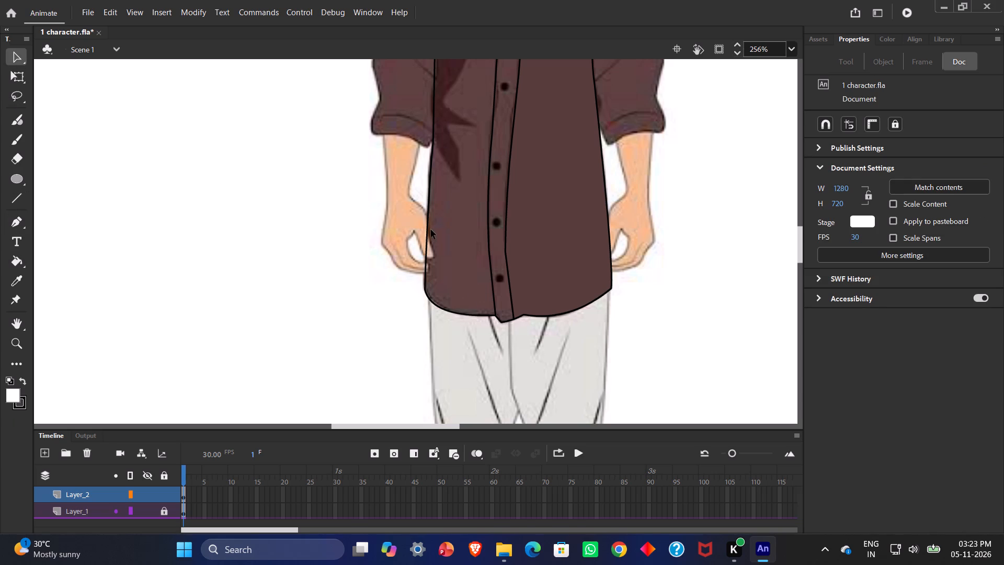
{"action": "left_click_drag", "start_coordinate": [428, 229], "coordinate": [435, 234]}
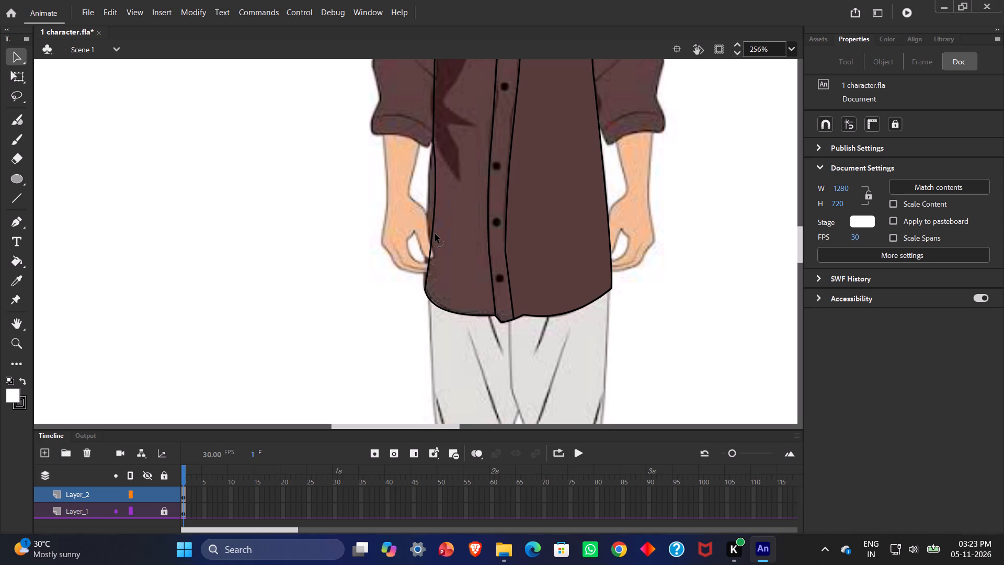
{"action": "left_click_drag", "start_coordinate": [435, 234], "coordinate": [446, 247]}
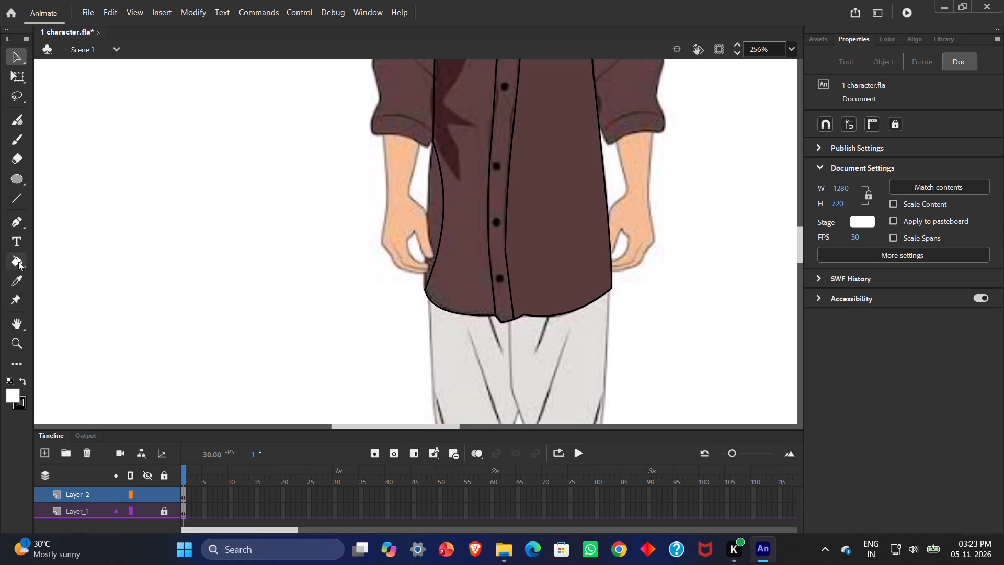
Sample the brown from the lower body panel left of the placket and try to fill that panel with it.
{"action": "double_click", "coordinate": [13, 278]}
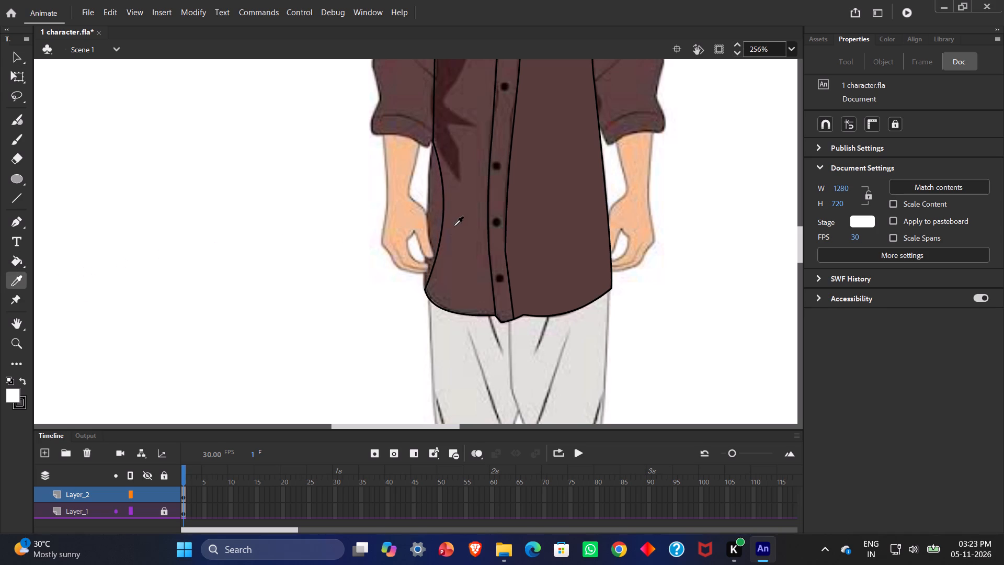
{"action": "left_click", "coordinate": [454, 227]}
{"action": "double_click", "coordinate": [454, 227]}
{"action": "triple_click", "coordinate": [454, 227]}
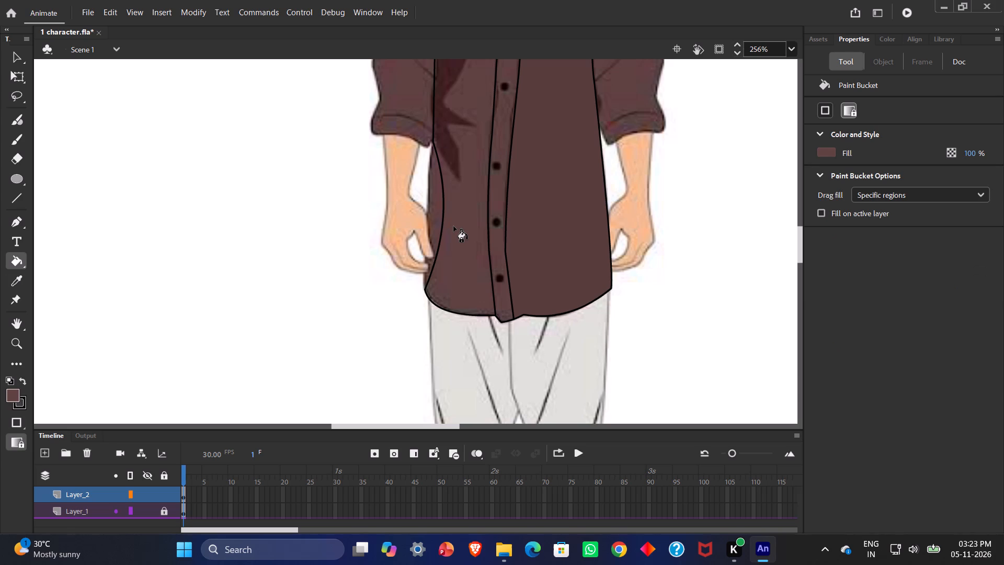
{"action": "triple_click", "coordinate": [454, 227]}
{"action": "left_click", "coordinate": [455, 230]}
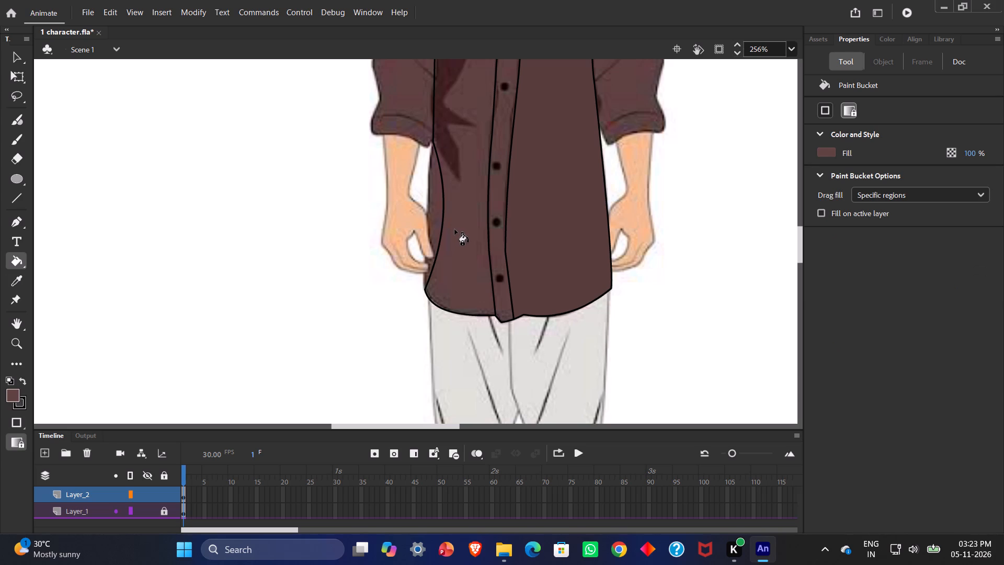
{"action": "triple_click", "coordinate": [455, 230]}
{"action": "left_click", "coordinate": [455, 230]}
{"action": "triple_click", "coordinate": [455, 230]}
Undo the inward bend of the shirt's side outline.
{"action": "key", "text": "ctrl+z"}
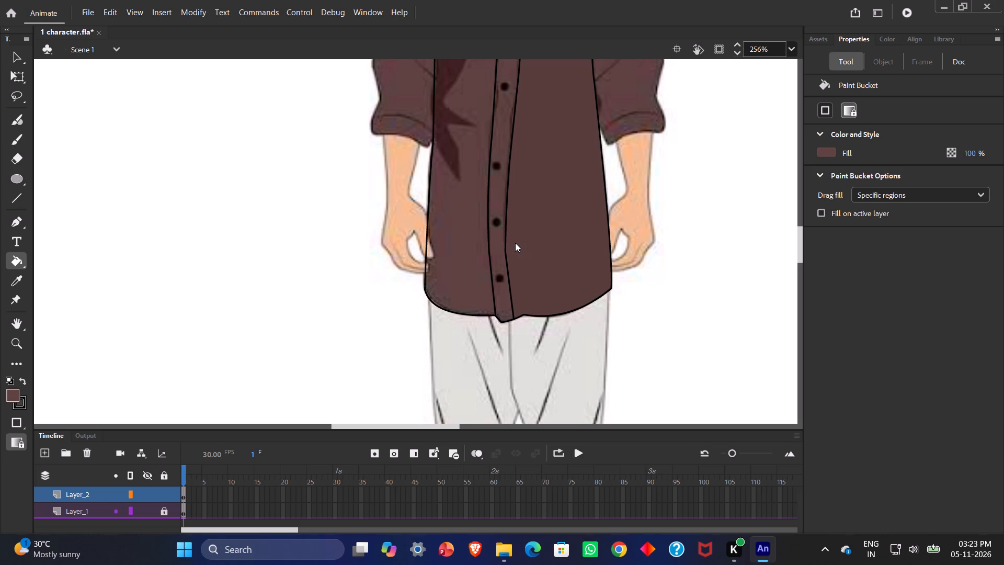
Examine the placket and body outlines from collar to hem at 500% zoom.
{"action": "scroll", "coordinate": [440, 259], "scroll_direction": "up", "scroll_amount": 3}
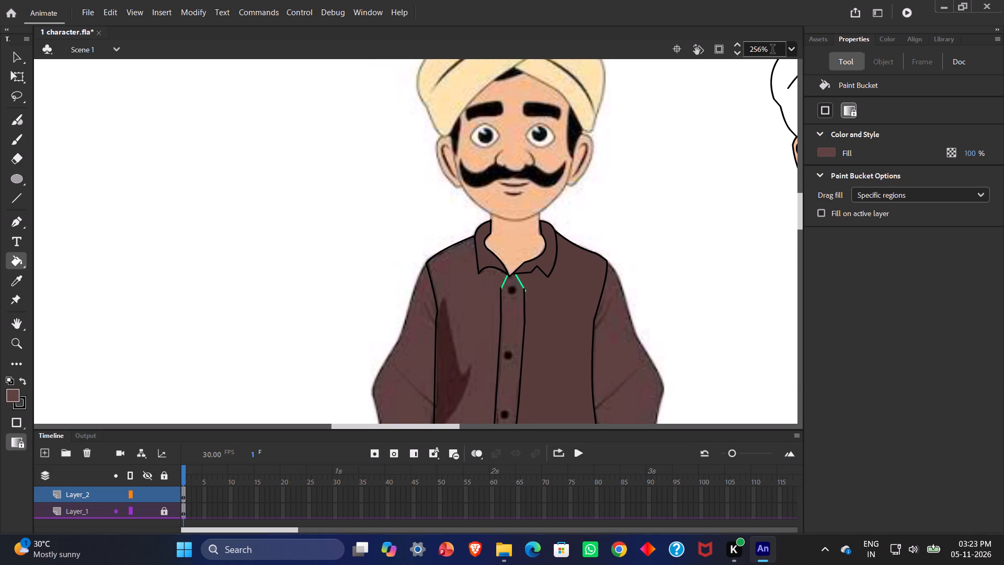
{"action": "left_click_drag", "start_coordinate": [772, 50], "coordinate": [743, 53]}
{"action": "key", "text": "BackSpace"}
{"action": "type", "text": "500"}
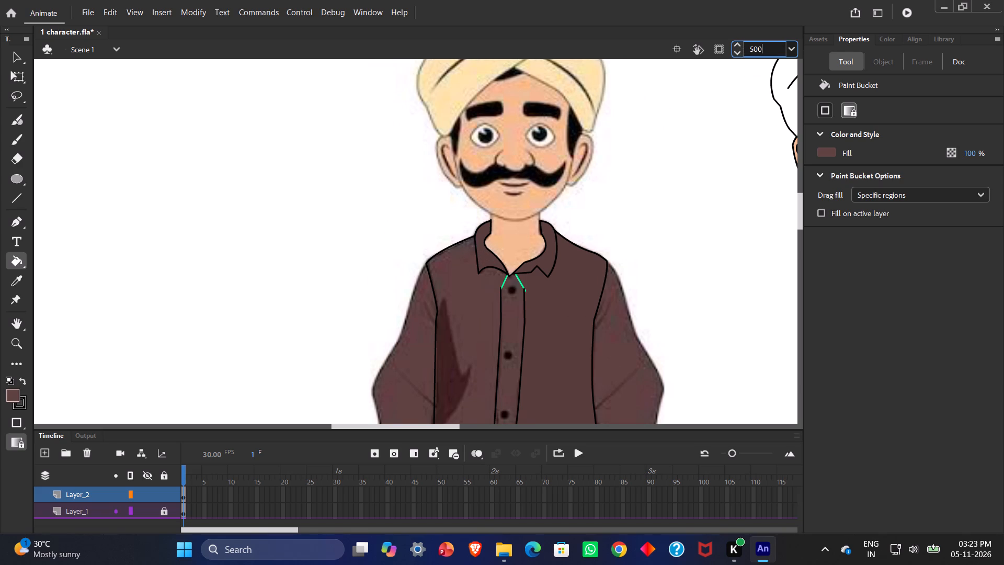
{"action": "key", "text": "Return"}
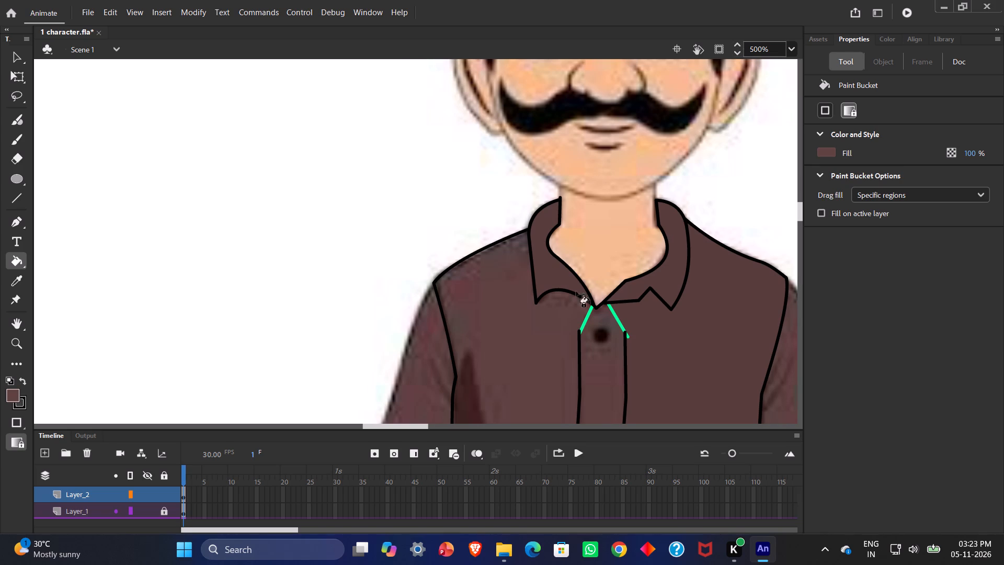
{"action": "scroll", "coordinate": [542, 248], "scroll_direction": "down", "scroll_amount": 3}
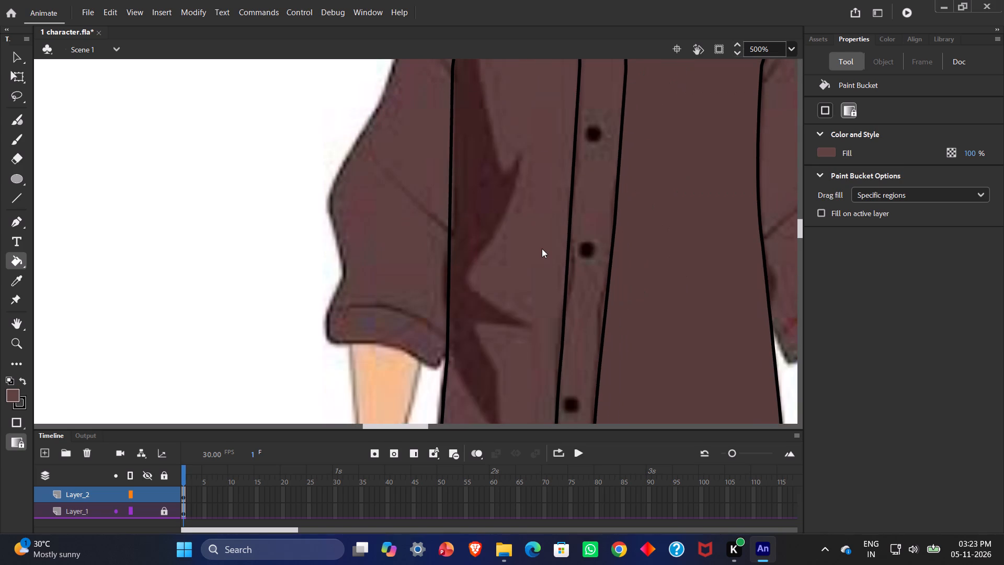
{"action": "scroll", "coordinate": [542, 248], "scroll_direction": "down", "scroll_amount": 3}
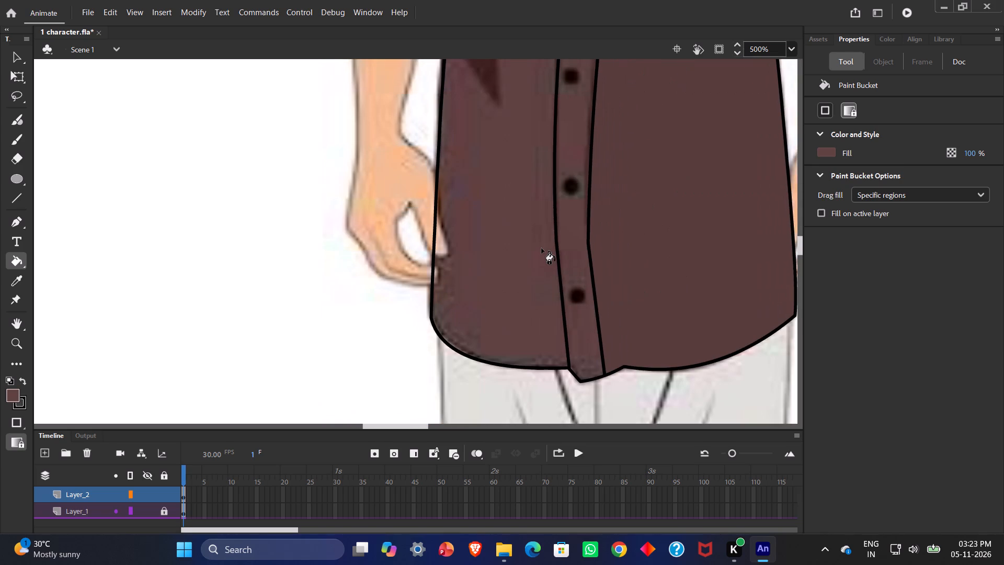
{"action": "scroll", "coordinate": [542, 248], "scroll_direction": "up", "scroll_amount": 2}
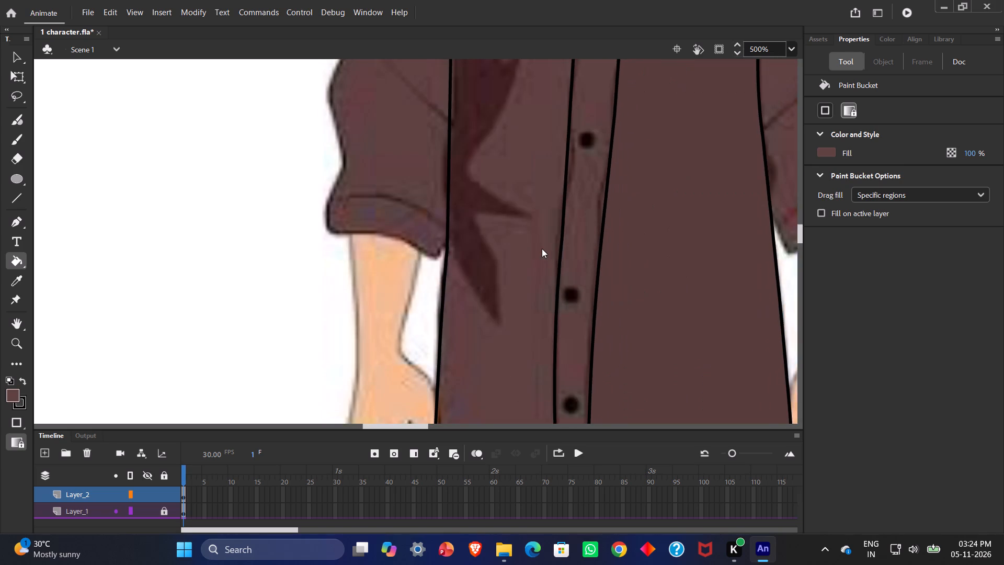
{"action": "scroll", "coordinate": [542, 248], "scroll_direction": "up", "scroll_amount": 3}
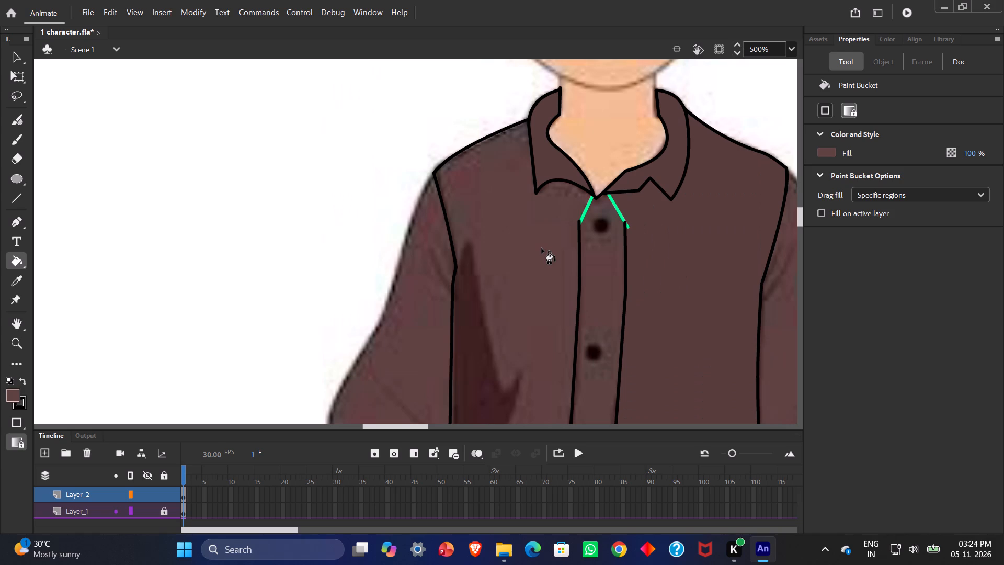
Delete the green line segments joining the placket's two edges to the collar, including the small leftover piece beside the top button.
{"action": "left_click", "coordinate": [586, 214]}
{"action": "left_click", "coordinate": [9, 55]}
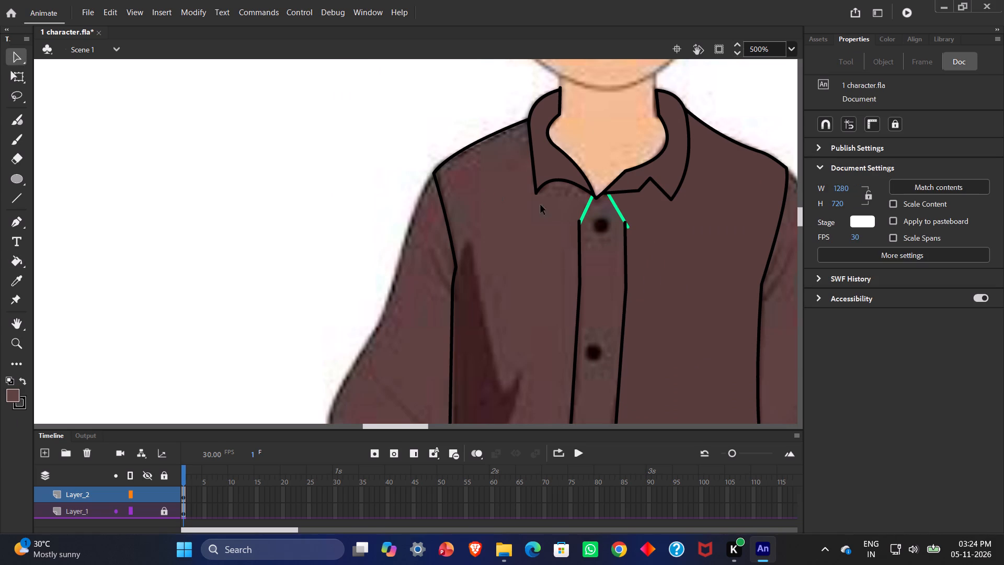
{"action": "left_click", "coordinate": [586, 208]}
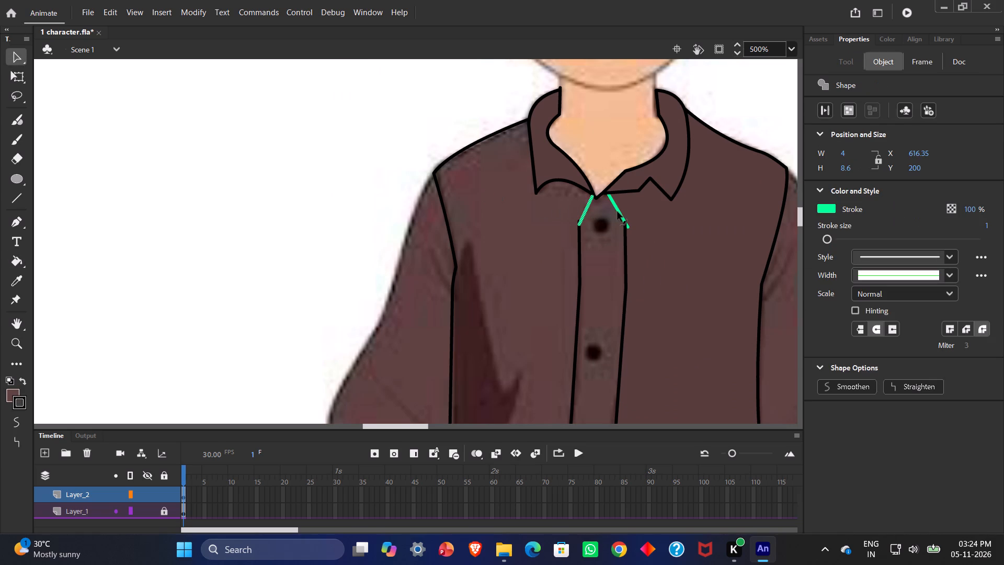
{"action": "key", "text": "BackSpace"}
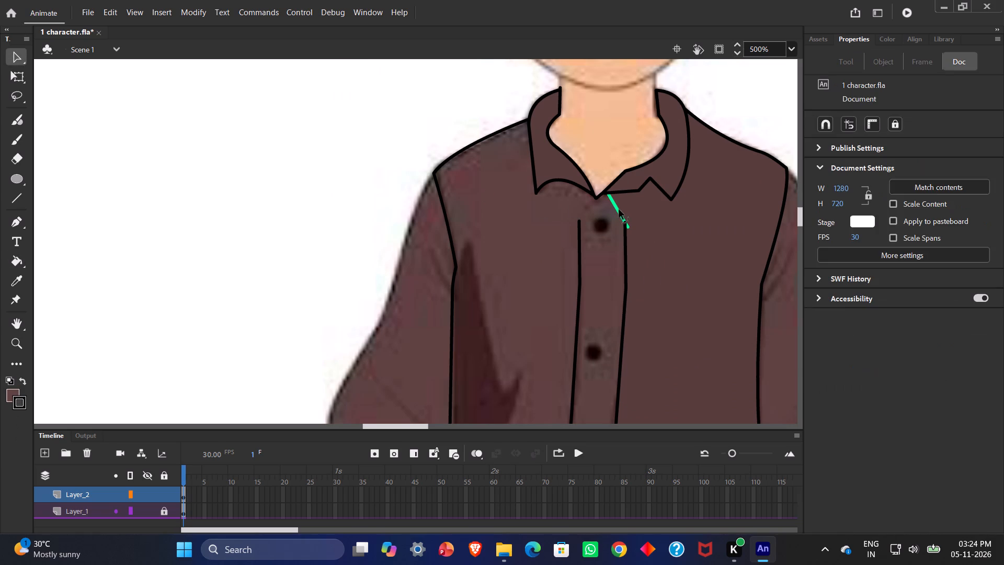
{"action": "left_click", "coordinate": [619, 210]}
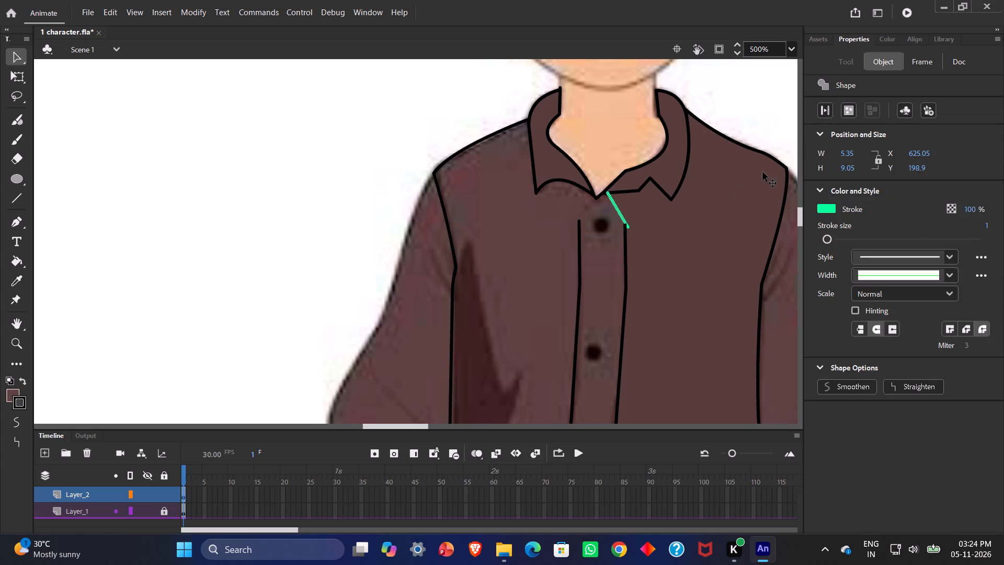
{"action": "key", "text": "BackSpace"}
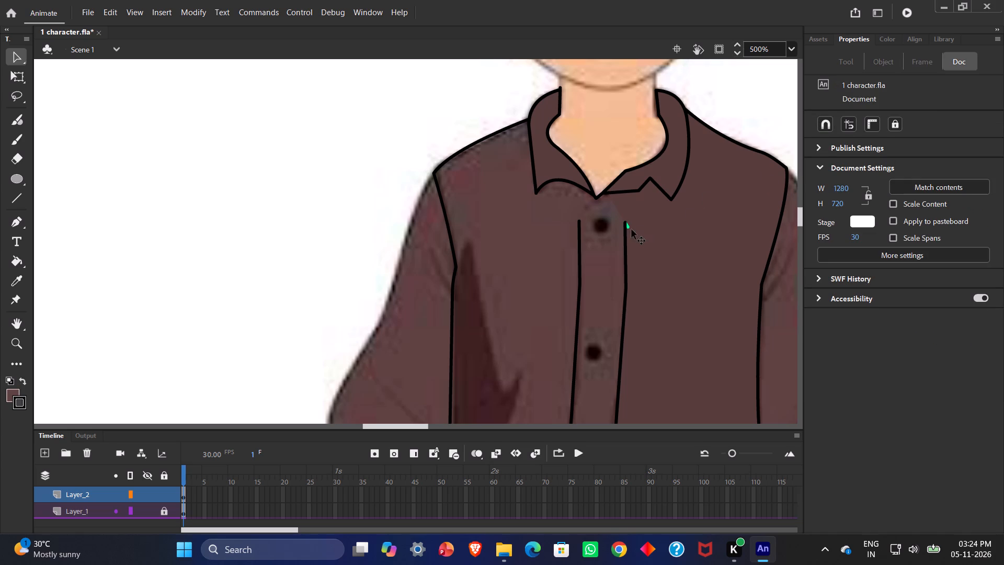
{"action": "left_click", "coordinate": [630, 229]}
{"action": "left_click", "coordinate": [630, 229]}
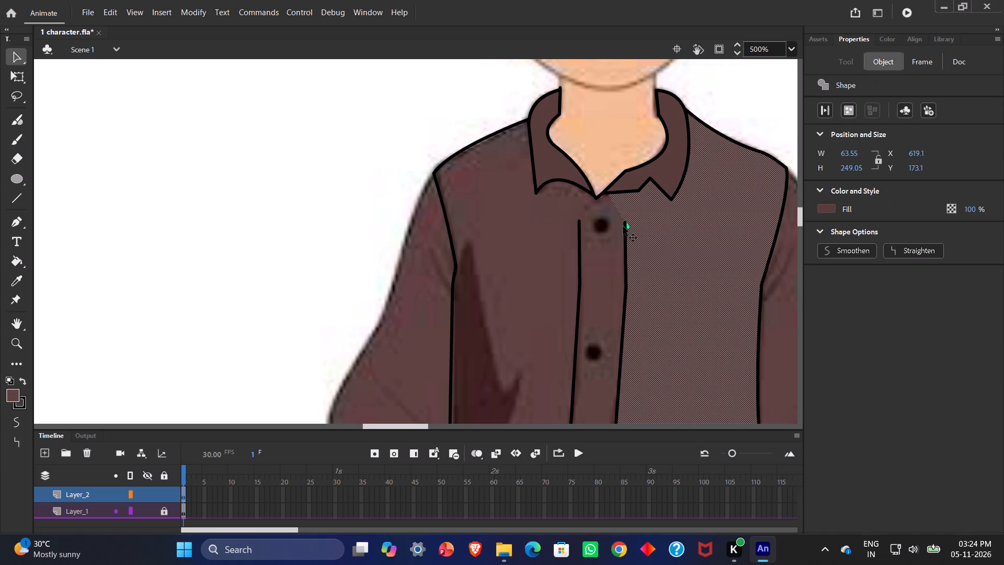
{"action": "double_click", "coordinate": [629, 225]}
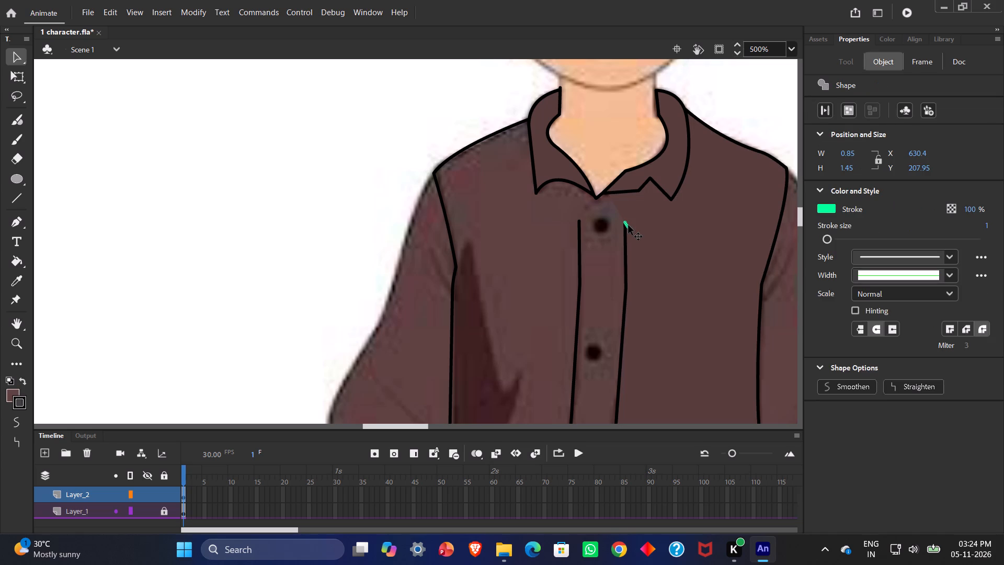
{"action": "key", "text": "BackSpace"}
{"action": "scroll", "coordinate": [629, 225], "scroll_direction": "down", "scroll_amount": 3}
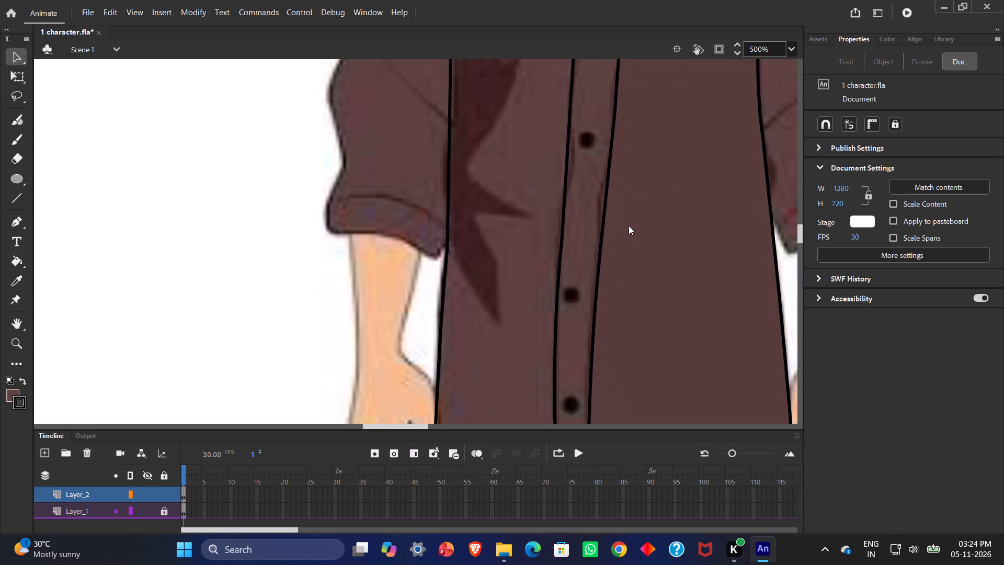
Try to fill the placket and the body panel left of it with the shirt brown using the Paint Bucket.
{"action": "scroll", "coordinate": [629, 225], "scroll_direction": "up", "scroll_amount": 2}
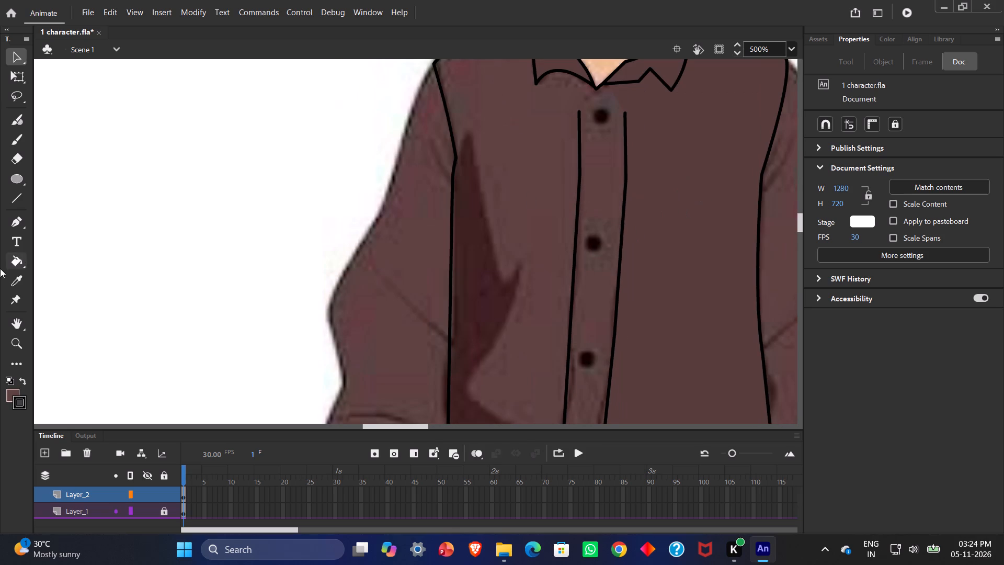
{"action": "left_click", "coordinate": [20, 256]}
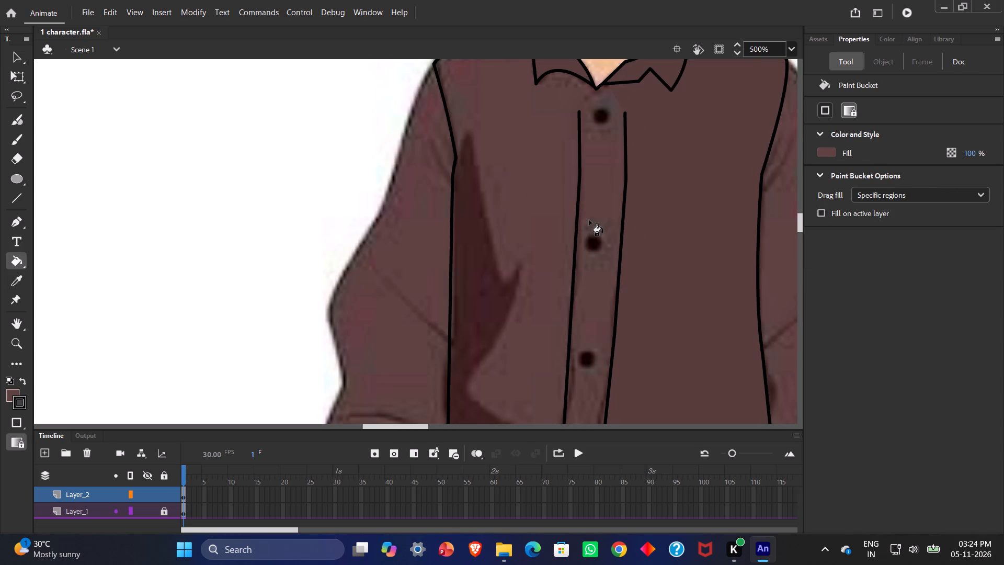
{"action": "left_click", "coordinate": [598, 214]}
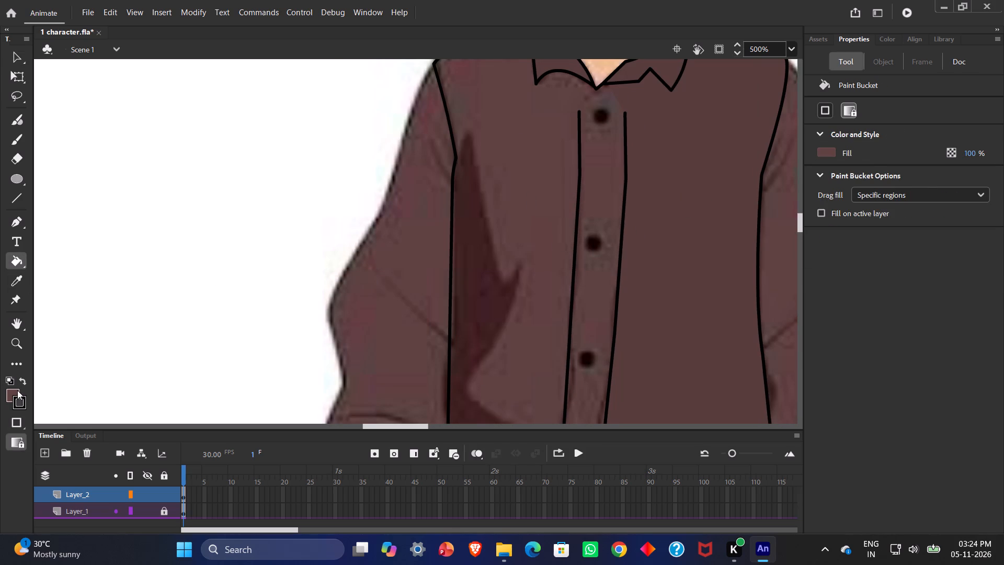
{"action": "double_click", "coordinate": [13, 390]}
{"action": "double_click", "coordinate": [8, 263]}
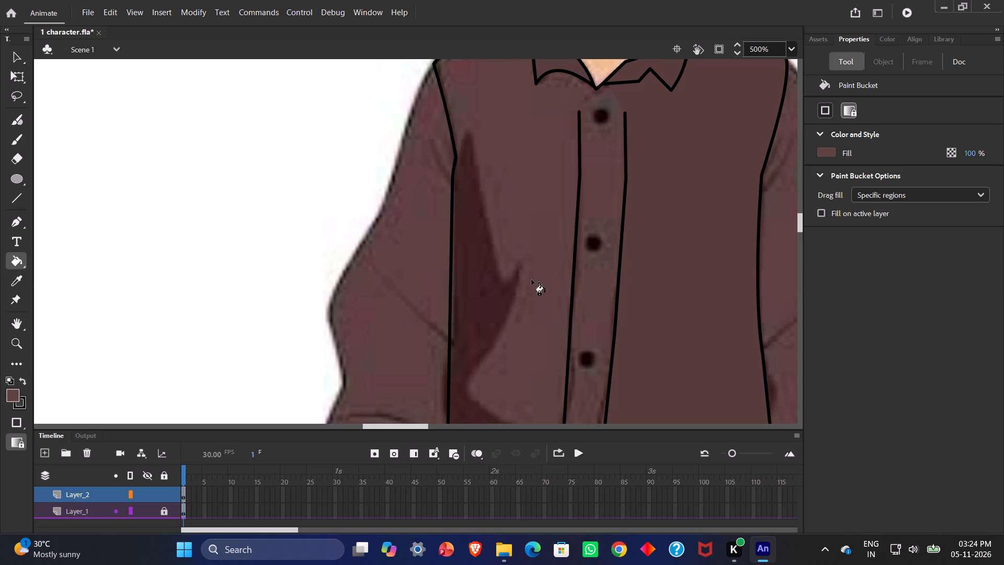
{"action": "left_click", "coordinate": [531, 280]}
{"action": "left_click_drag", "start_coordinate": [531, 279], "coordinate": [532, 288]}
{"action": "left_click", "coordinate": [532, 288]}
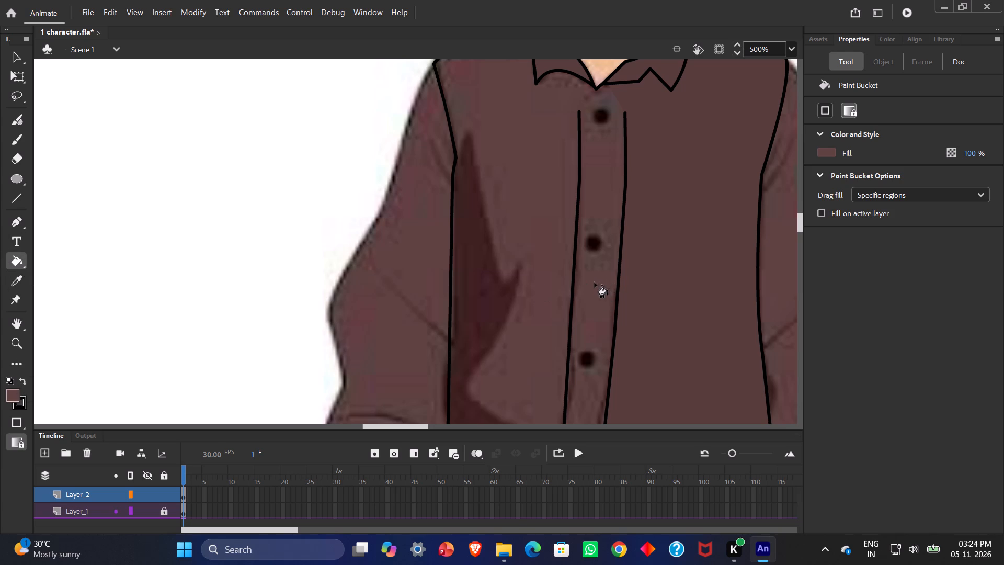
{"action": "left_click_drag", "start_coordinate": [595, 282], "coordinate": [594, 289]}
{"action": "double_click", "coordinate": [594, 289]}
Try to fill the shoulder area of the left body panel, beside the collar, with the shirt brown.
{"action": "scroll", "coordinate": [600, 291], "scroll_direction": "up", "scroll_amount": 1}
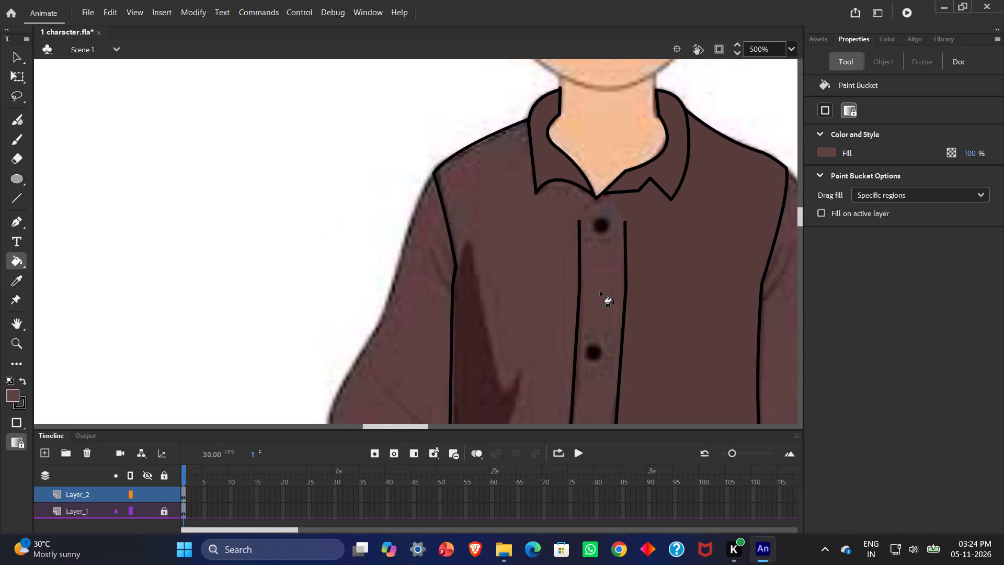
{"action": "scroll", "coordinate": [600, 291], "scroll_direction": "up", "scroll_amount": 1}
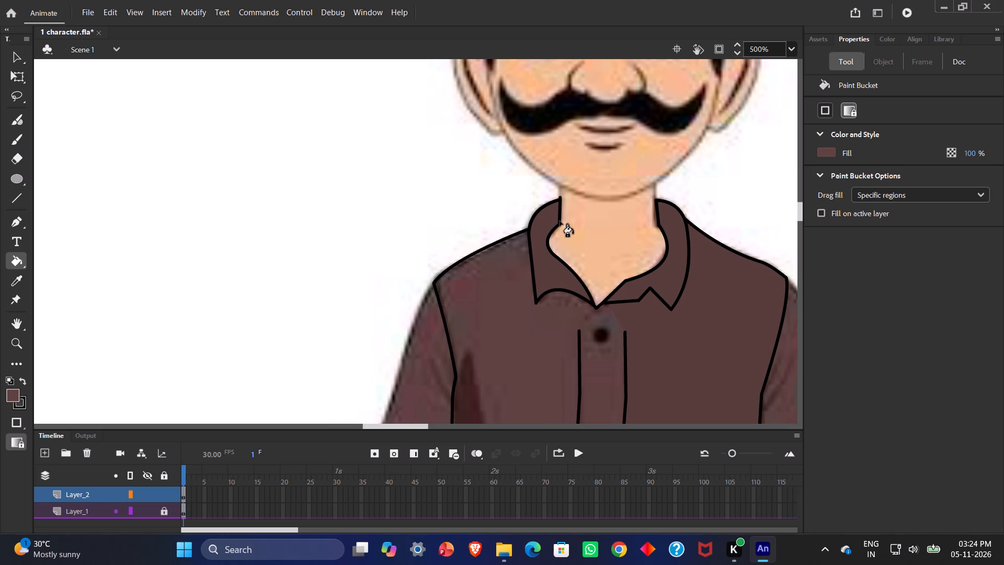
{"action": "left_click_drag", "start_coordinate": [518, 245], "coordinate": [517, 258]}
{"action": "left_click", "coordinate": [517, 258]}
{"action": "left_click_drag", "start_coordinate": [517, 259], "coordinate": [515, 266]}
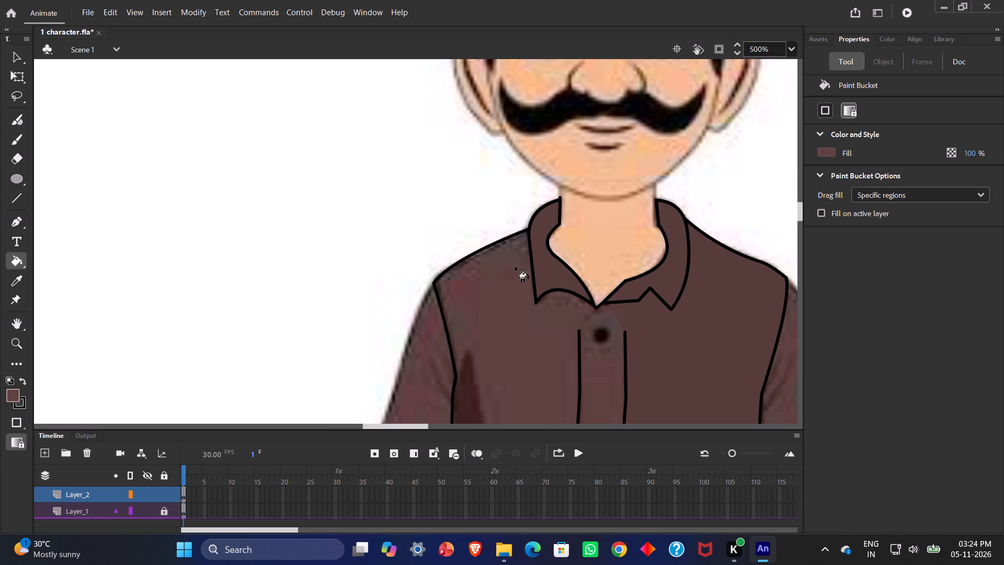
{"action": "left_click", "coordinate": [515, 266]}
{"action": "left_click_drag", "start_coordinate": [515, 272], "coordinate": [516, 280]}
Adjust the left shoulder line and shift it slightly so its upper end meets the collar outline.
{"action": "left_click", "coordinate": [26, 59]}
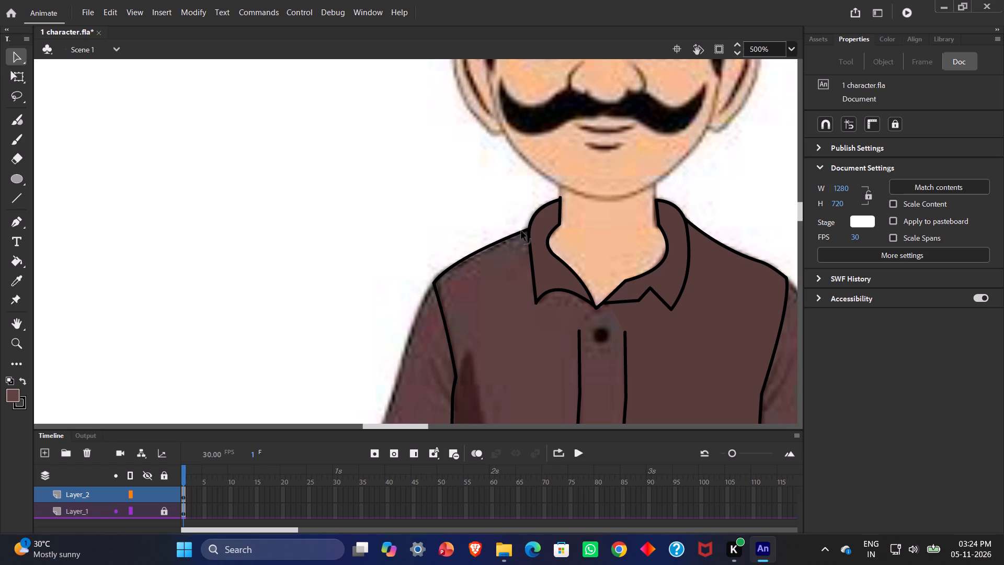
{"action": "left_click_drag", "start_coordinate": [521, 233], "coordinate": [517, 240]}
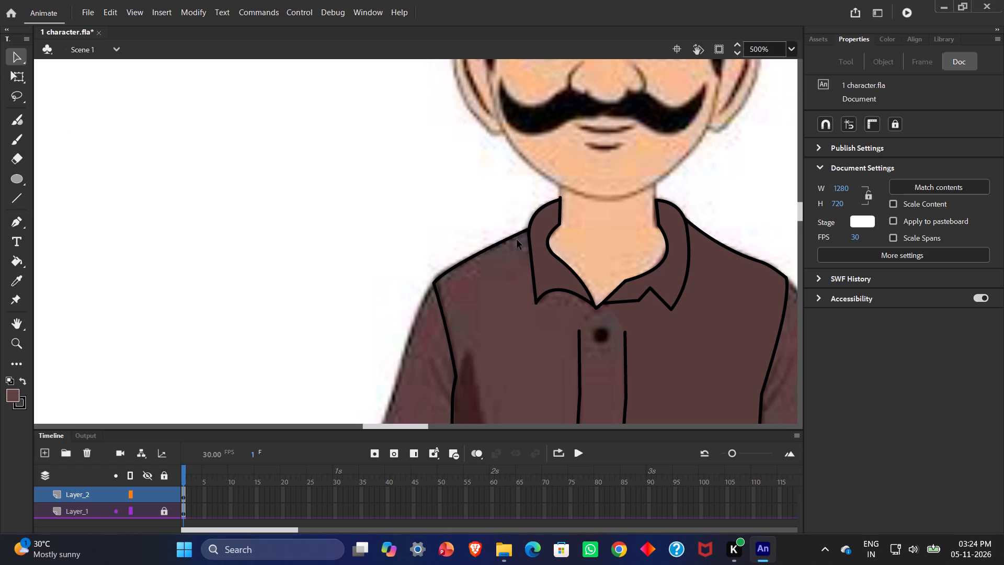
{"action": "left_click", "coordinate": [528, 232]}
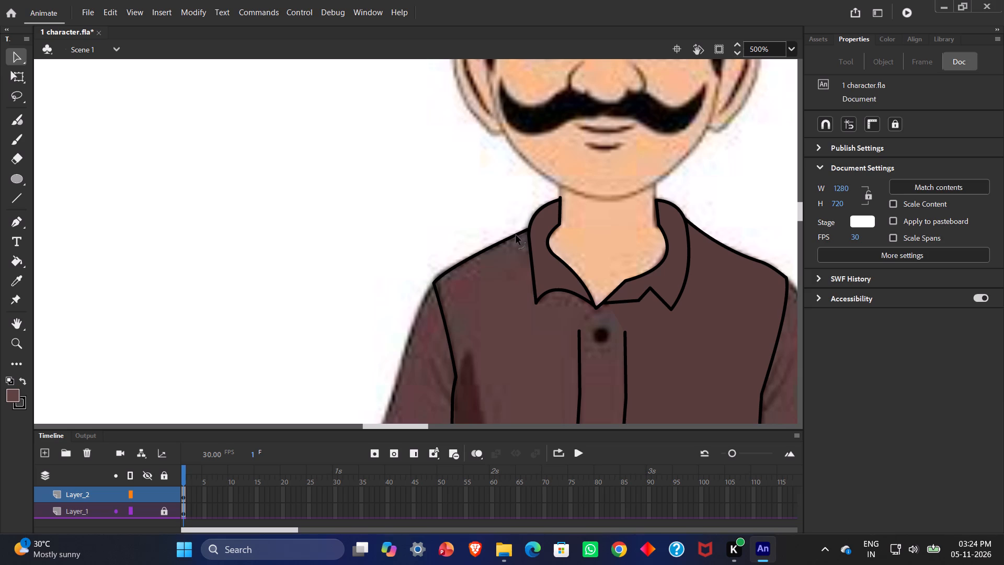
{"action": "left_click", "coordinate": [517, 234]}
{"action": "left_click", "coordinate": [527, 231]}
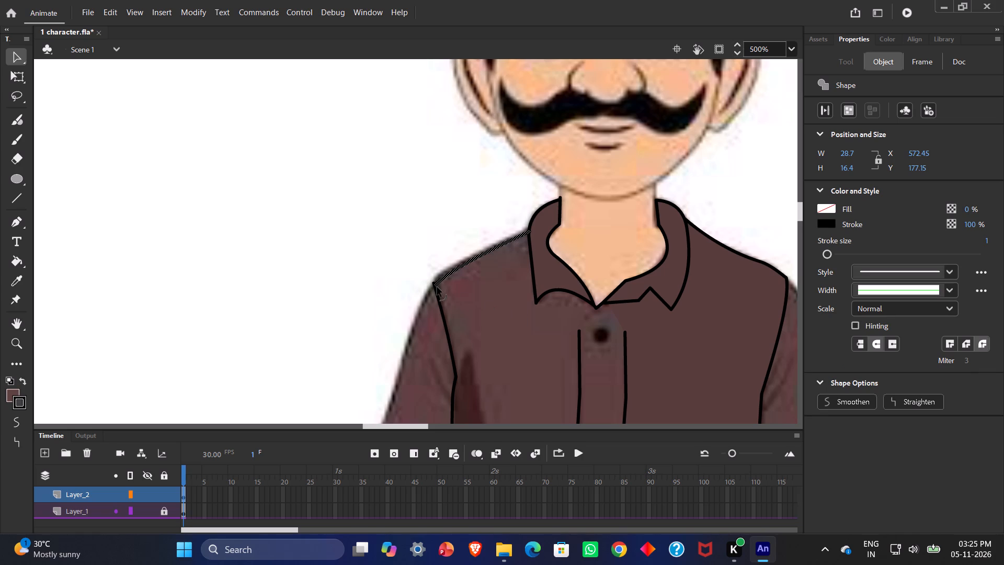
{"action": "key", "text": "ctrl+z"}
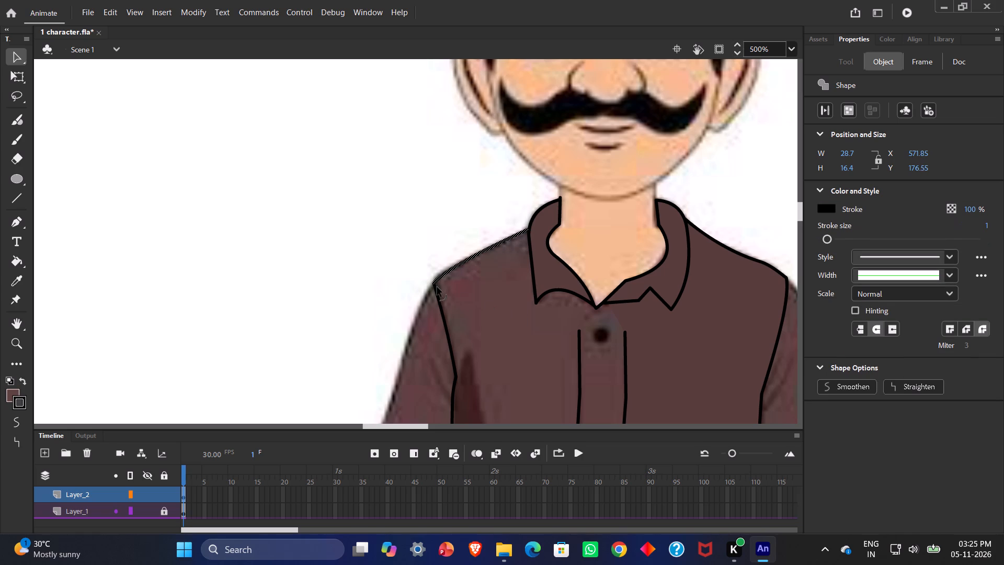
{"action": "left_click", "coordinate": [529, 231]}
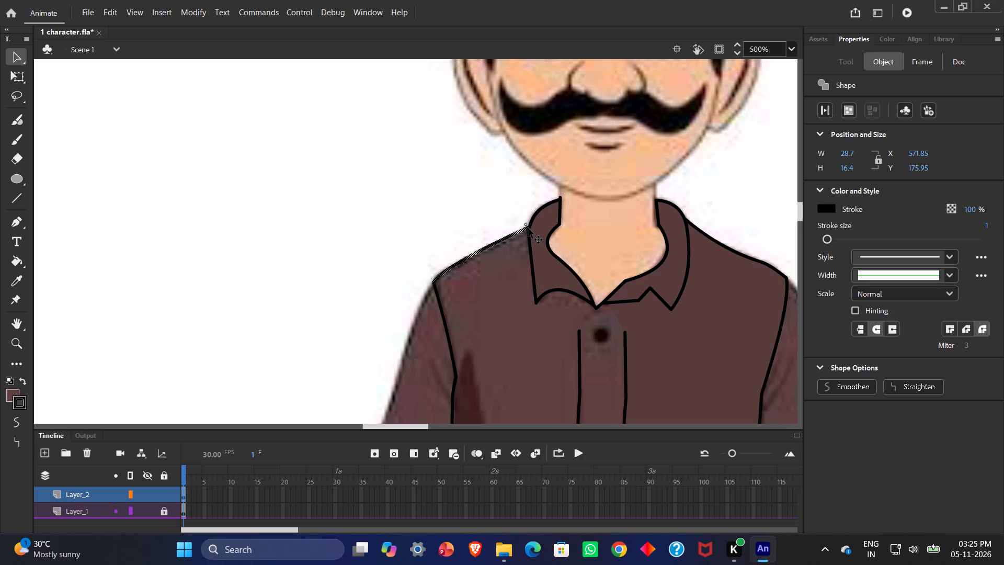
{"action": "left_click", "coordinate": [501, 277]}
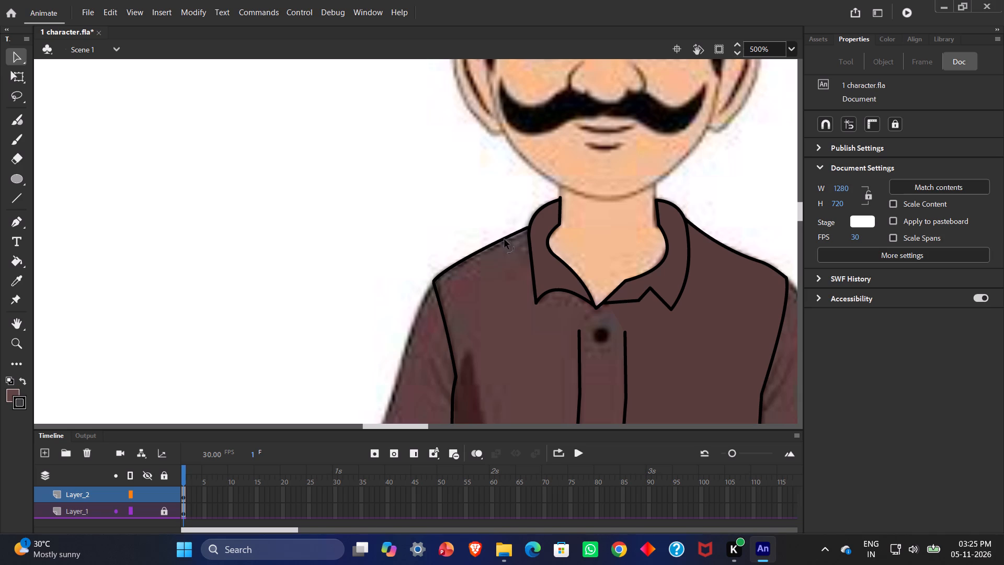
Reshape the left shoulder line between the collar and the armhole corner into a nearly straight slope.
{"action": "left_click_drag", "start_coordinate": [505, 240], "coordinate": [521, 241]}
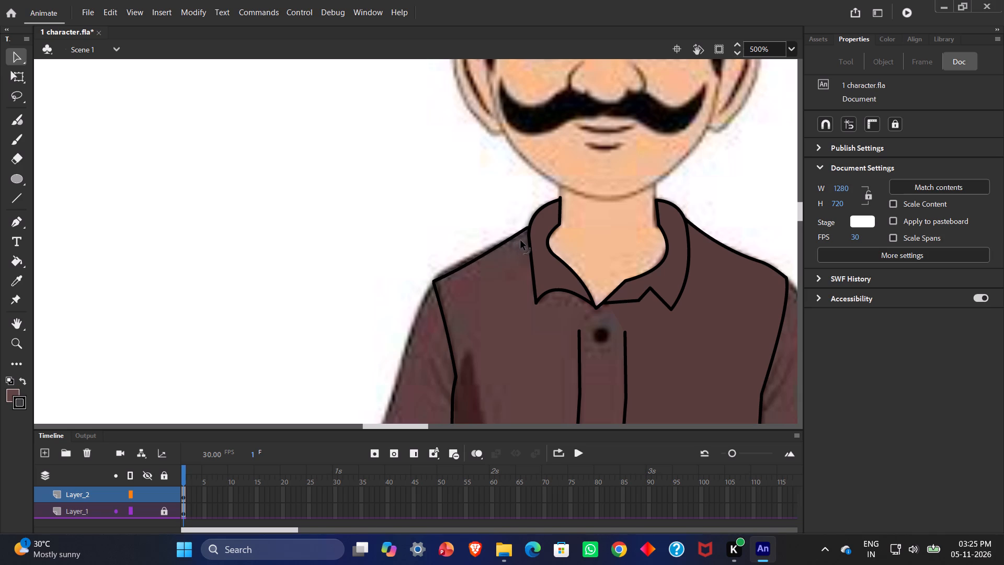
{"action": "left_click_drag", "start_coordinate": [521, 241], "coordinate": [529, 232]}
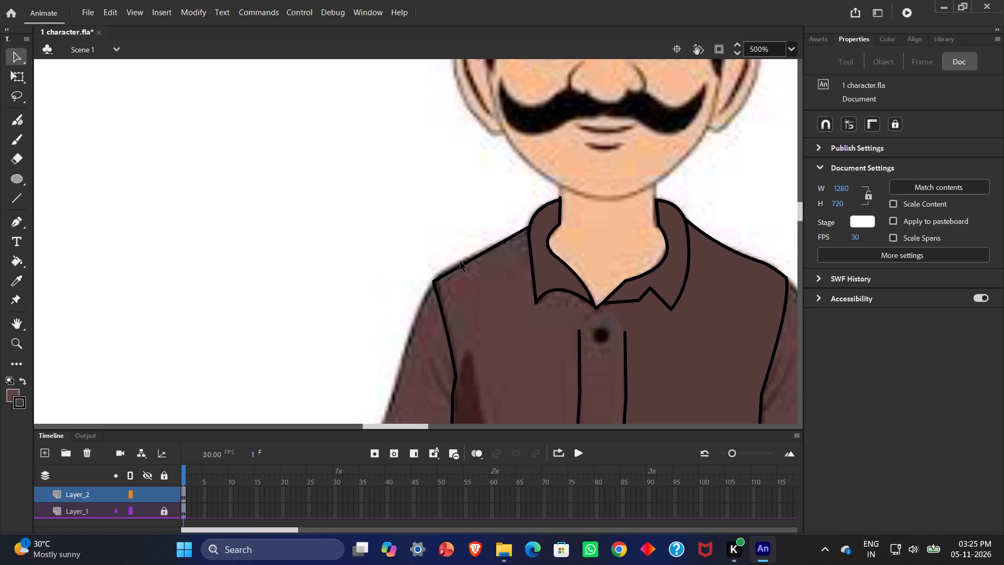
{"action": "left_click", "coordinate": [460, 268]}
{"action": "left_click", "coordinate": [432, 282]}
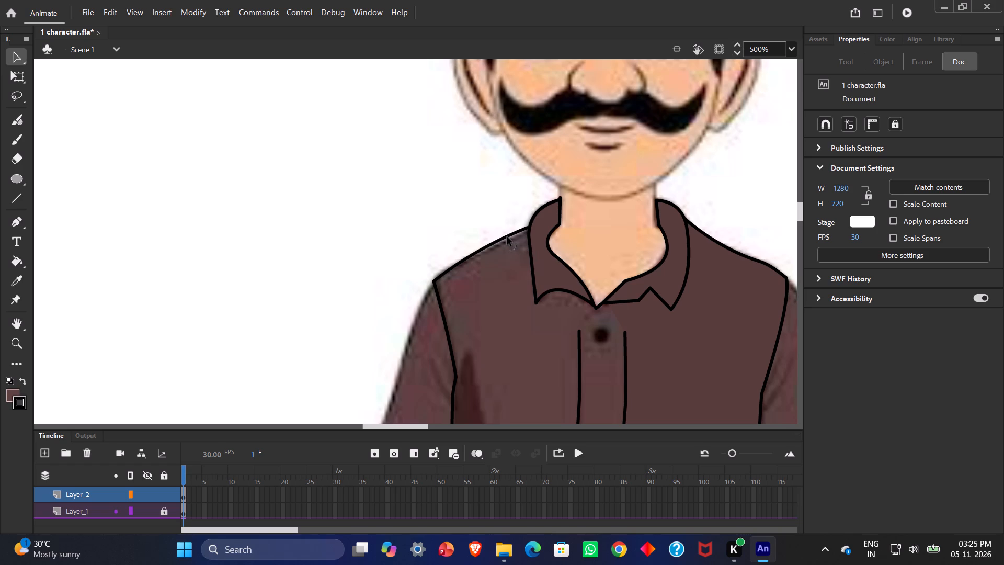
{"action": "left_click_drag", "start_coordinate": [507, 237], "coordinate": [506, 242]}
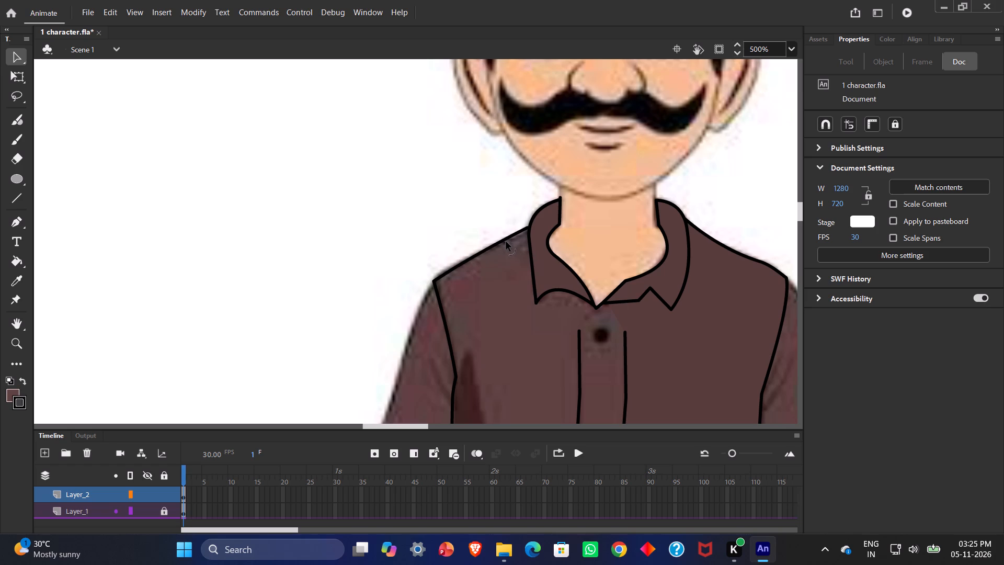
{"action": "left_click_drag", "start_coordinate": [506, 242], "coordinate": [502, 243]}
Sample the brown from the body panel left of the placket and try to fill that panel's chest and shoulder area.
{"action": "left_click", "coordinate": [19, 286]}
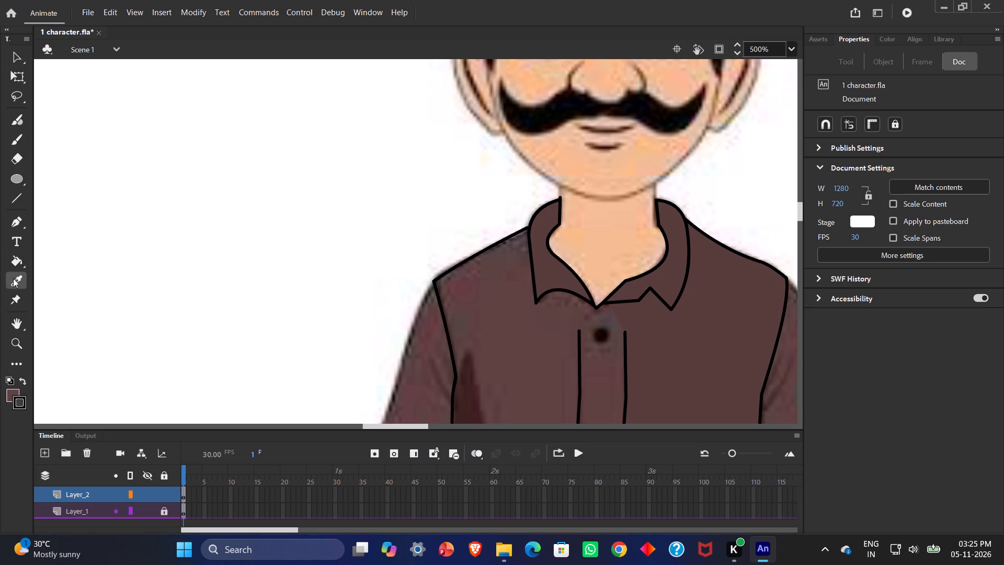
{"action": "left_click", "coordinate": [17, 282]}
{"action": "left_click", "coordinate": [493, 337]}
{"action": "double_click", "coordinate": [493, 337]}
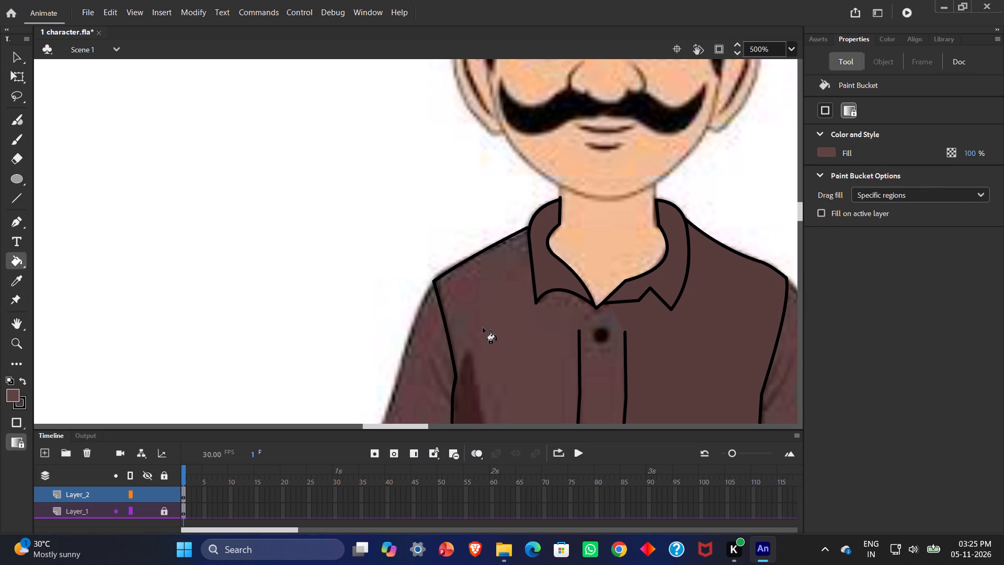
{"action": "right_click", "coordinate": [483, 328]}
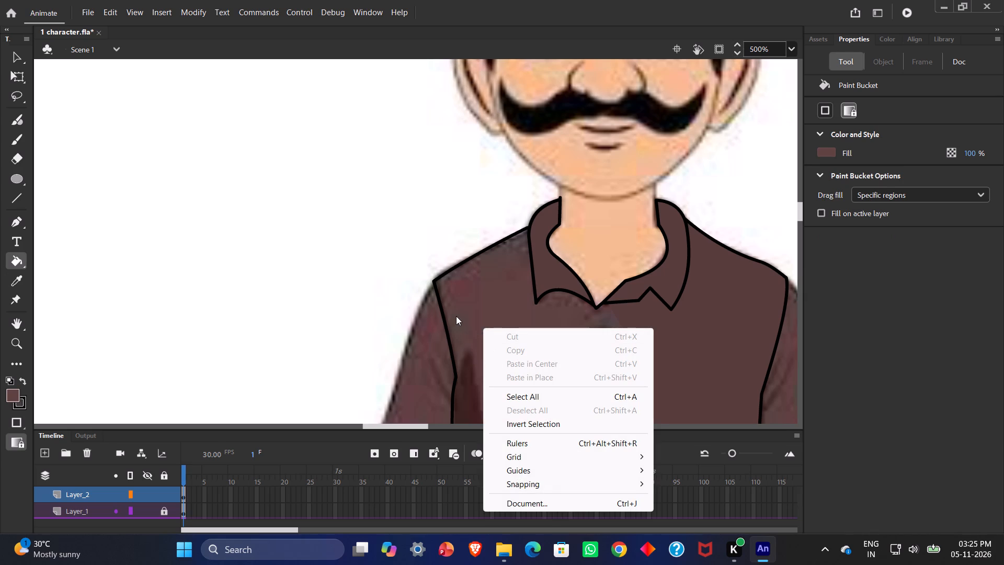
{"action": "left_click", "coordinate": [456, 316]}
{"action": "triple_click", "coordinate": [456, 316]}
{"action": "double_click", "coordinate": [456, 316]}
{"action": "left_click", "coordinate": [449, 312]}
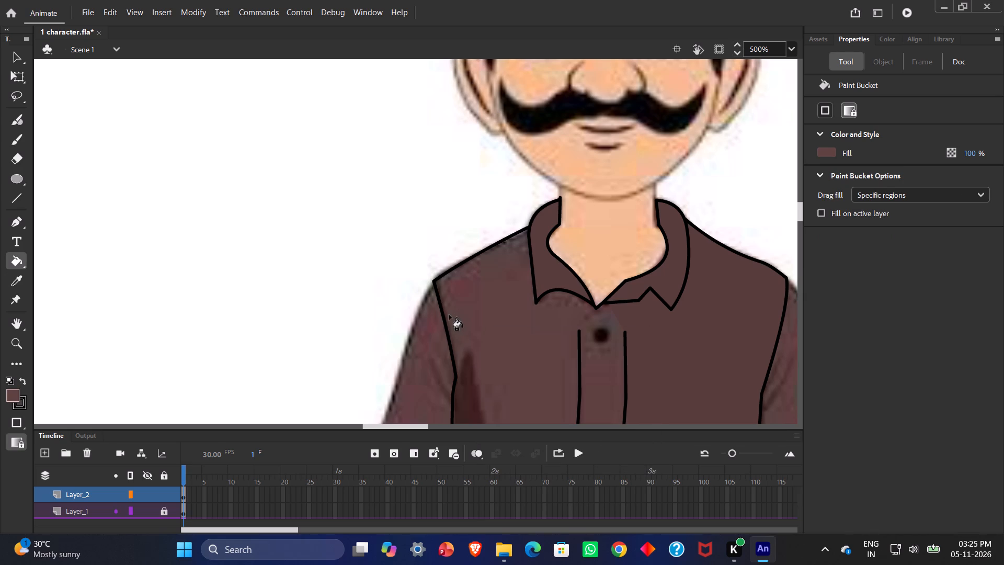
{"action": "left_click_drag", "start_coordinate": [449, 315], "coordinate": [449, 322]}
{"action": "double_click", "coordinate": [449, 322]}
Examine the shirt's body, collar and placket outlines from the shoulders down to the hem for gaps.
{"action": "scroll", "coordinate": [578, 297], "scroll_direction": "down", "scroll_amount": 5}
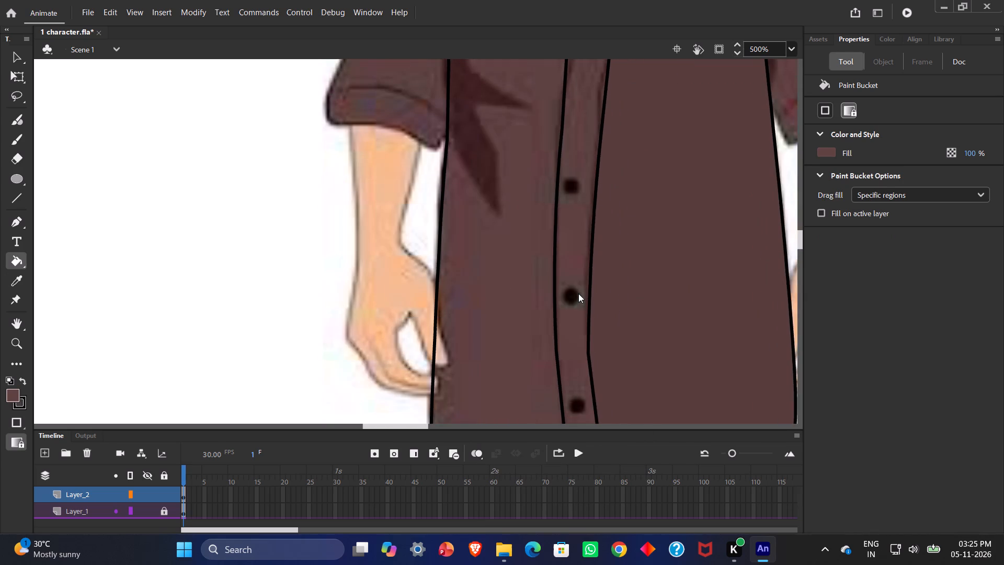
{"action": "scroll", "coordinate": [578, 293], "scroll_direction": "down", "scroll_amount": 4}
{"action": "scroll", "coordinate": [578, 290], "scroll_direction": "up", "scroll_amount": 7}
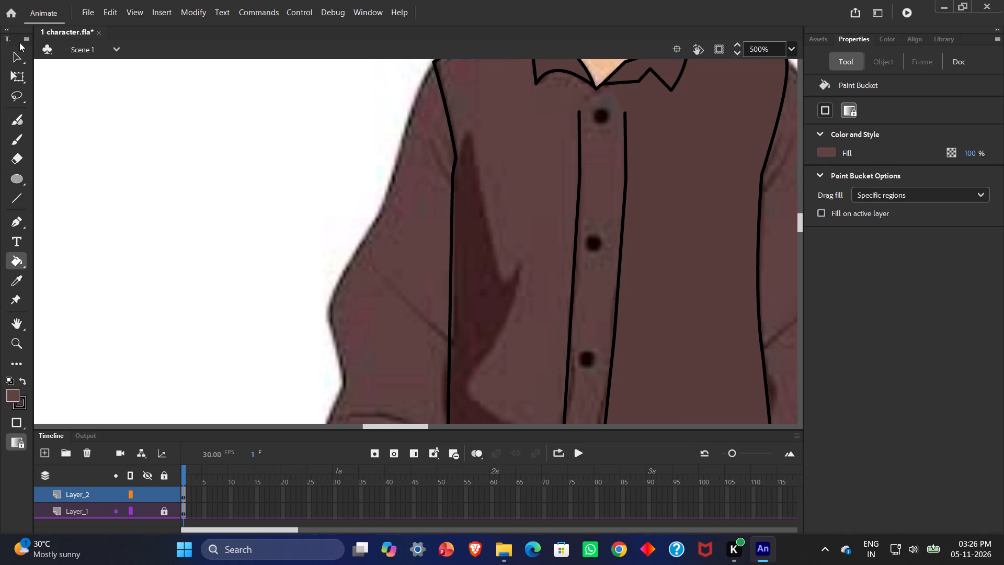
{"action": "left_click", "coordinate": [18, 61]}
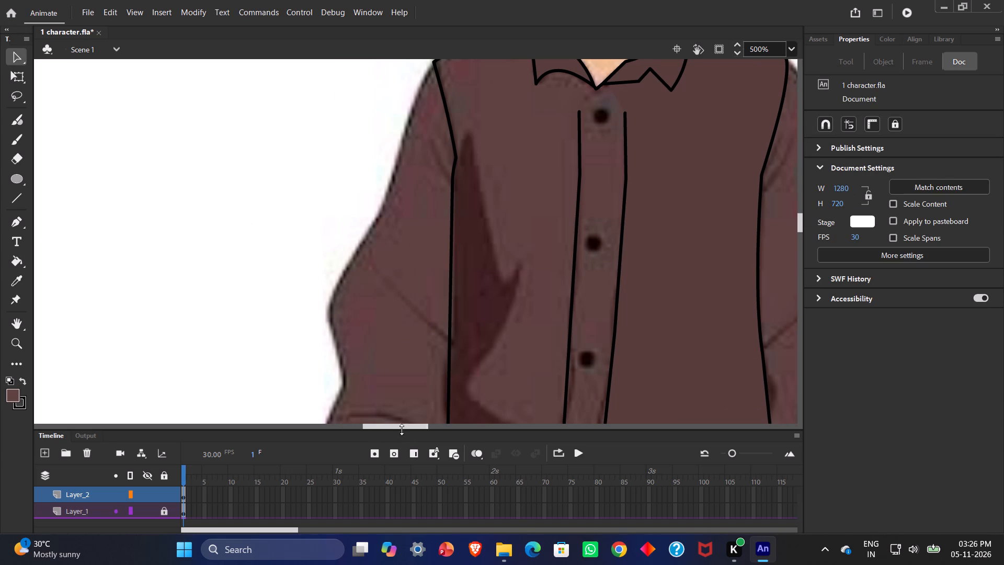
{"action": "left_click_drag", "start_coordinate": [403, 424], "coordinate": [420, 436]}
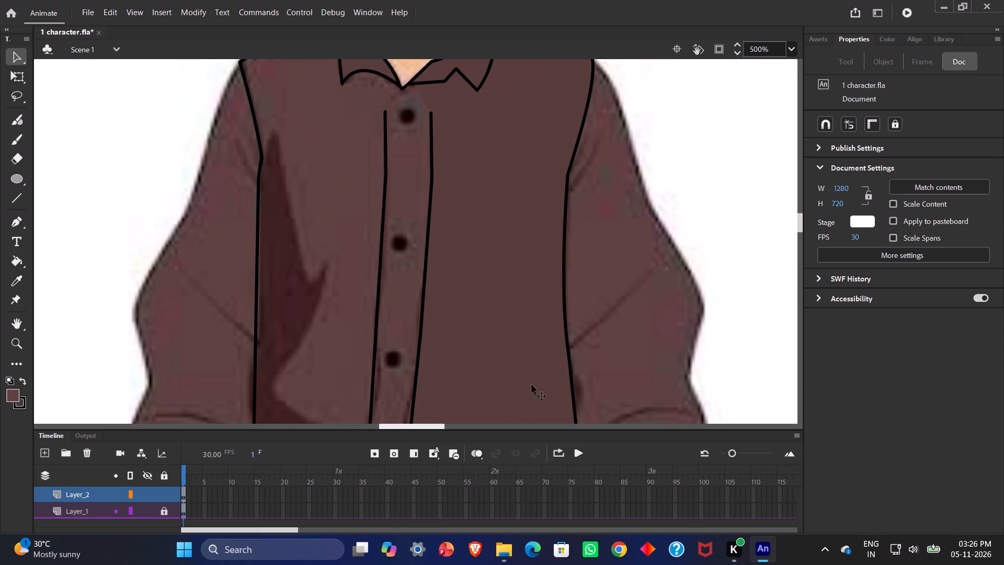
{"action": "scroll", "coordinate": [607, 374], "scroll_direction": "up", "scroll_amount": 3}
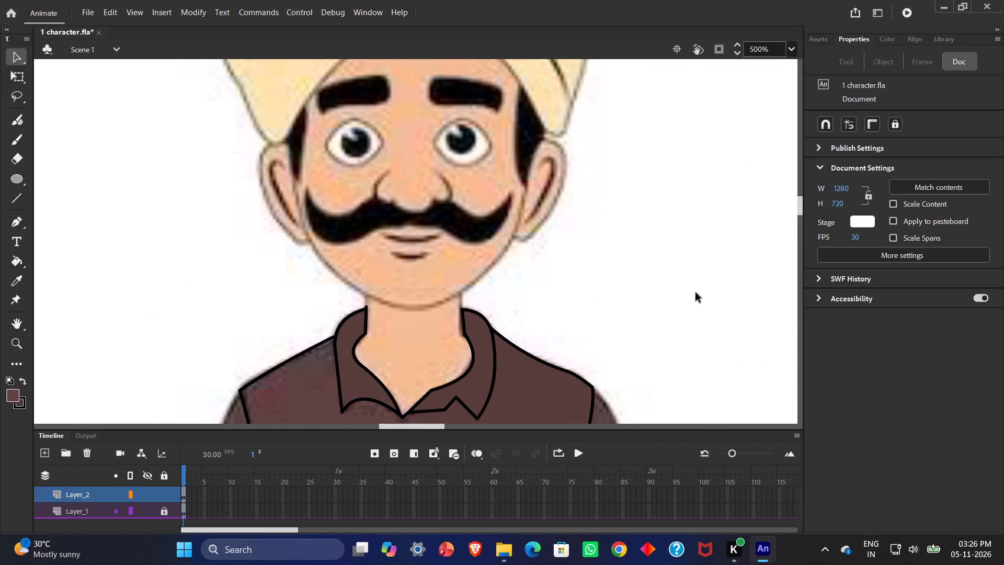
{"action": "scroll", "coordinate": [696, 293], "scroll_direction": "up", "scroll_amount": 3}
{"action": "scroll", "coordinate": [696, 293], "scroll_direction": "down", "scroll_amount": 1}
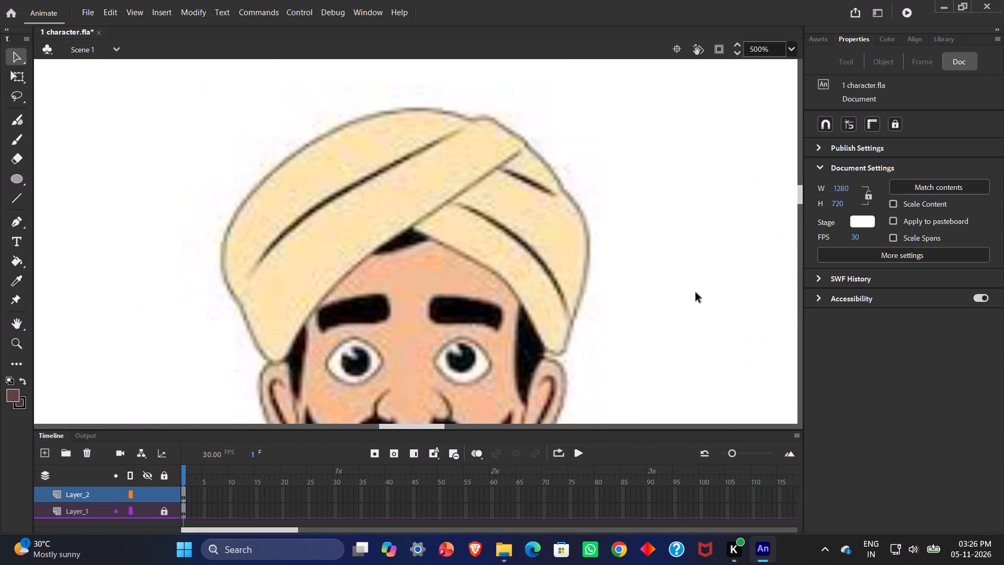
{"action": "scroll", "coordinate": [696, 293], "scroll_direction": "down", "scroll_amount": 9}
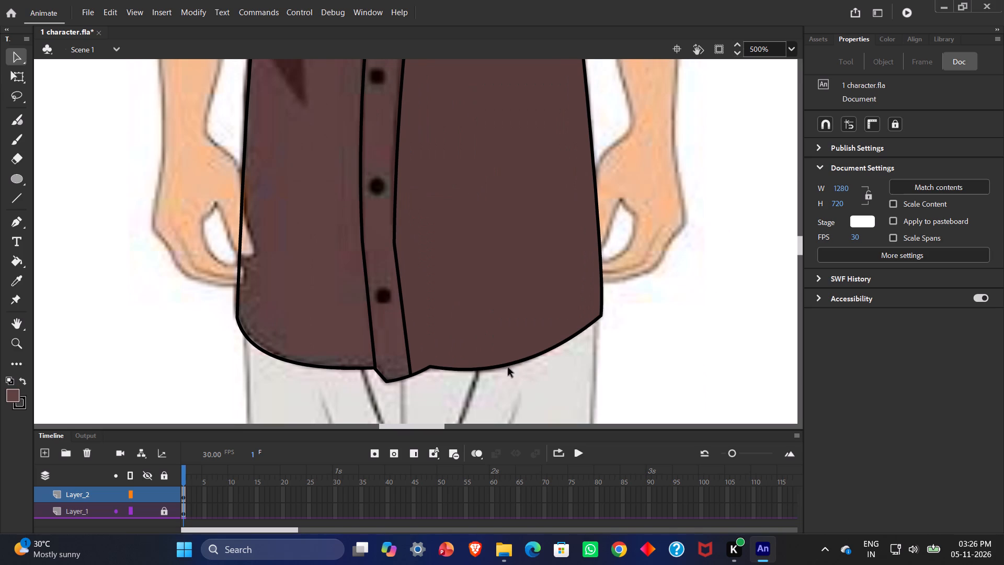
Sample the shirt brown from the lower placket and try to fill the placket near its bottom tip.
{"action": "triple_click", "coordinate": [387, 369]}
{"action": "left_click", "coordinate": [390, 371]}
{"action": "left_click", "coordinate": [15, 280]}
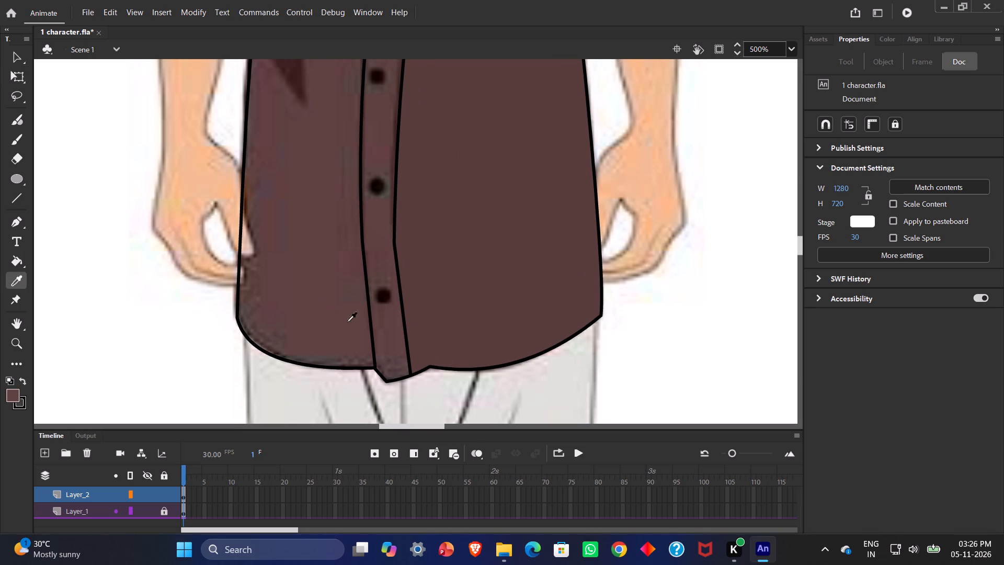
{"action": "triple_click", "coordinate": [386, 347]}
{"action": "double_click", "coordinate": [386, 347]}
{"action": "double_click", "coordinate": [391, 360]}
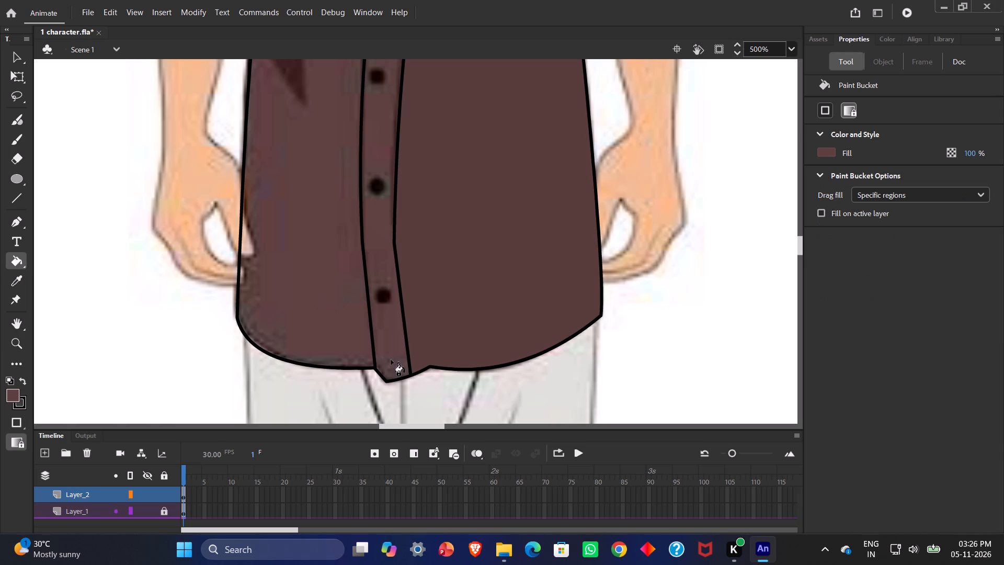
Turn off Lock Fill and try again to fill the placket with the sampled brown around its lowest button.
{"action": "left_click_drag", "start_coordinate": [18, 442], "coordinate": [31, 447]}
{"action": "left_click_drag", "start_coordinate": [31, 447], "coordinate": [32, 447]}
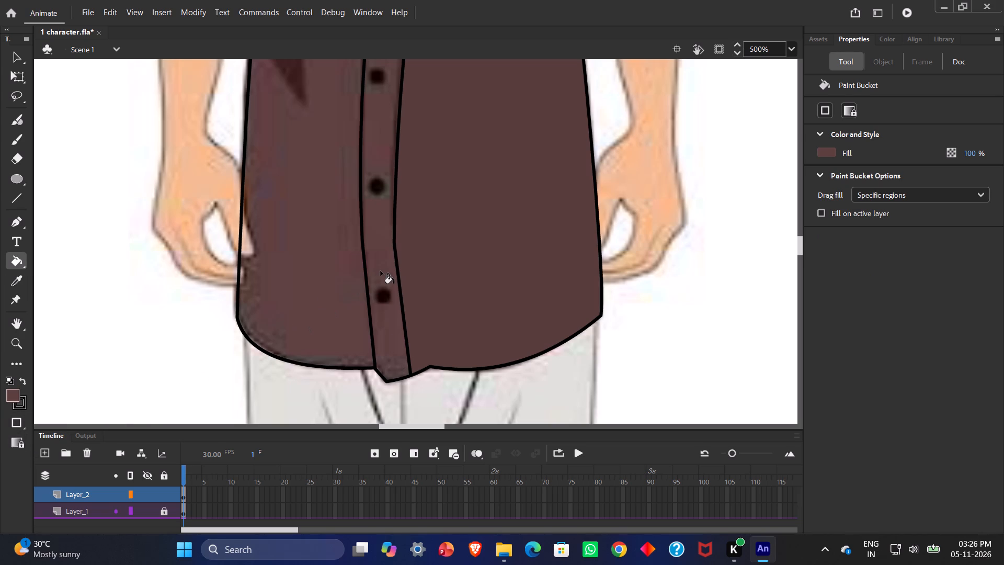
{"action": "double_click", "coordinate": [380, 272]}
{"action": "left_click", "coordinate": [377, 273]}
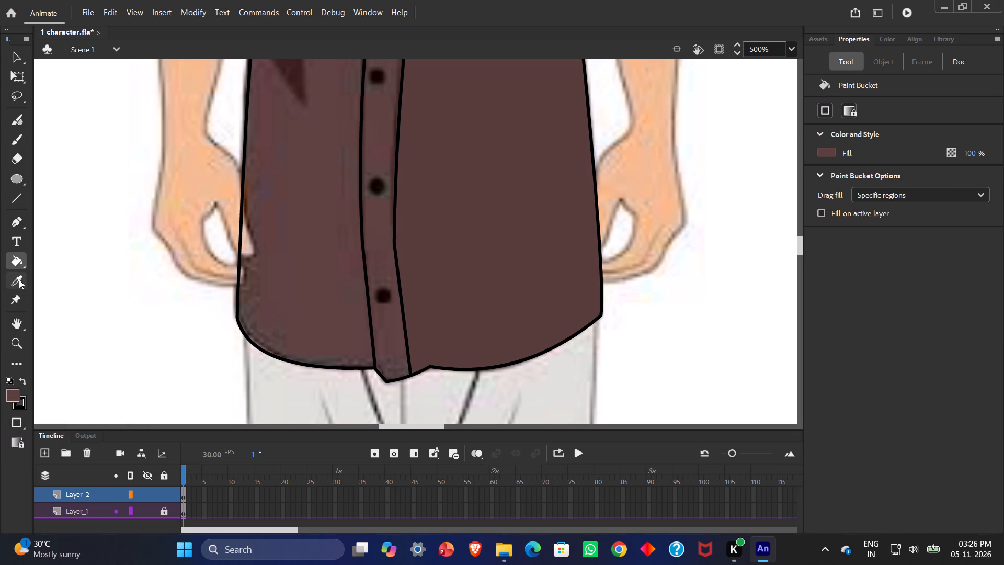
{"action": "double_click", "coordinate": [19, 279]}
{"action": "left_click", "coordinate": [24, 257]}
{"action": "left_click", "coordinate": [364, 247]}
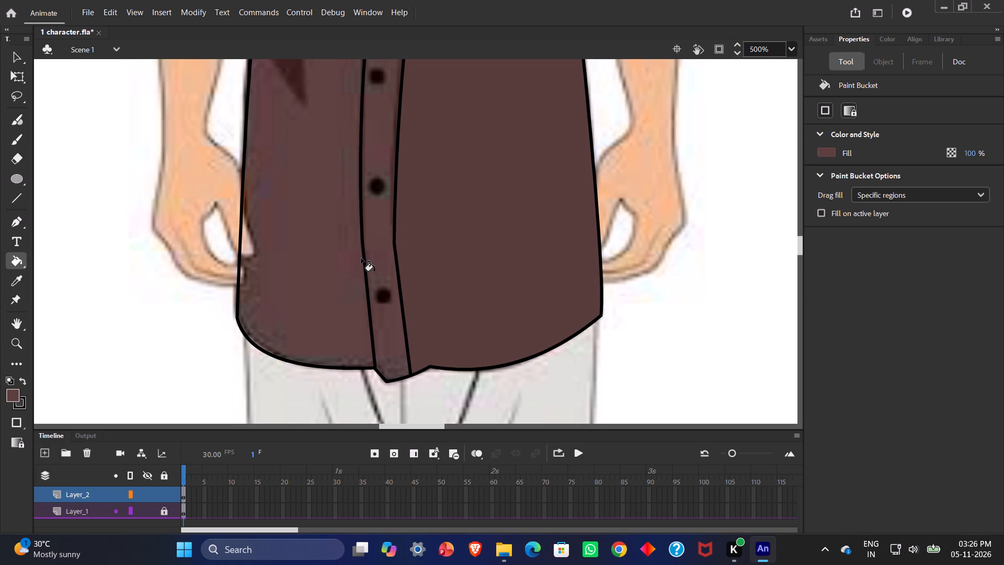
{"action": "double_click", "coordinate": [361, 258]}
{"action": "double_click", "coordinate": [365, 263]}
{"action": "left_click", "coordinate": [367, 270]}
Close the top of the placket with two short straight black lines joining its side edges to the collar's V point.
{"action": "scroll", "coordinate": [370, 273], "scroll_direction": "up", "scroll_amount": 3}
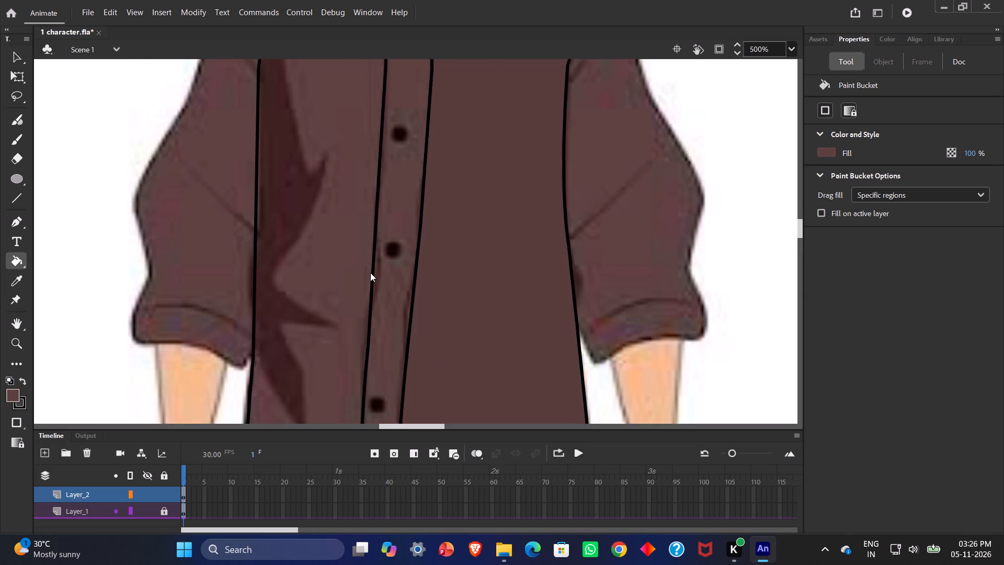
{"action": "scroll", "coordinate": [370, 273], "scroll_direction": "up", "scroll_amount": 2}
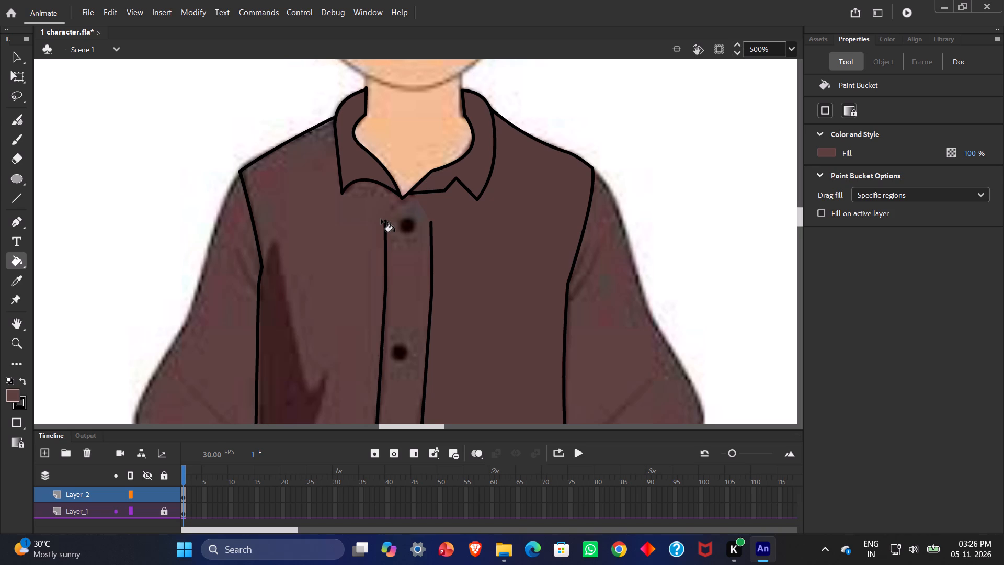
{"action": "left_click", "coordinate": [17, 194]}
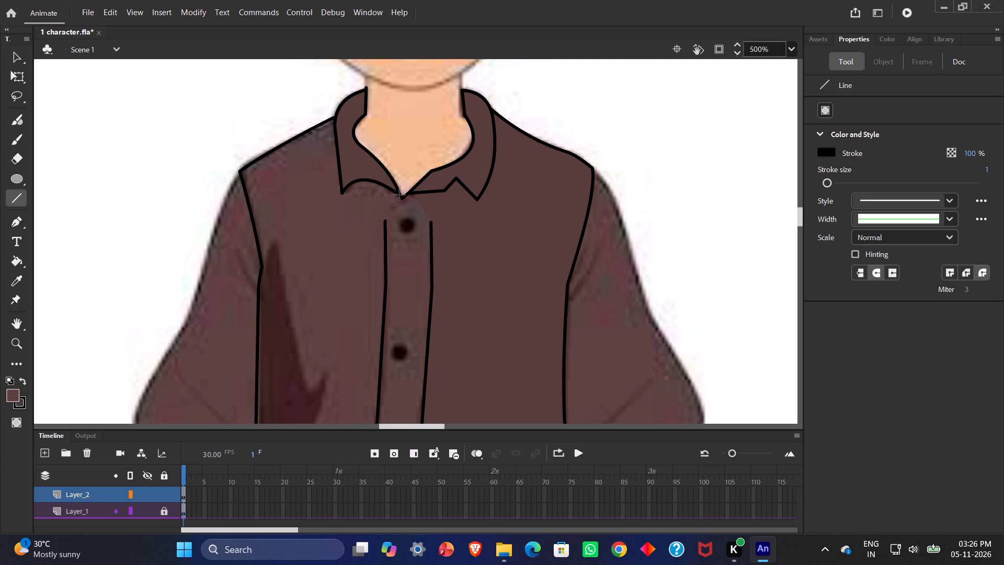
{"action": "left_click_drag", "start_coordinate": [400, 195], "coordinate": [384, 225]}
{"action": "left_click_drag", "start_coordinate": [384, 225], "coordinate": [384, 223]}
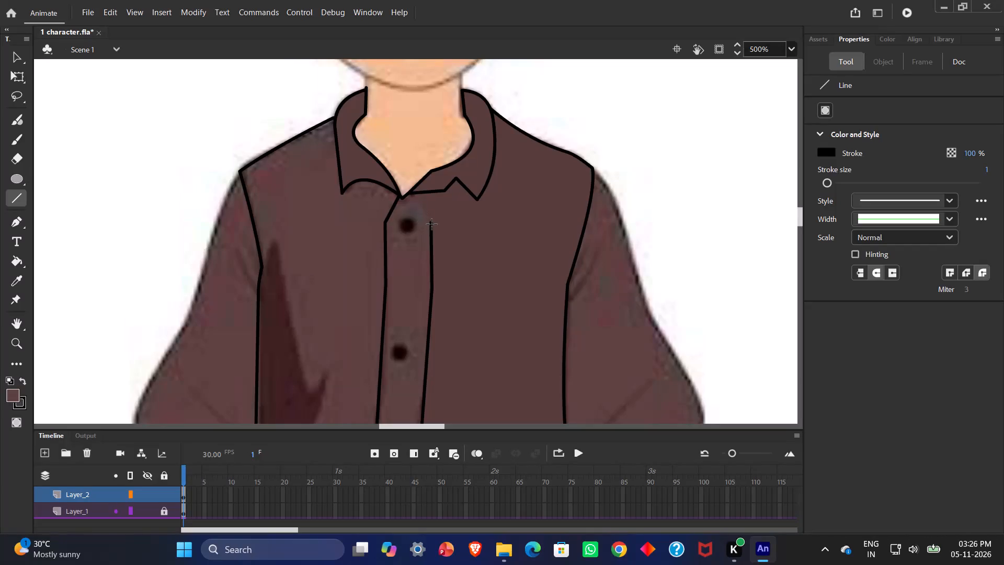
{"action": "left_click_drag", "start_coordinate": [431, 222], "coordinate": [418, 200]}
{"action": "left_click_drag", "start_coordinate": [418, 200], "coordinate": [411, 191]}
Fill the body panel right of the placket and the placket itself with the sampled brown.
{"action": "scroll", "coordinate": [296, 205], "scroll_direction": "down", "scroll_amount": 1}
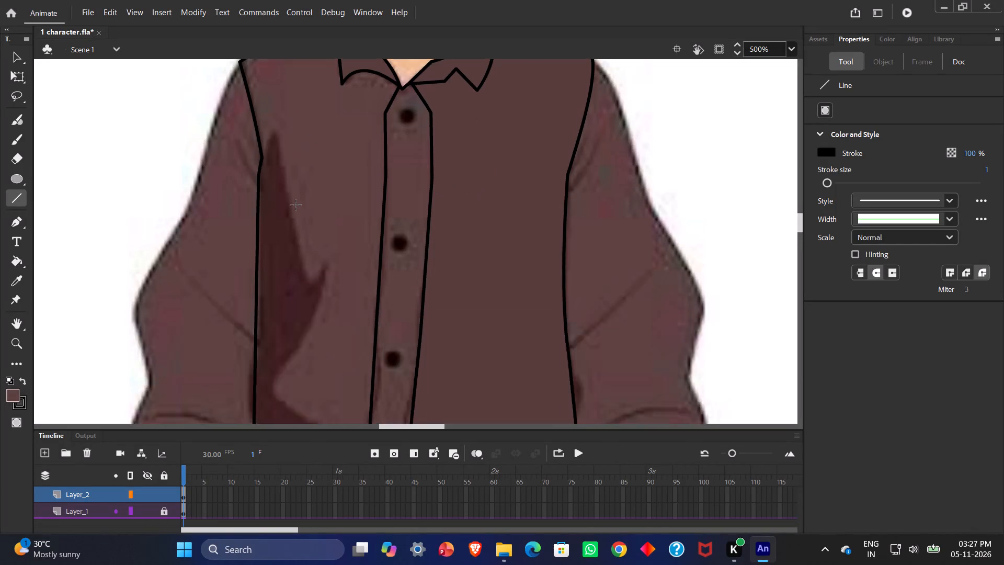
{"action": "scroll", "coordinate": [296, 205], "scroll_direction": "down", "scroll_amount": 2}
{"action": "scroll", "coordinate": [296, 206], "scroll_direction": "up", "scroll_amount": 2}
{"action": "scroll", "coordinate": [296, 206], "scroll_direction": "down", "scroll_amount": 8}
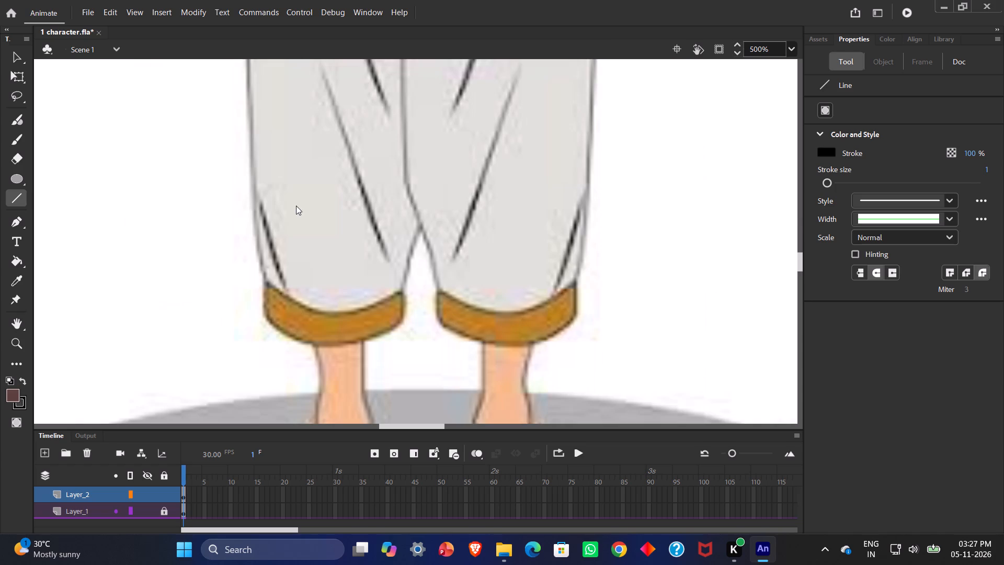
{"action": "scroll", "coordinate": [296, 208], "scroll_direction": "up", "scroll_amount": 2}
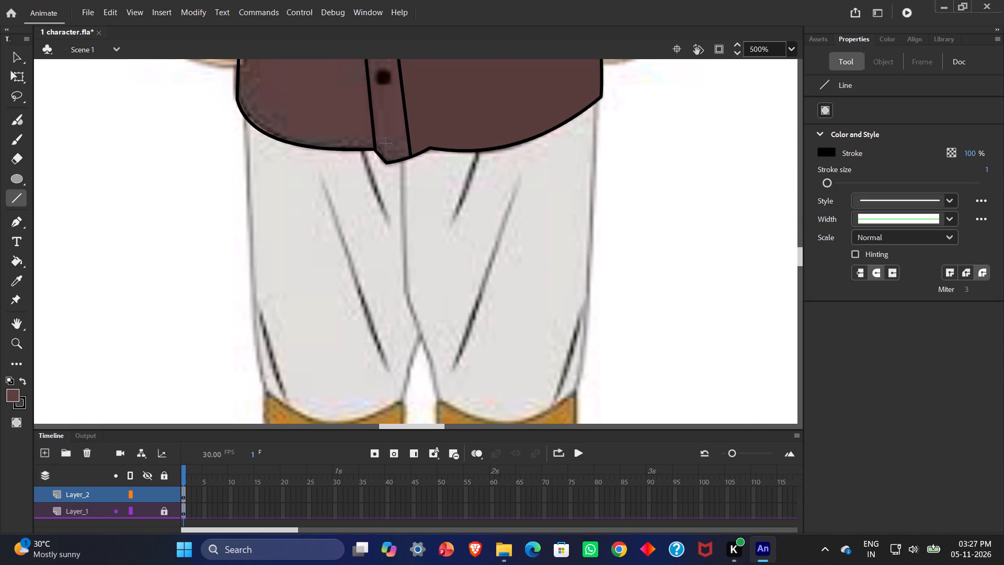
{"action": "left_click", "coordinate": [386, 144]}
{"action": "double_click", "coordinate": [387, 145]}
{"action": "left_click", "coordinate": [18, 56]}
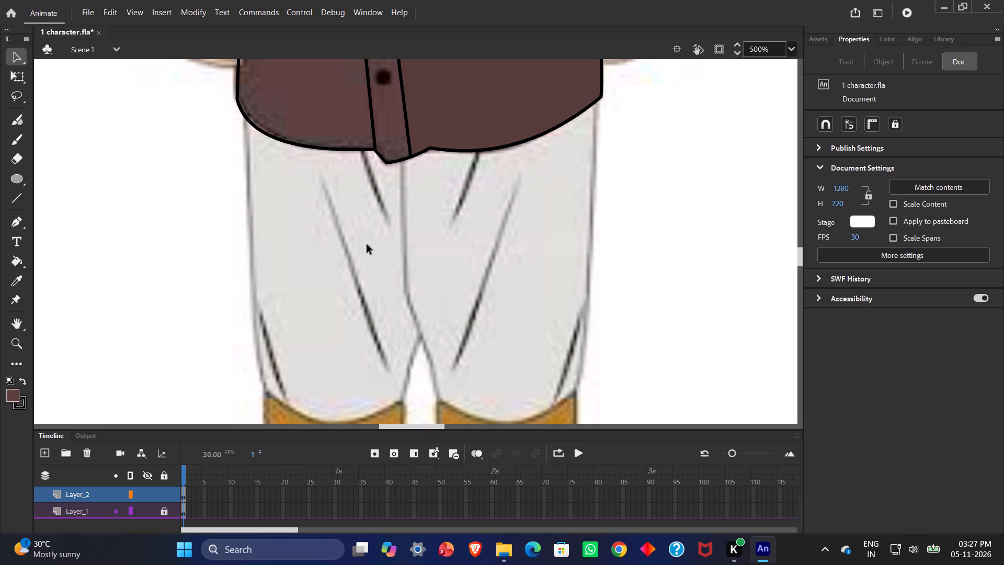
{"action": "left_click", "coordinate": [17, 261]}
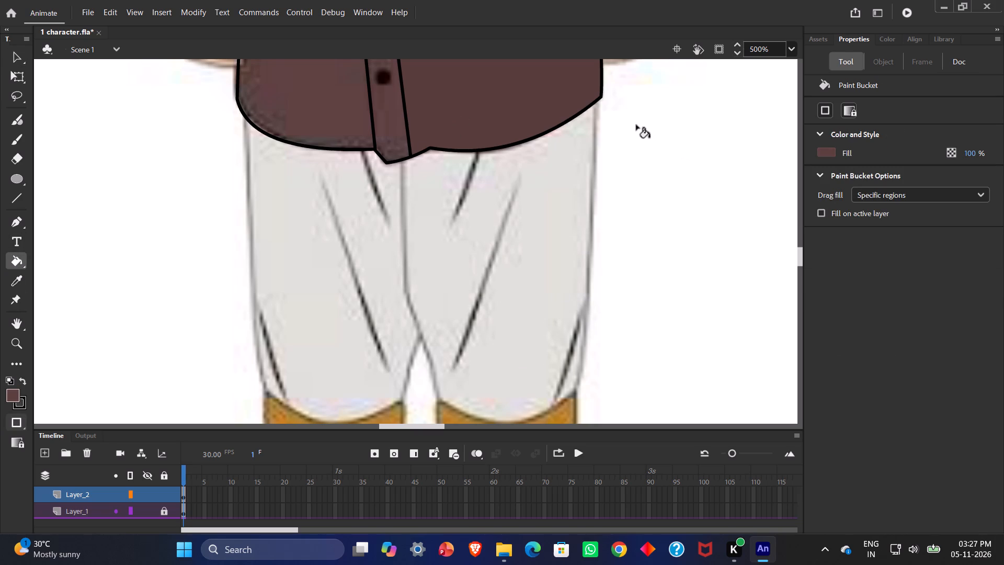
{"action": "double_click", "coordinate": [500, 108]}
{"action": "scroll", "coordinate": [500, 108], "scroll_direction": "up", "scroll_amount": 2}
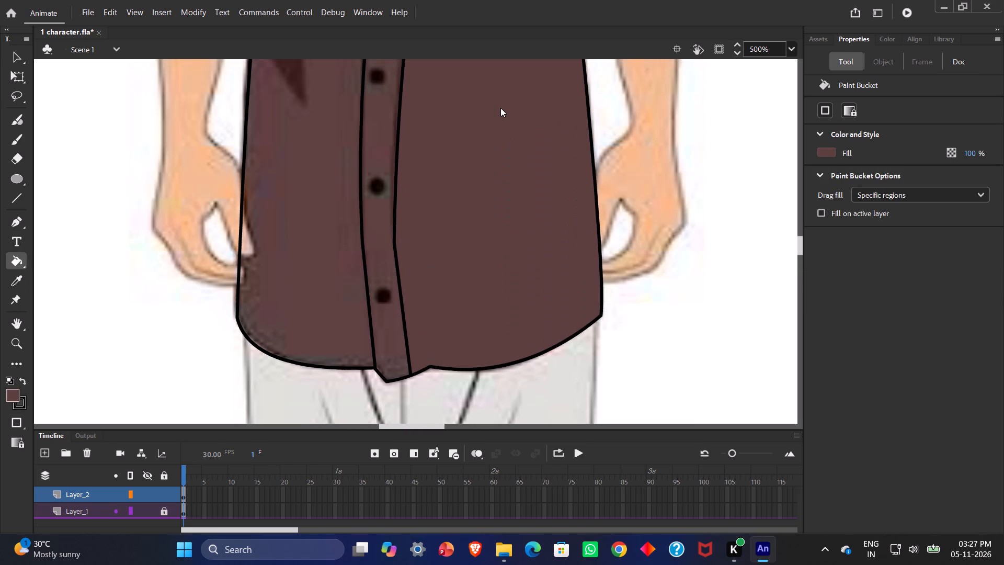
{"action": "left_click", "coordinate": [368, 206]}
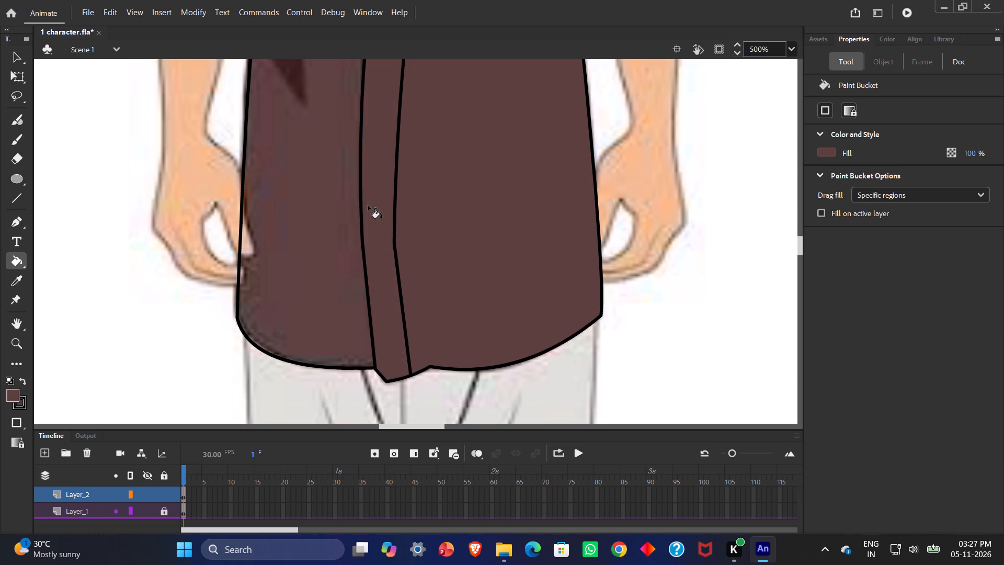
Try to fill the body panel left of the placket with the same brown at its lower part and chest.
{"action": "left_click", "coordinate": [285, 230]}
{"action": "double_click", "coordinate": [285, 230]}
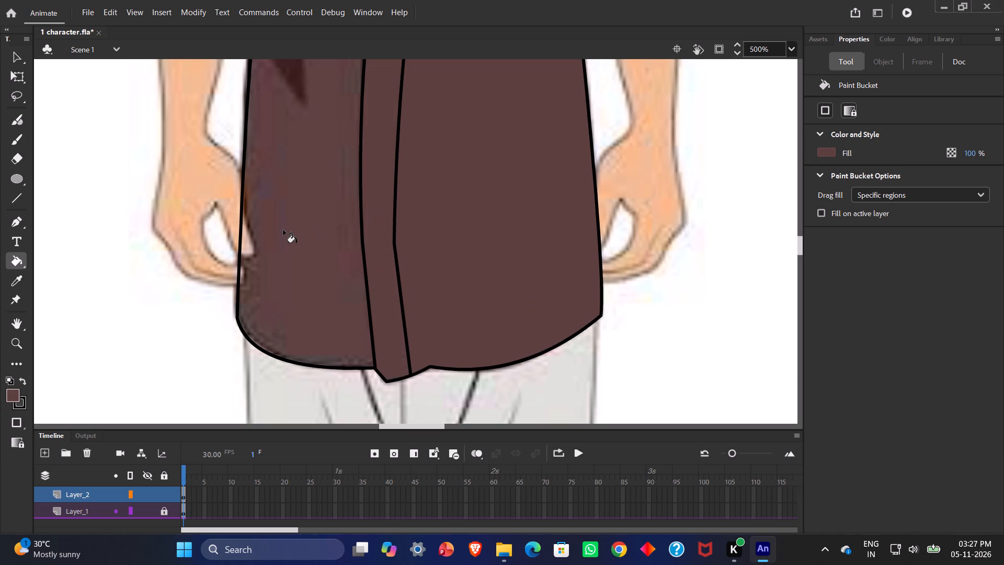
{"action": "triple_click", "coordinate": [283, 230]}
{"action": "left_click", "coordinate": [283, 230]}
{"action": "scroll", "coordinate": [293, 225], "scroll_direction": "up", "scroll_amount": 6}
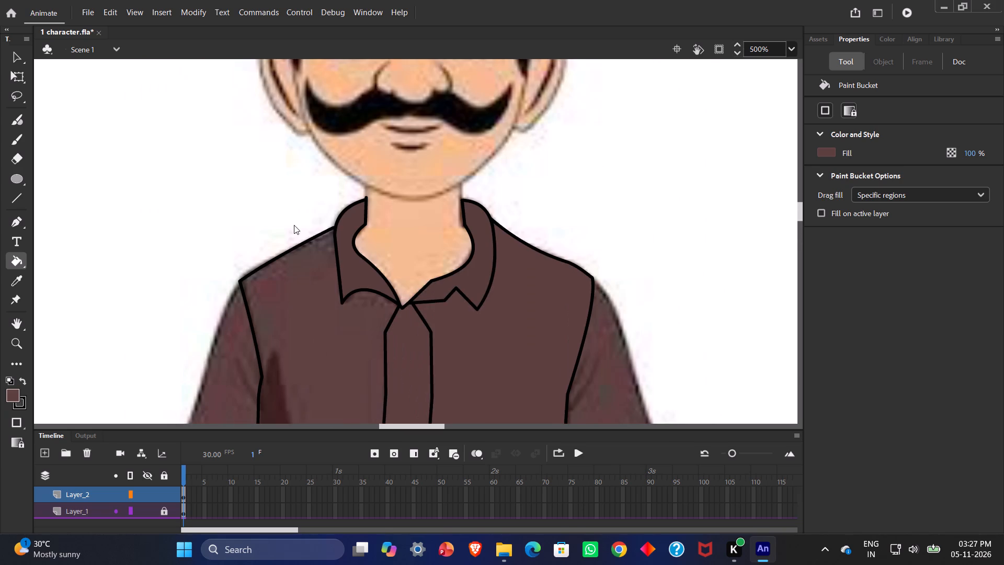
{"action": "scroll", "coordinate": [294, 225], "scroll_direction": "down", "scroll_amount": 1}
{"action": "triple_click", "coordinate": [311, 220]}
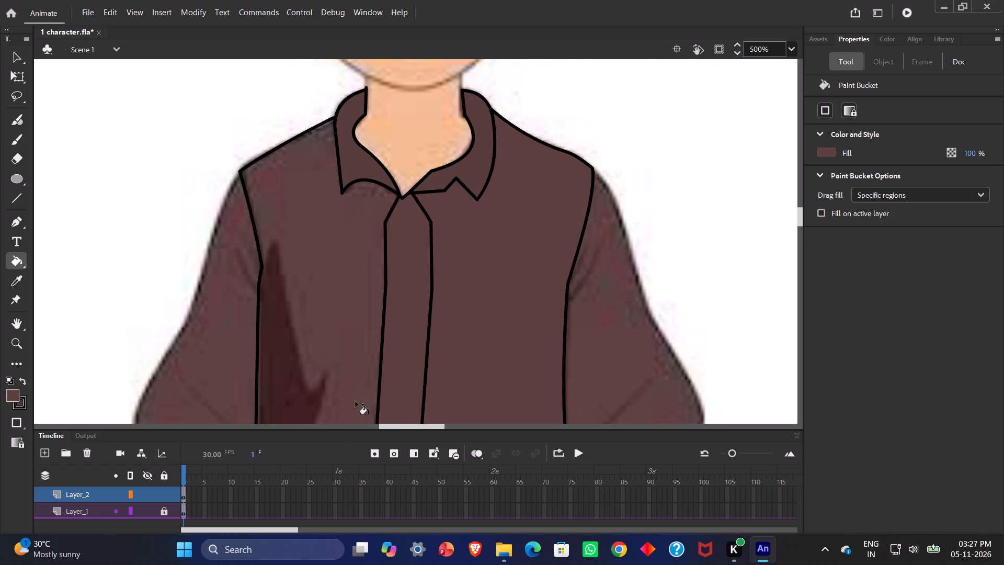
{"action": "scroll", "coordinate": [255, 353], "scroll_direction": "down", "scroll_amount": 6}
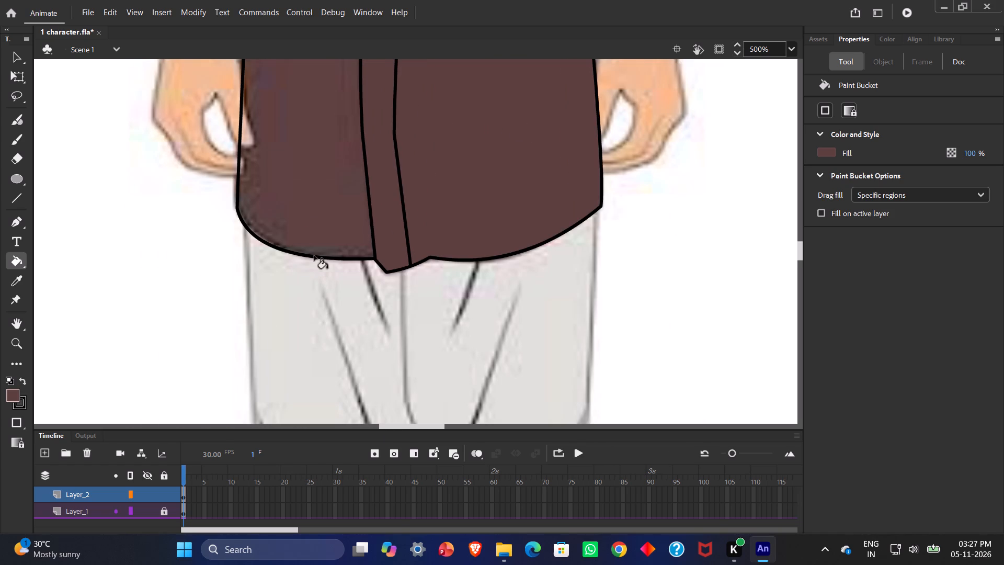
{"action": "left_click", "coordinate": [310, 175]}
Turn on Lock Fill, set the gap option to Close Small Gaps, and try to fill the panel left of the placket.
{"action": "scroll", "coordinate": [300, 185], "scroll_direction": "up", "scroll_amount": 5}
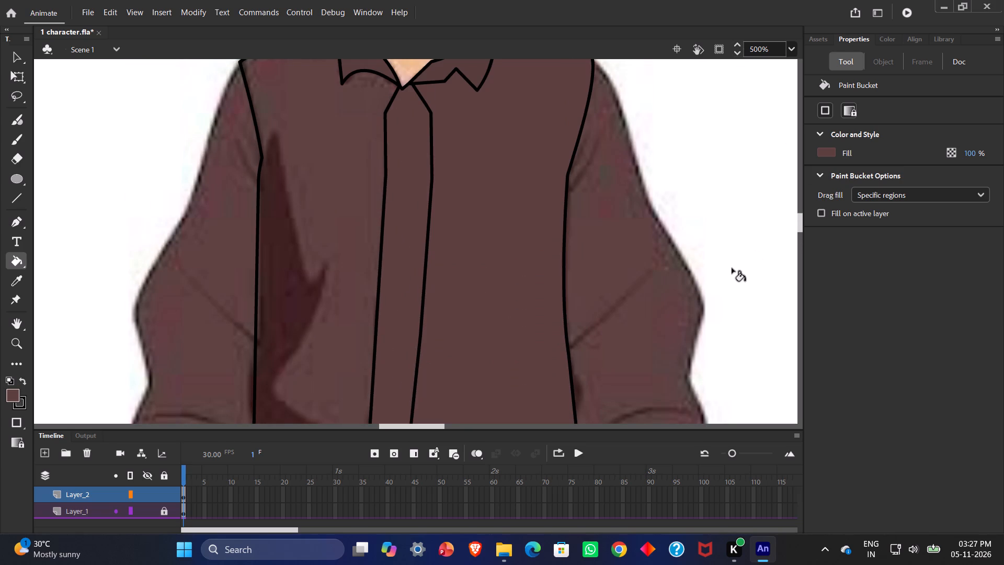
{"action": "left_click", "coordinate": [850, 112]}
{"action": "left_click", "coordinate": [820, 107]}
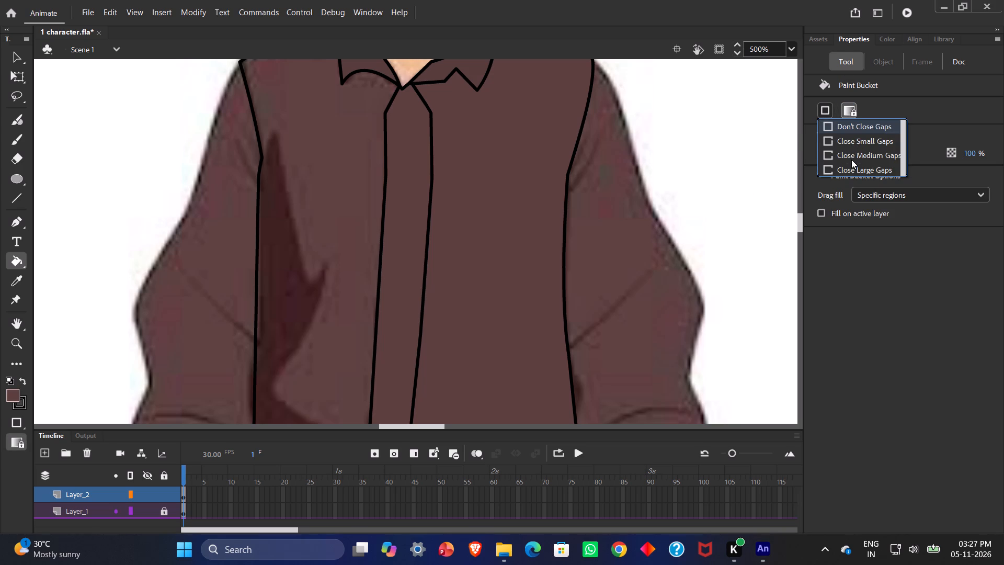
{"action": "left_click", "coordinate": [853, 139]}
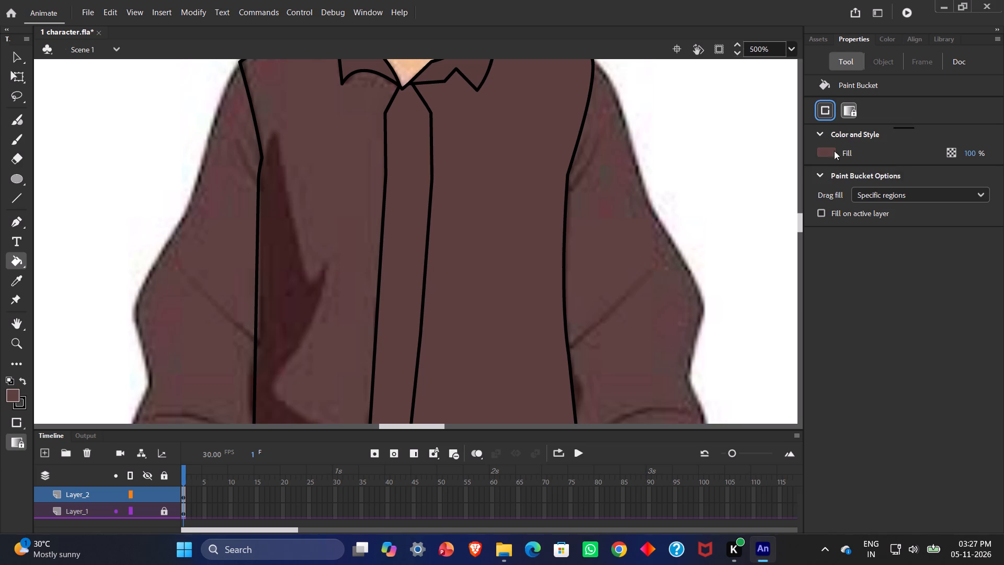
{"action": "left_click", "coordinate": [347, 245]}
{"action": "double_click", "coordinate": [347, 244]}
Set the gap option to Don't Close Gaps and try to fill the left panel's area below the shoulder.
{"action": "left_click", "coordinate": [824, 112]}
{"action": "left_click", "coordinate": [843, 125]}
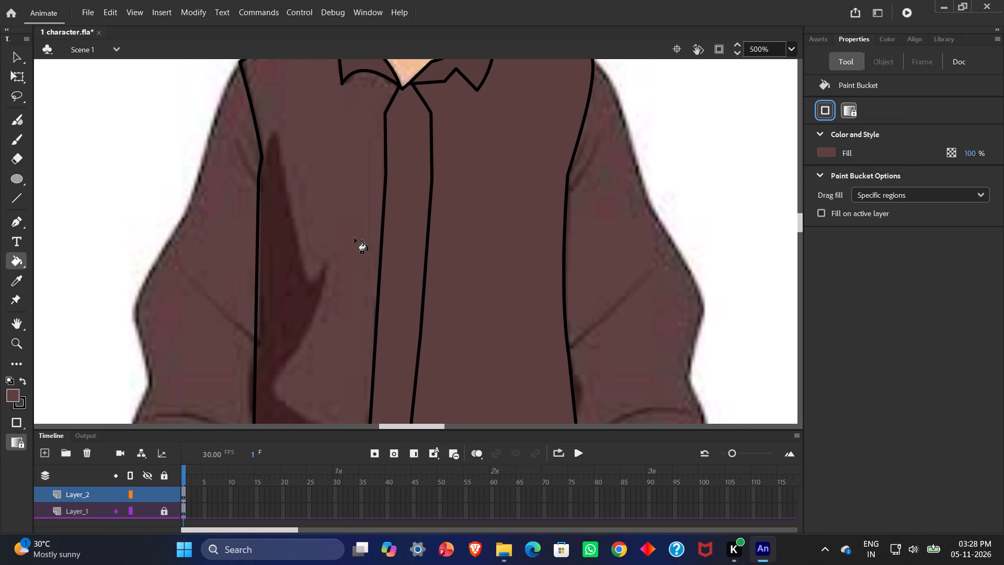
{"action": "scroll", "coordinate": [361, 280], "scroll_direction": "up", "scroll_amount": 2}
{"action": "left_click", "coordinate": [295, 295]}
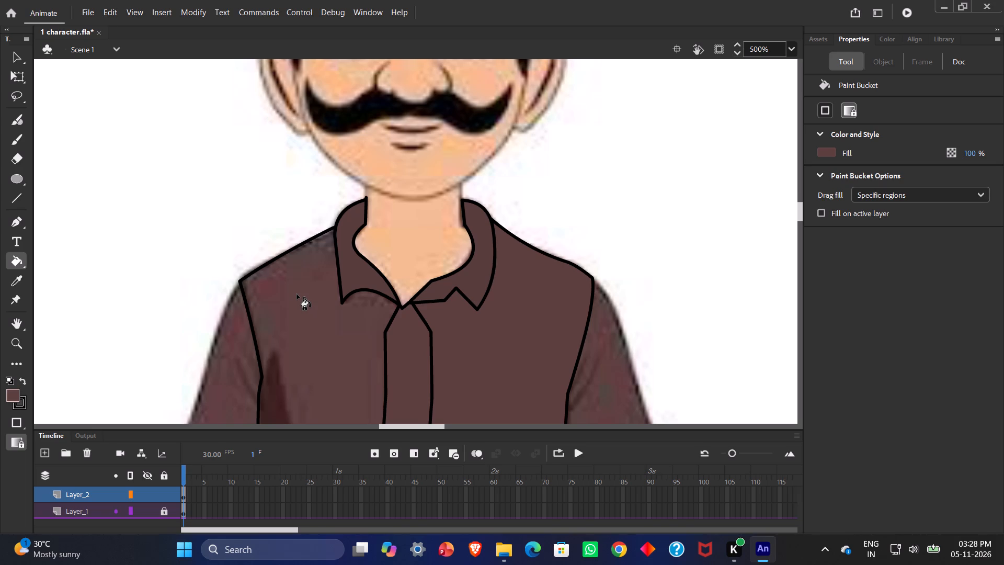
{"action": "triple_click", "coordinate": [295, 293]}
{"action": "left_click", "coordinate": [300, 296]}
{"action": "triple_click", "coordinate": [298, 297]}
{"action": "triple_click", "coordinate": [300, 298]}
Examine the traced and filled shirt from collar to hem, both close up and at 100% magnification.
{"action": "scroll", "coordinate": [300, 299], "scroll_direction": "down", "scroll_amount": 7}
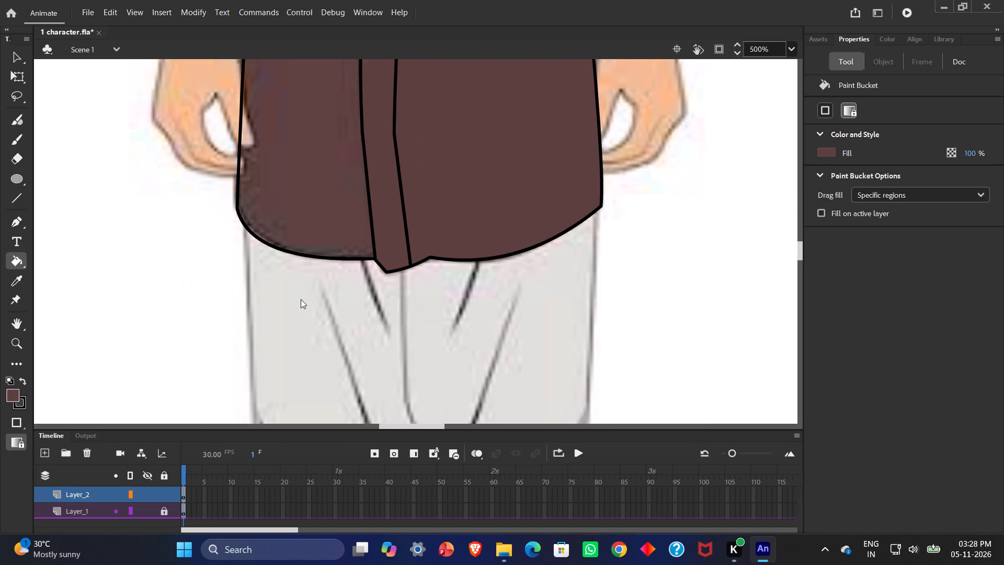
{"action": "scroll", "coordinate": [301, 299], "scroll_direction": "down", "scroll_amount": 3}
{"action": "scroll", "coordinate": [302, 299], "scroll_direction": "up", "scroll_amount": 6}
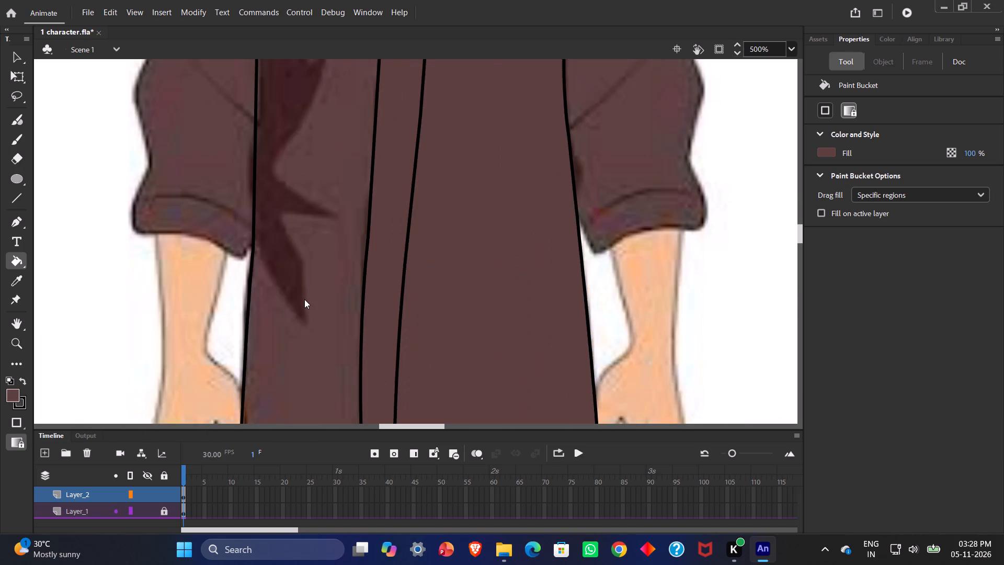
{"action": "scroll", "coordinate": [304, 299], "scroll_direction": "up", "scroll_amount": 8}
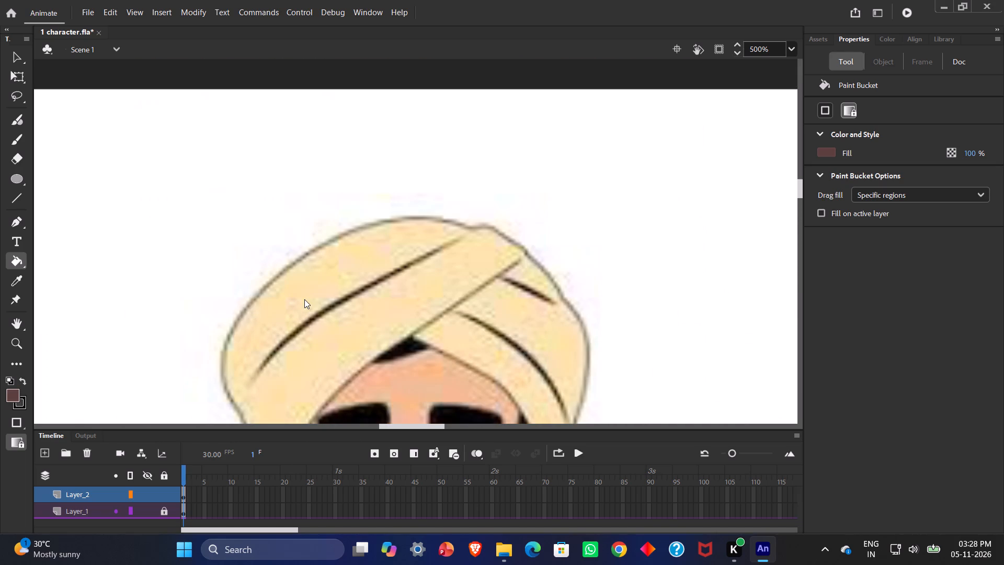
{"action": "scroll", "coordinate": [304, 299], "scroll_direction": "down", "scroll_amount": 5}
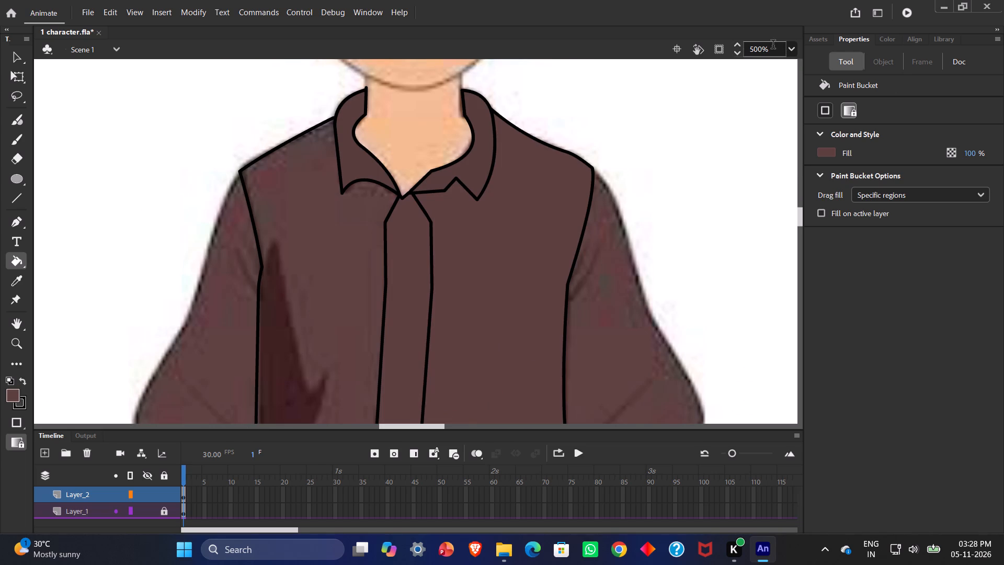
{"action": "left_click", "coordinate": [791, 47]}
{"action": "left_click", "coordinate": [819, 159]}
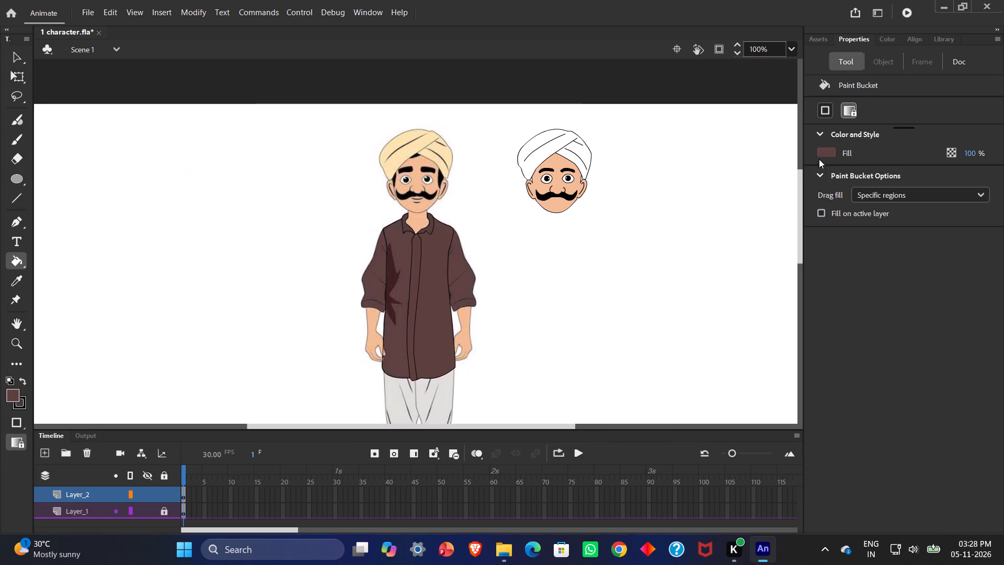
{"action": "scroll", "coordinate": [630, 199], "scroll_direction": "down", "scroll_amount": 1}
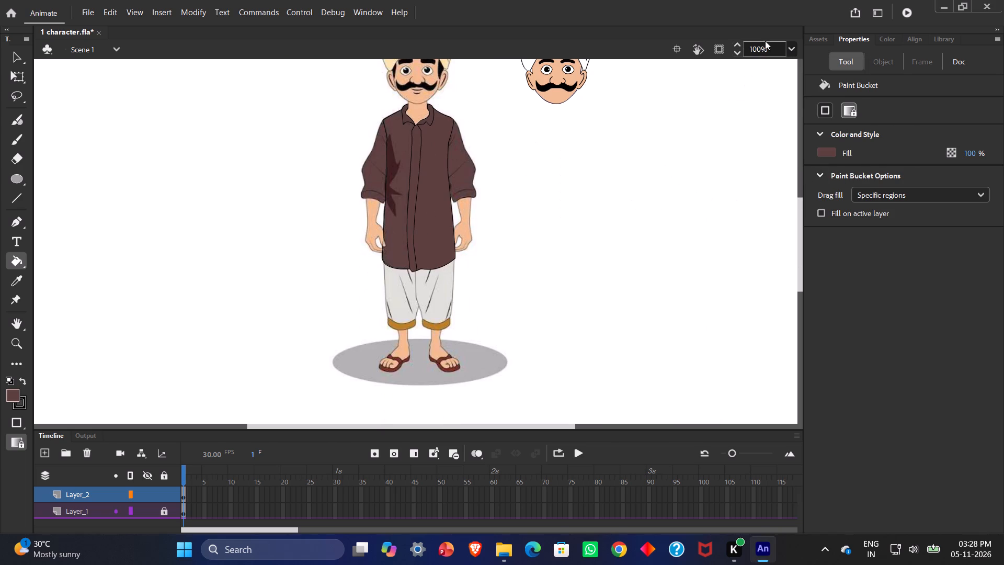
Draw a brown-filled, black-outlined circle about 2 by 2 on the blank stage beside the sleeve right of the placket.
{"action": "left_click_drag", "start_coordinate": [770, 51], "coordinate": [736, 52]}
{"action": "key", "text": "5"}
{"action": "type", "text": "00"}
{"action": "key", "text": "Return"}
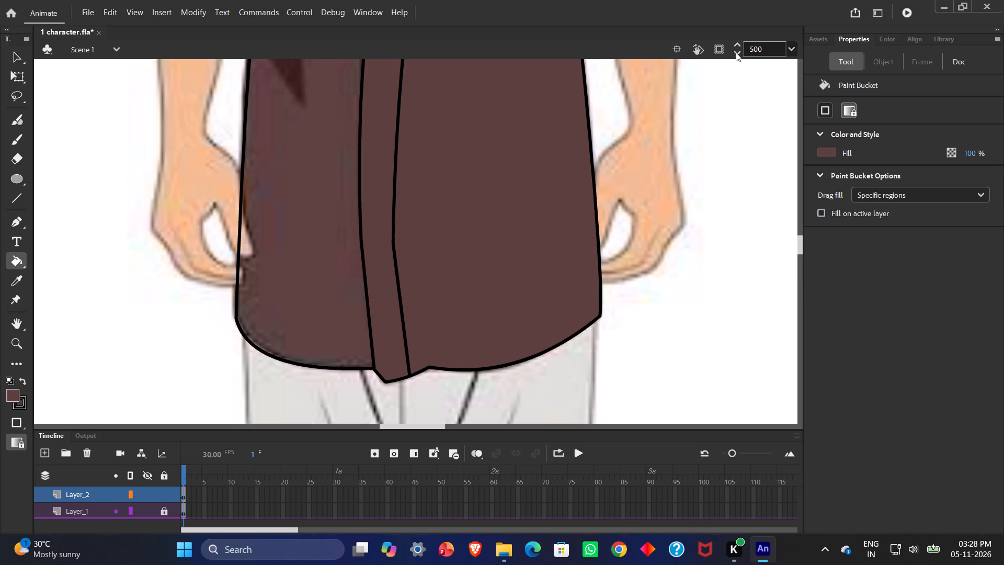
{"action": "scroll", "coordinate": [672, 134], "scroll_direction": "up", "scroll_amount": 4}
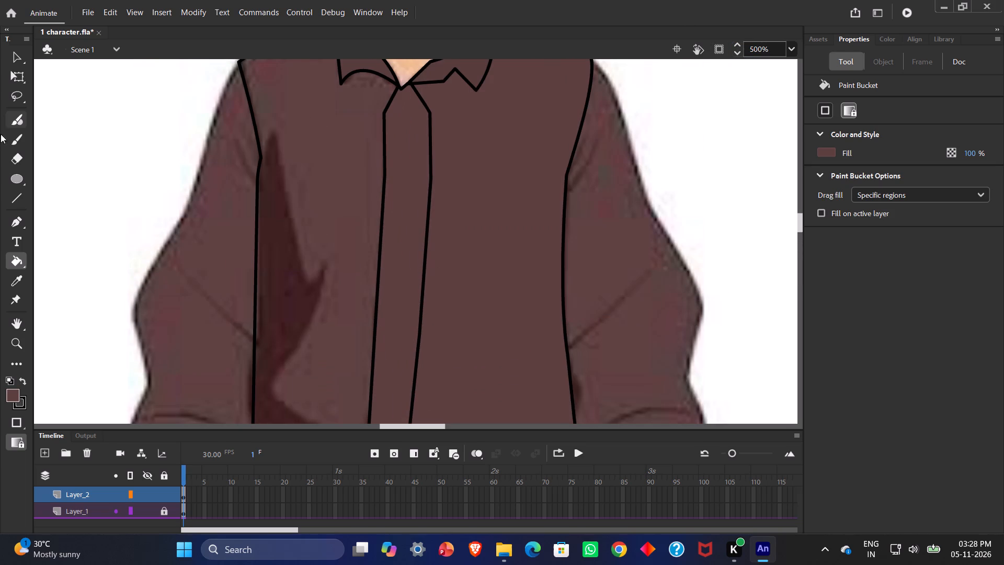
{"action": "left_click", "coordinate": [20, 183]}
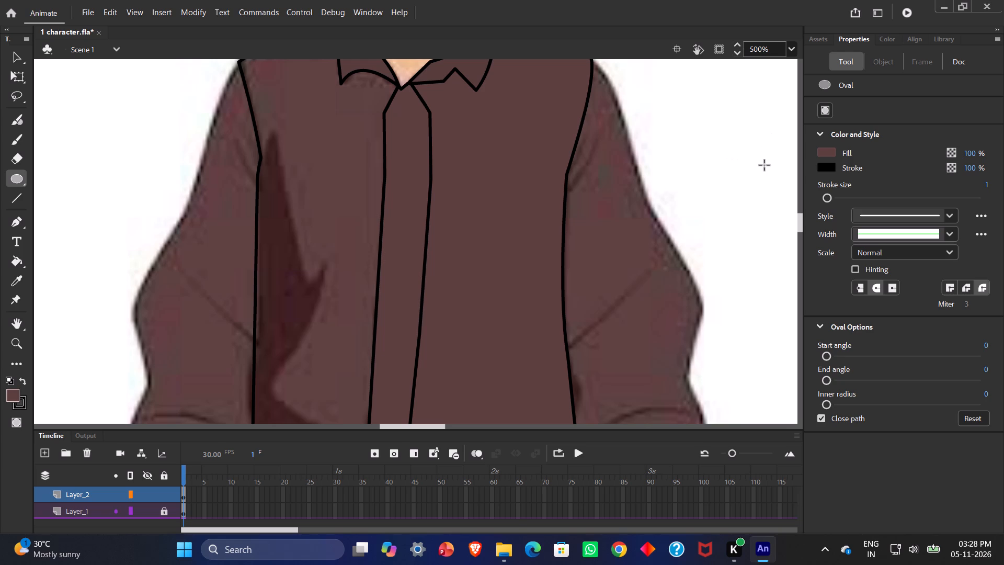
{"action": "left_click_drag", "start_coordinate": [720, 148], "coordinate": [725, 155], "text": "shift"}
{"action": "left_click_drag", "start_coordinate": [725, 155], "coordinate": [719, 154], "text": "shift"}
{"action": "left_click", "coordinate": [717, 180]}
Inspect the small circle beside the sleeve at 900% magnification, selecting its outline alone and its outline with the fill.
{"action": "left_click", "coordinate": [16, 50]}
{"action": "scroll", "coordinate": [741, 159], "scroll_direction": "up", "scroll_amount": 2}
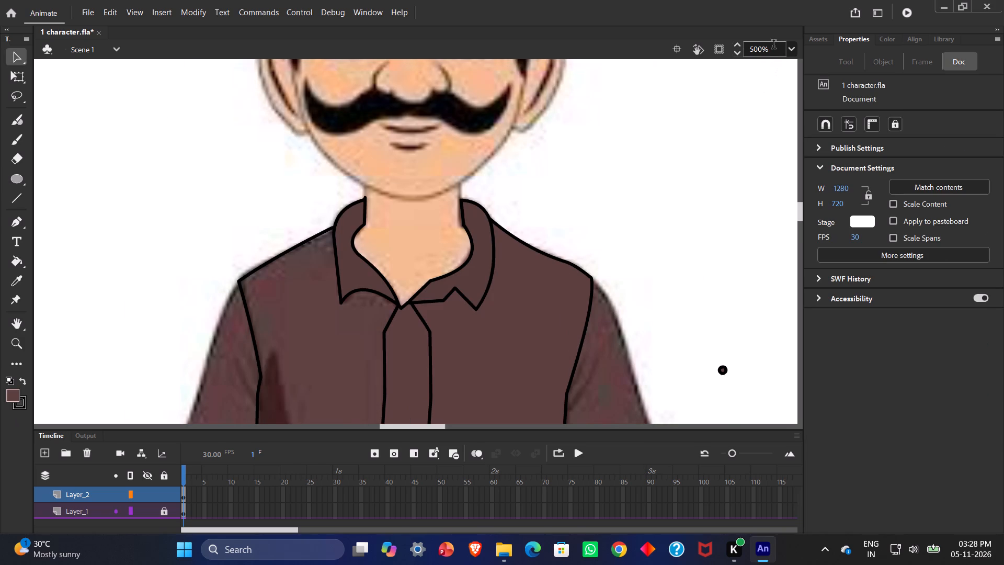
{"action": "left_click_drag", "start_coordinate": [773, 46], "coordinate": [734, 52]}
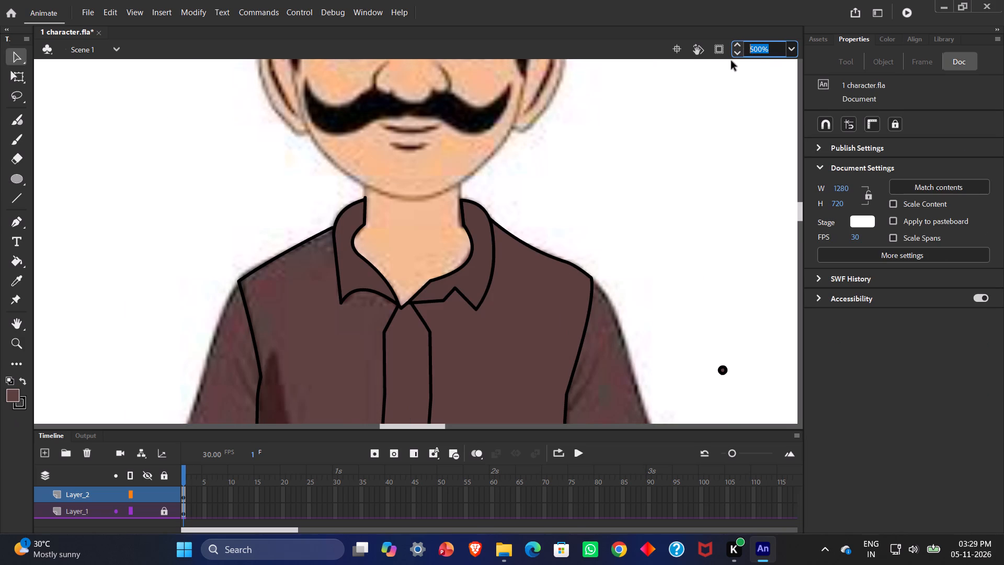
{"action": "type", "text": "900"}
{"action": "key", "text": "Return"}
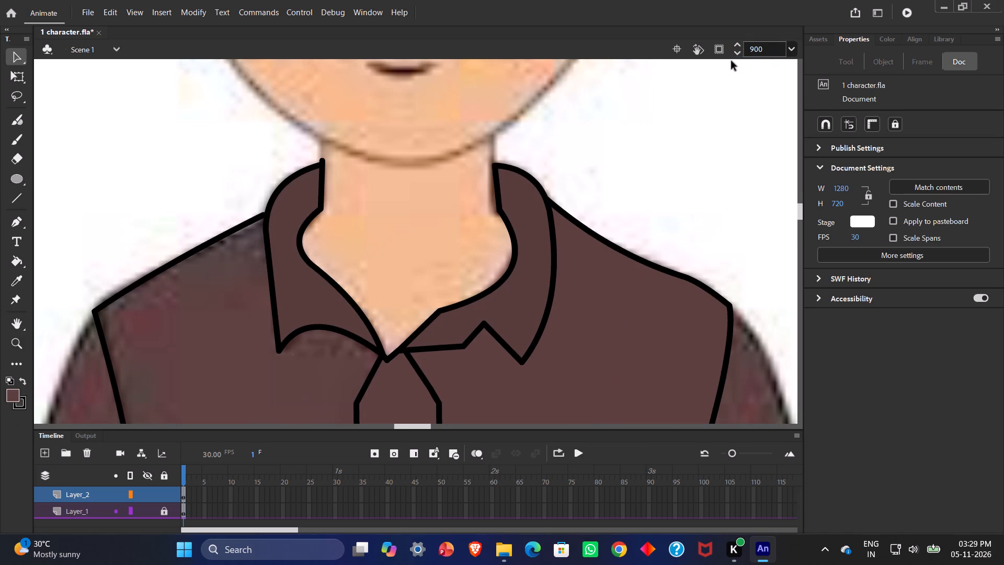
{"action": "left_click_drag", "start_coordinate": [417, 430], "coordinate": [457, 431]}
{"action": "left_click_drag", "start_coordinate": [420, 425], "coordinate": [488, 436]}
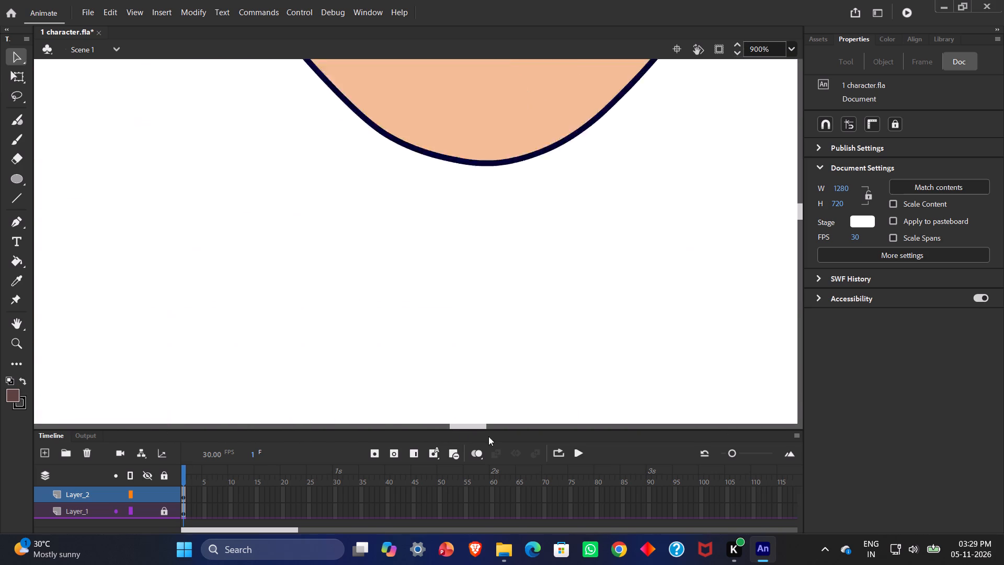
{"action": "left_click_drag", "start_coordinate": [488, 436], "coordinate": [438, 438]}
{"action": "scroll", "coordinate": [669, 257], "scroll_direction": "down", "scroll_amount": 3}
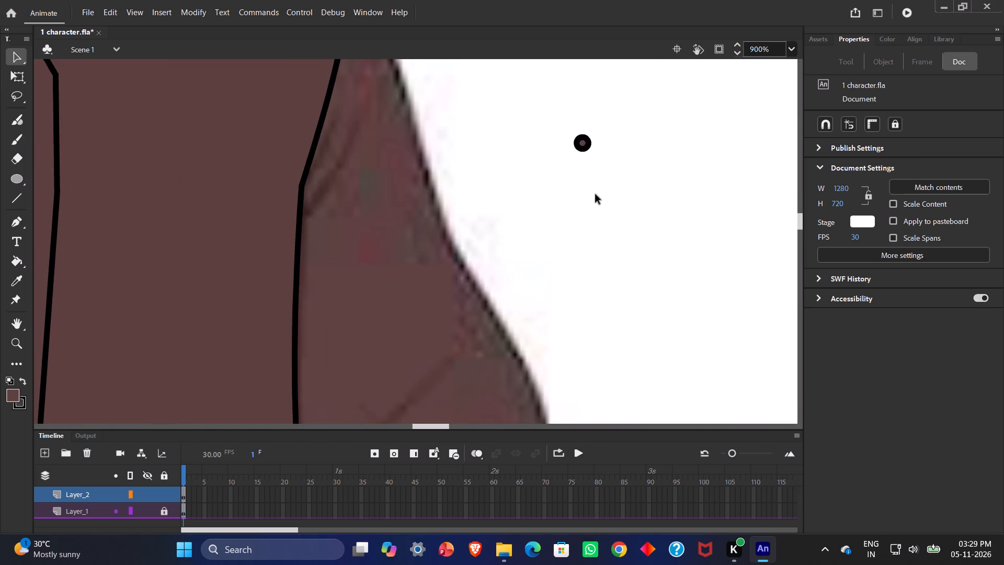
{"action": "left_click", "coordinate": [588, 149]}
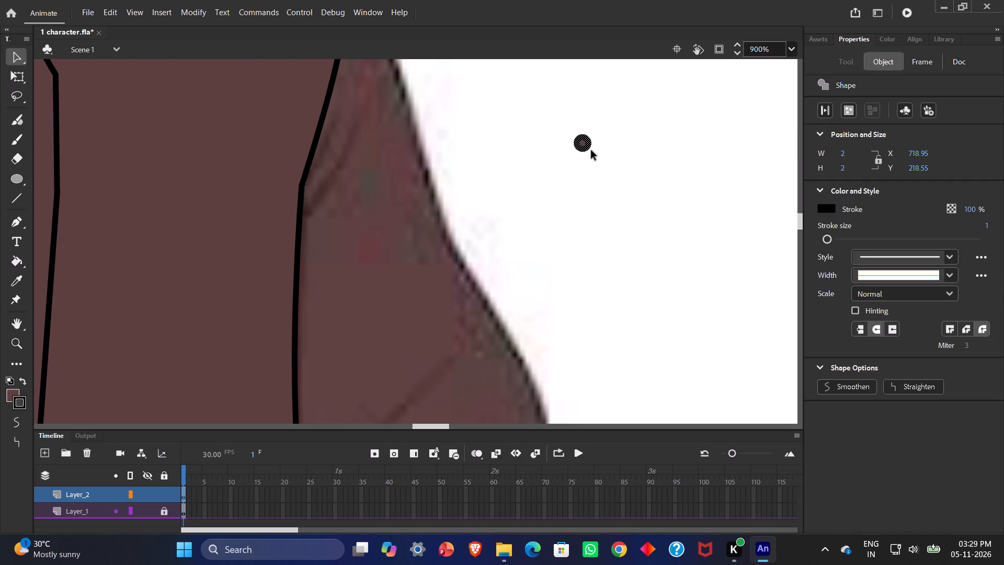
{"action": "left_click", "coordinate": [622, 199]}
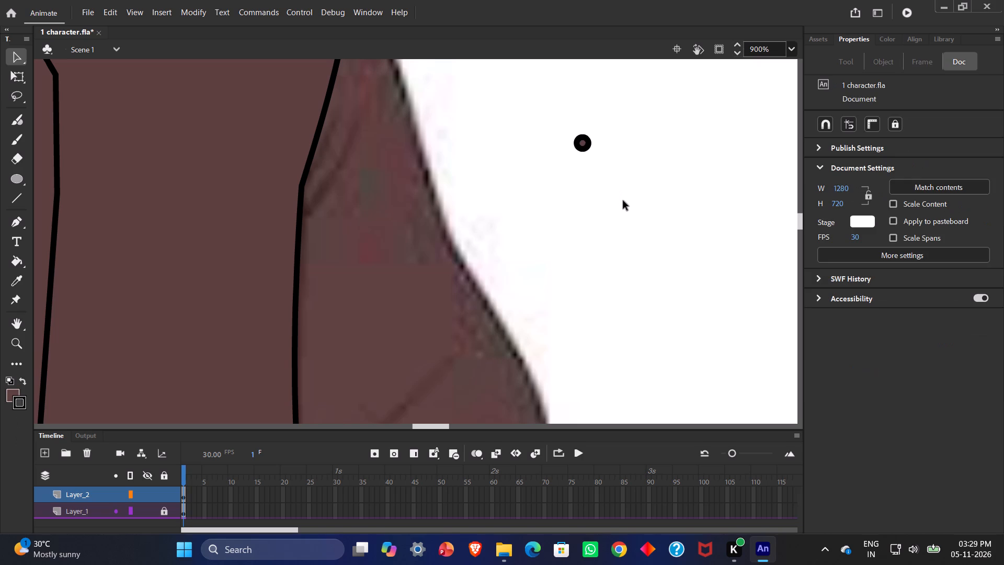
{"action": "scroll", "coordinate": [622, 211], "scroll_direction": "up", "scroll_amount": 2}
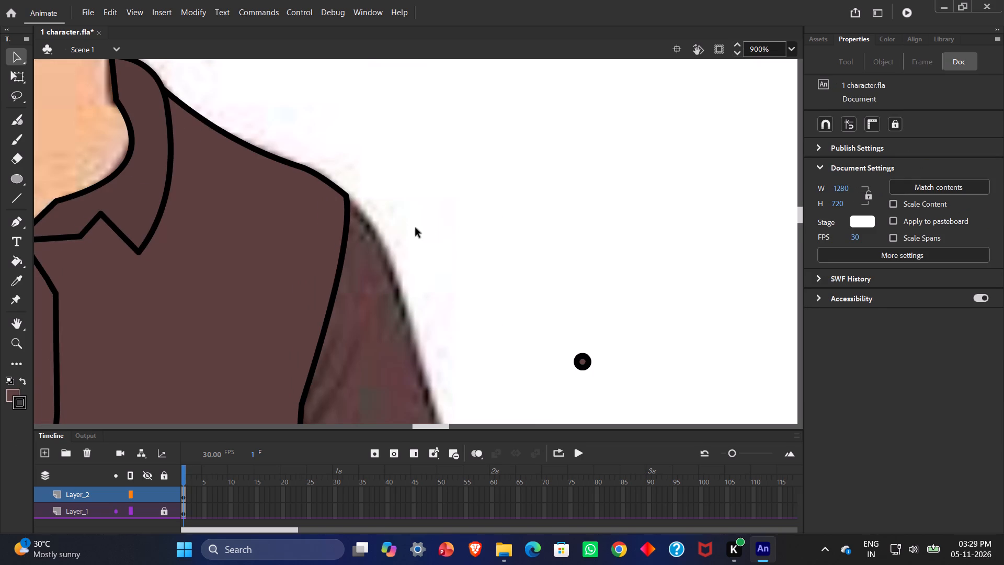
{"action": "left_click", "coordinate": [441, 425]}
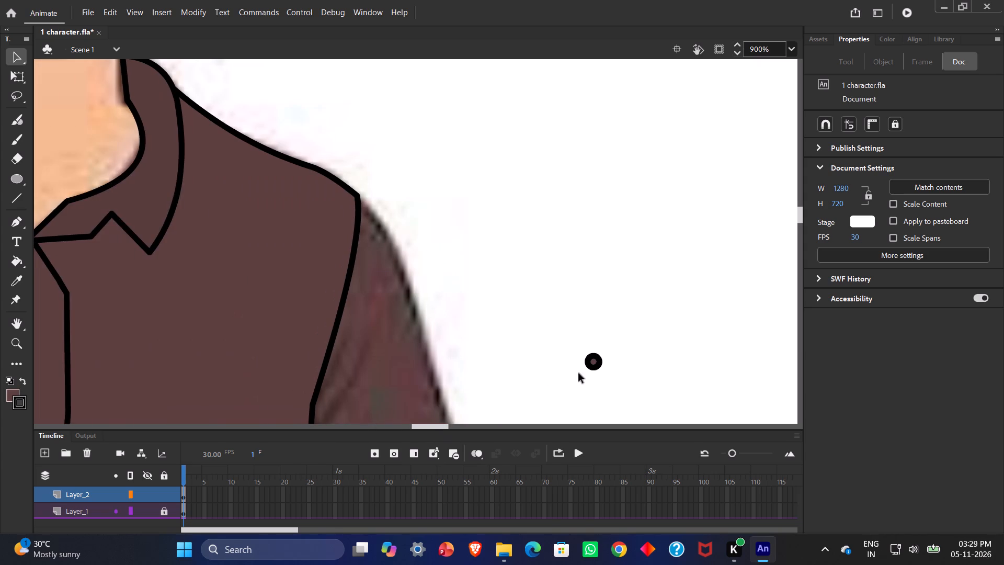
{"action": "left_click", "coordinate": [592, 362]}
{"action": "left_click", "coordinate": [546, 374]}
{"action": "left_click_drag", "start_coordinate": [545, 338], "coordinate": [625, 392]}
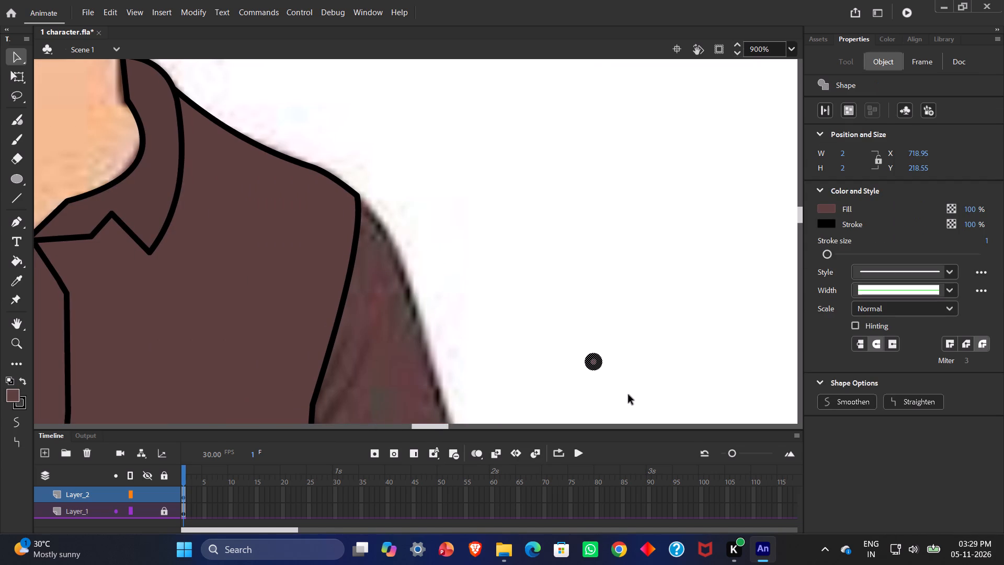
{"action": "left_click", "coordinate": [620, 383]}
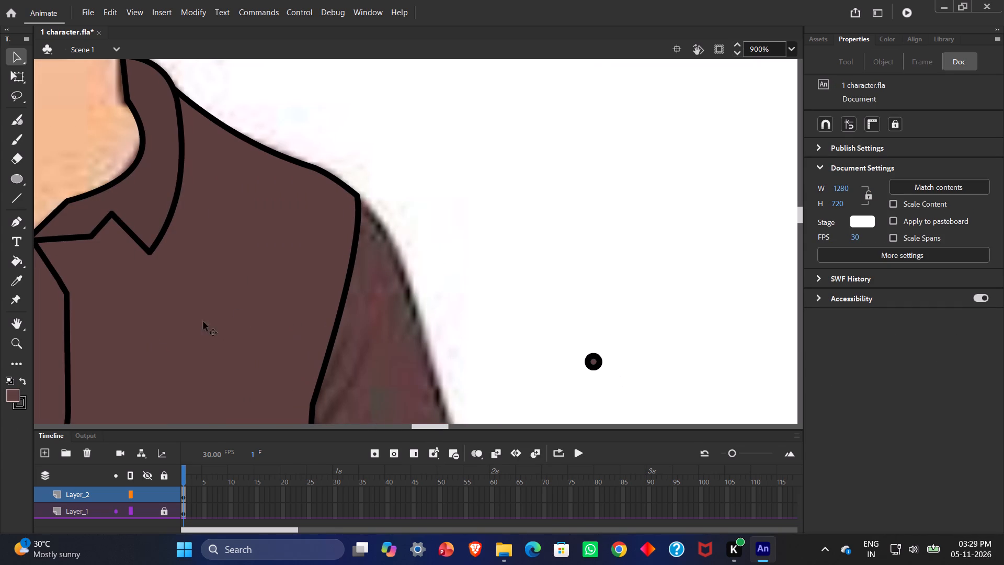
Scale the small circle and its outline up uniformly to about 3.35 by 3.35 with Free Transform.
{"action": "left_click", "coordinate": [18, 75]}
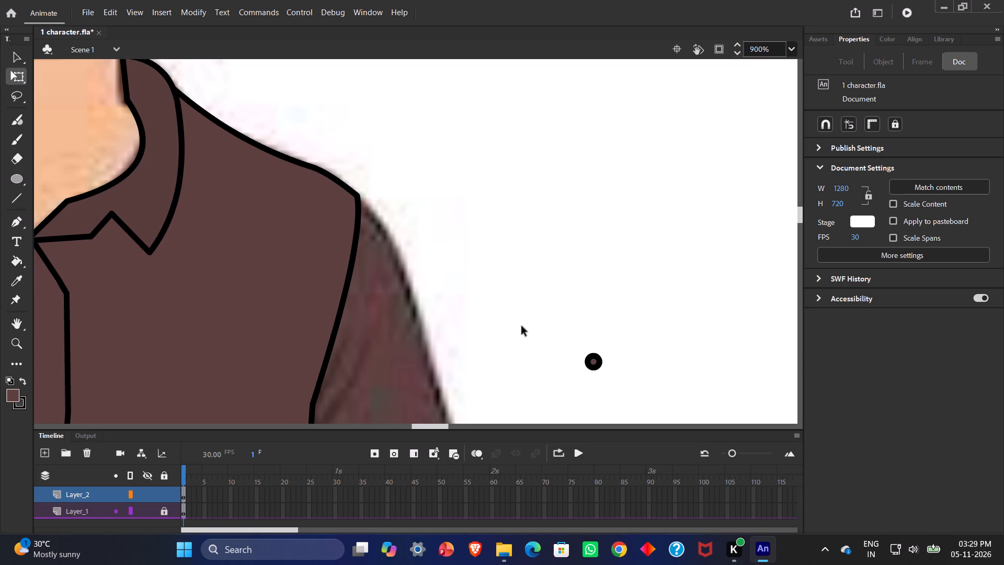
{"action": "left_click_drag", "start_coordinate": [521, 323], "coordinate": [642, 412]}
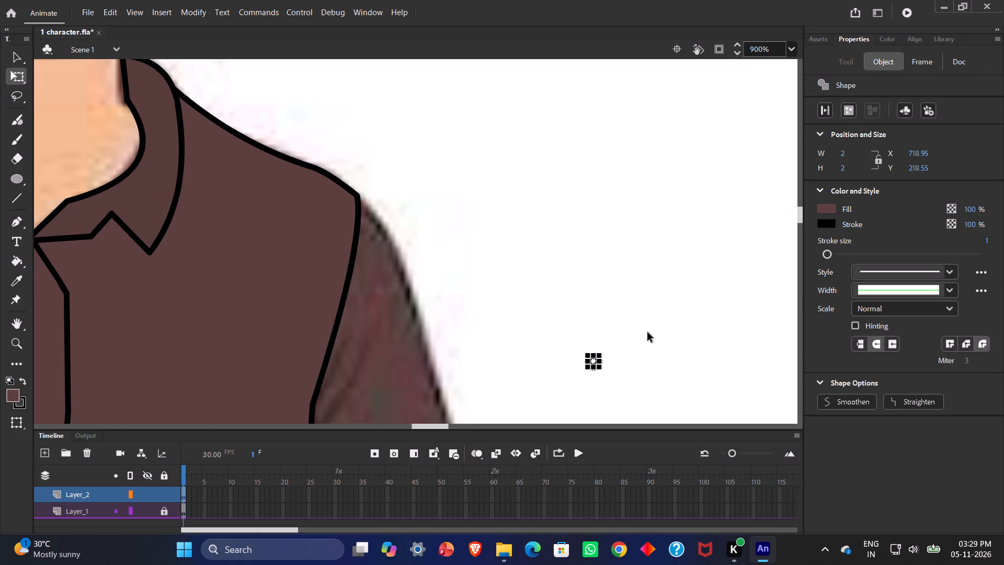
{"action": "scroll", "coordinate": [648, 333], "scroll_direction": "down", "scroll_amount": 1, "text": "shift"}
{"action": "scroll", "coordinate": [648, 333], "scroll_direction": "up", "scroll_amount": 2, "text": "shift"}
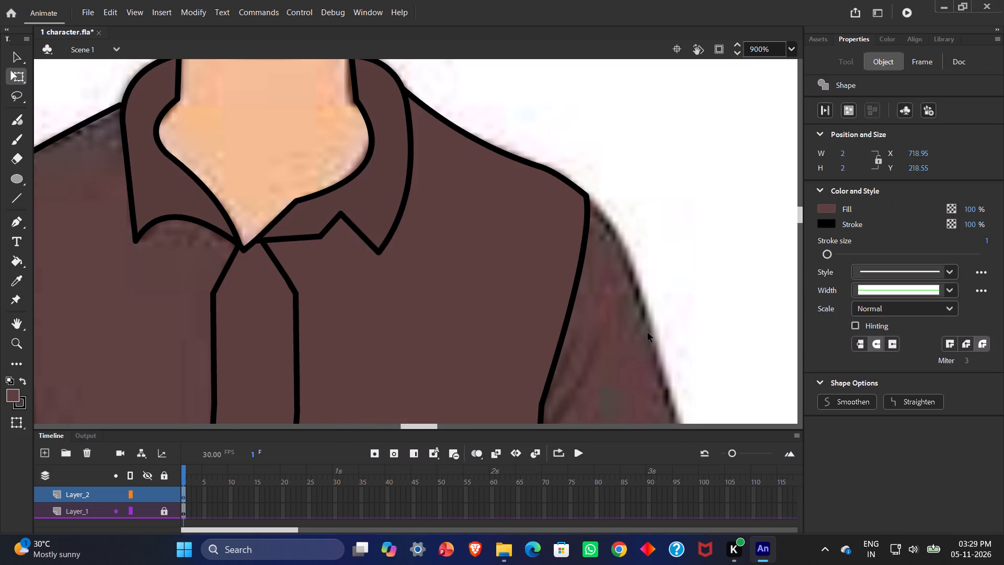
{"action": "scroll", "coordinate": [648, 333], "scroll_direction": "down", "scroll_amount": 1, "text": "shift"}
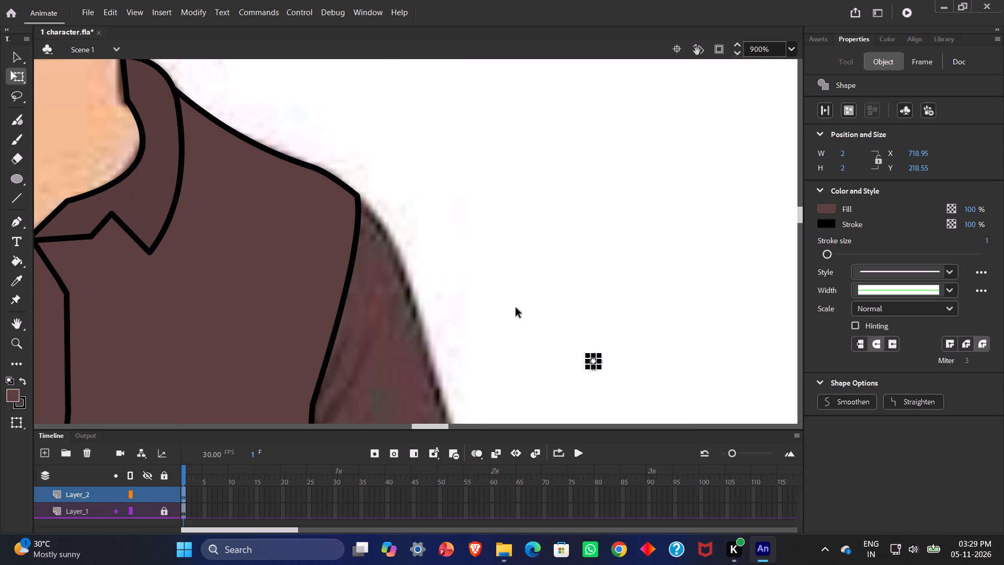
{"action": "scroll", "coordinate": [635, 337], "scroll_direction": "up", "scroll_amount": 2}
{"action": "scroll", "coordinate": [635, 337], "scroll_direction": "down", "scroll_amount": 1}
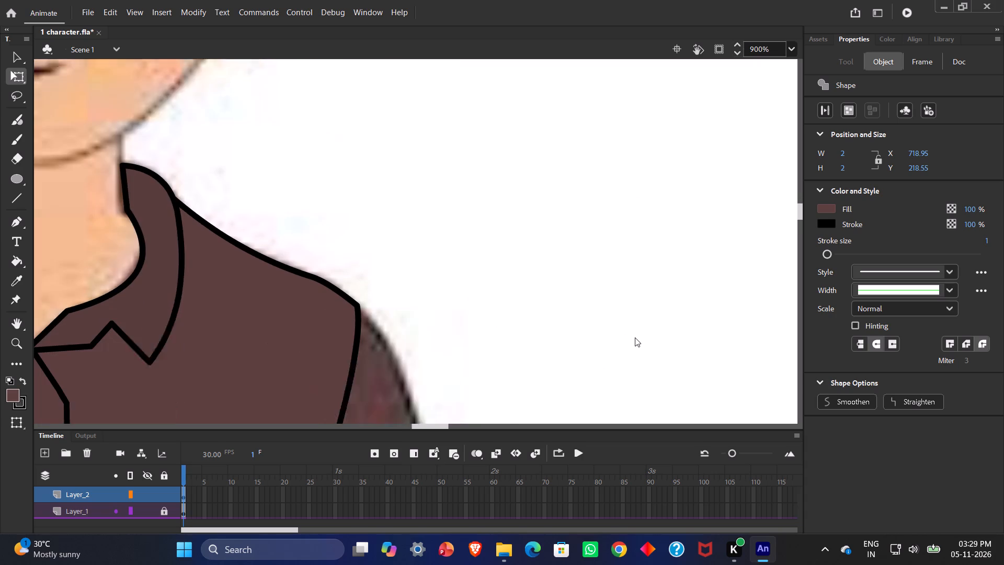
{"action": "scroll", "coordinate": [635, 337], "scroll_direction": "down", "scroll_amount": 2}
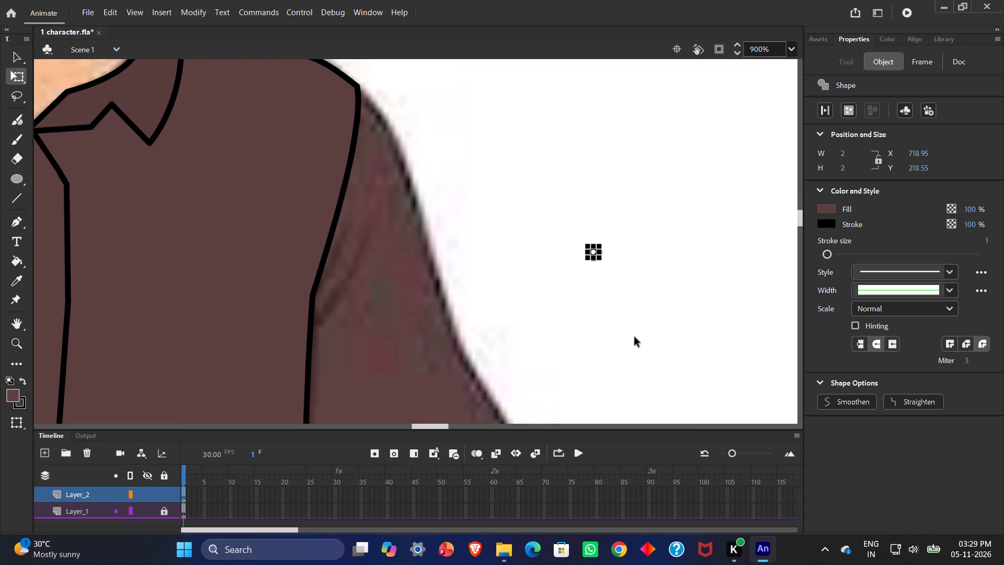
{"action": "left_click_drag", "start_coordinate": [635, 337], "coordinate": [643, 365]}
{"action": "left_click_drag", "start_coordinate": [643, 365], "coordinate": [644, 367]}
{"action": "left_click_drag", "start_coordinate": [566, 233], "coordinate": [610, 245]}
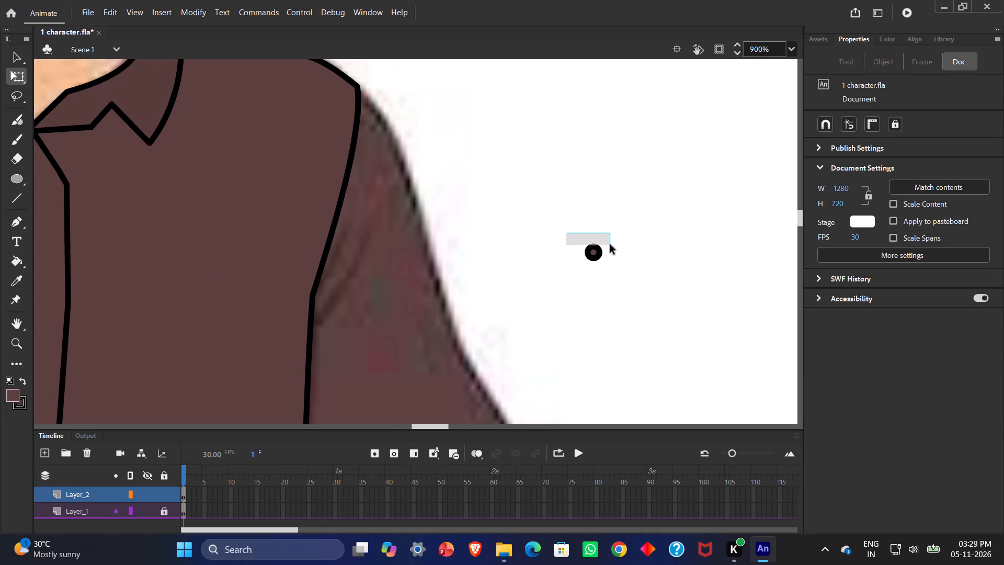
{"action": "left_click_drag", "start_coordinate": [610, 245], "coordinate": [622, 276]}
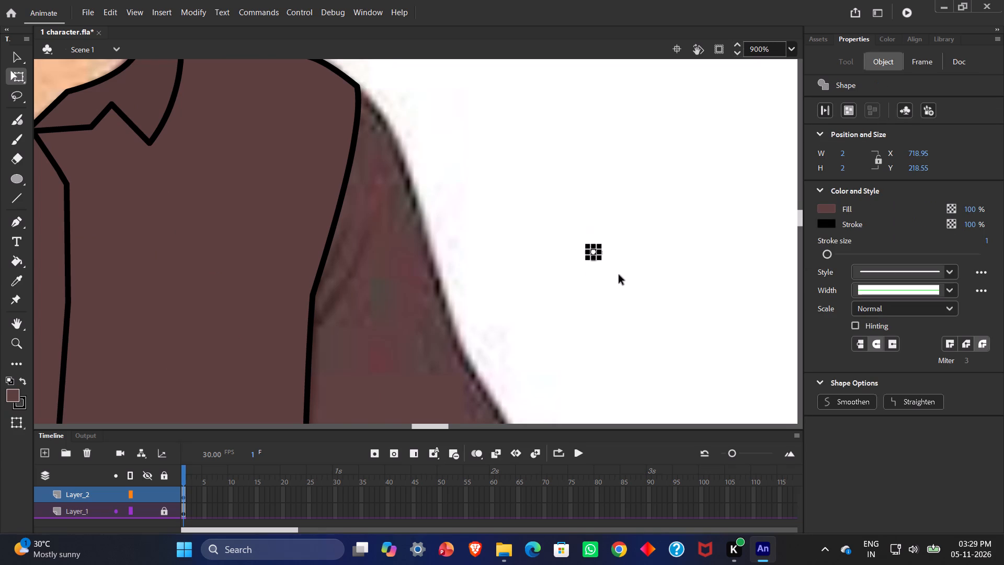
{"action": "scroll", "coordinate": [619, 275], "scroll_direction": "up", "scroll_amount": 1}
{"action": "scroll", "coordinate": [619, 275], "scroll_direction": "down", "scroll_amount": 1}
{"action": "left_click_drag", "start_coordinate": [588, 257], "coordinate": [577, 278], "text": "shift"}
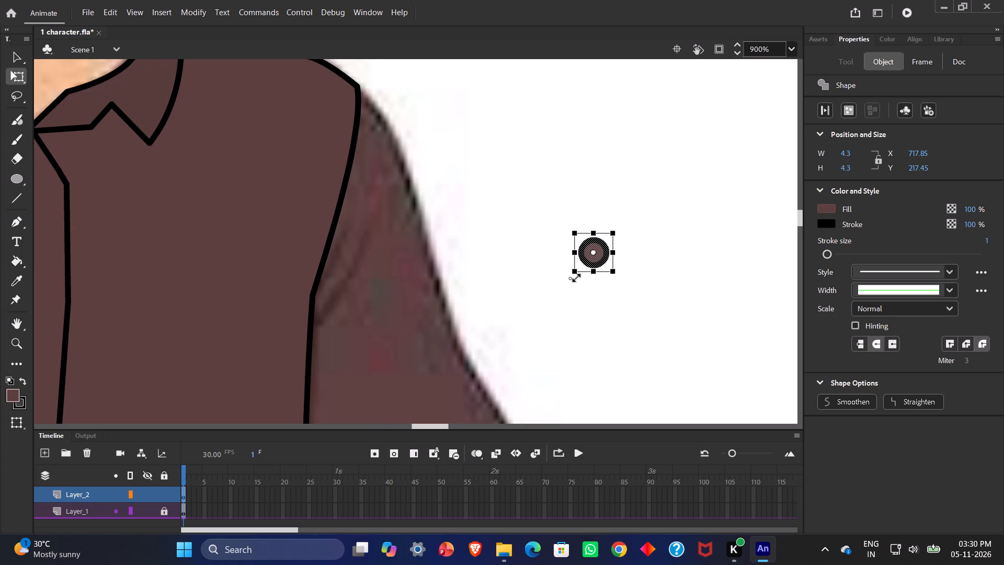
{"action": "left_click_drag", "start_coordinate": [577, 278], "coordinate": [581, 264], "text": "shift"}
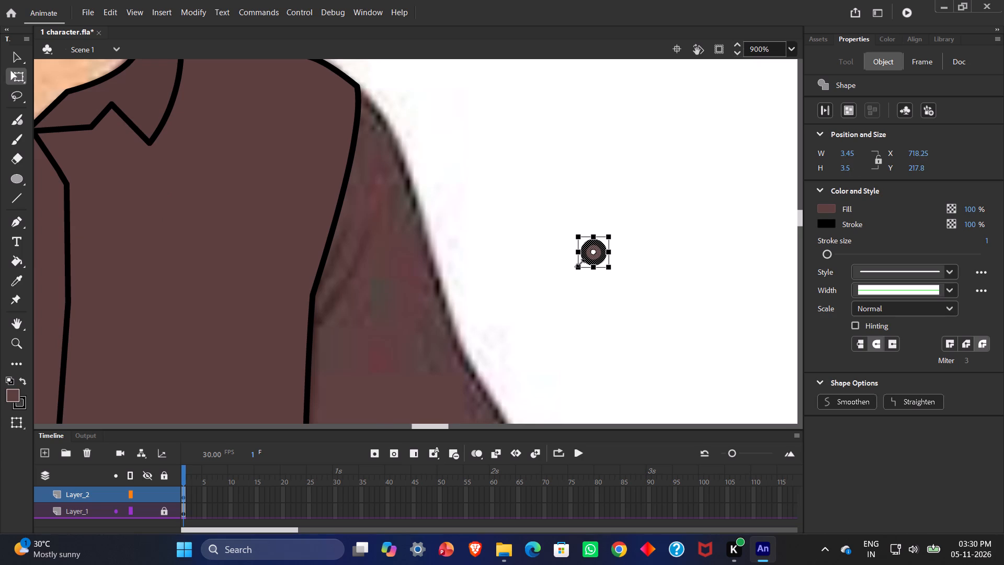
{"action": "left_click_drag", "start_coordinate": [581, 264], "coordinate": [581, 262], "text": "shift"}
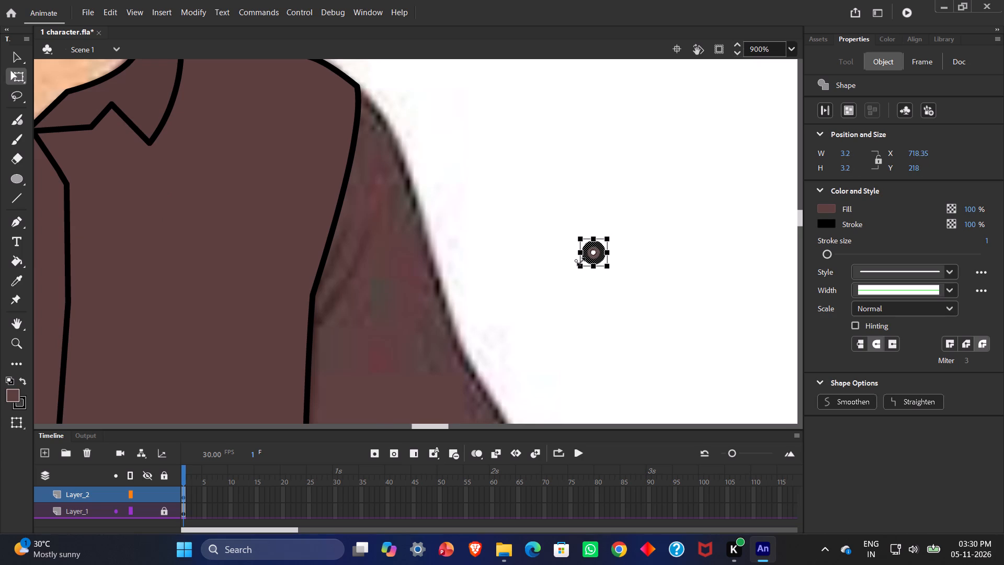
{"action": "left_click_drag", "start_coordinate": [581, 262], "coordinate": [581, 263], "text": "shift"}
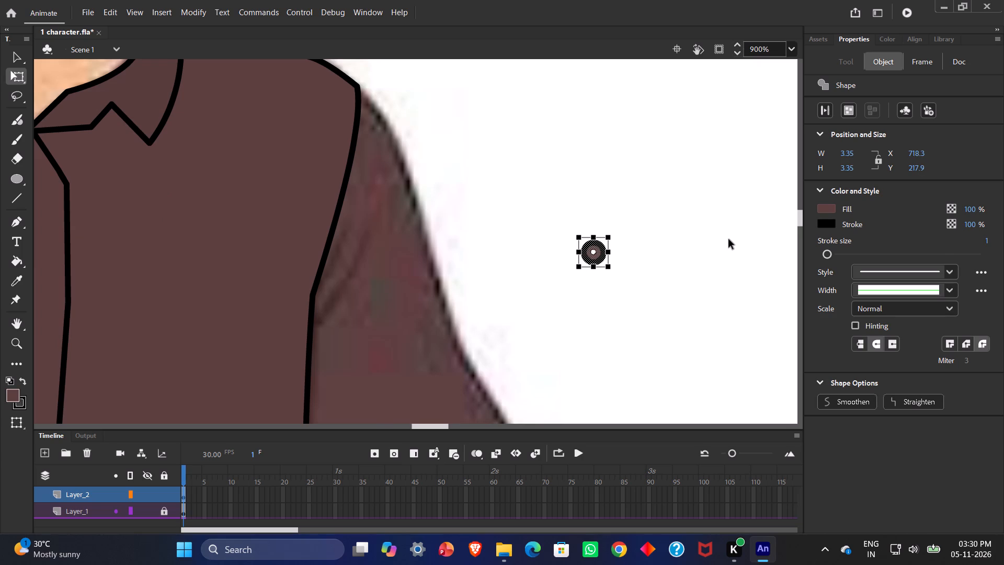
{"action": "left_click", "coordinate": [729, 241]}
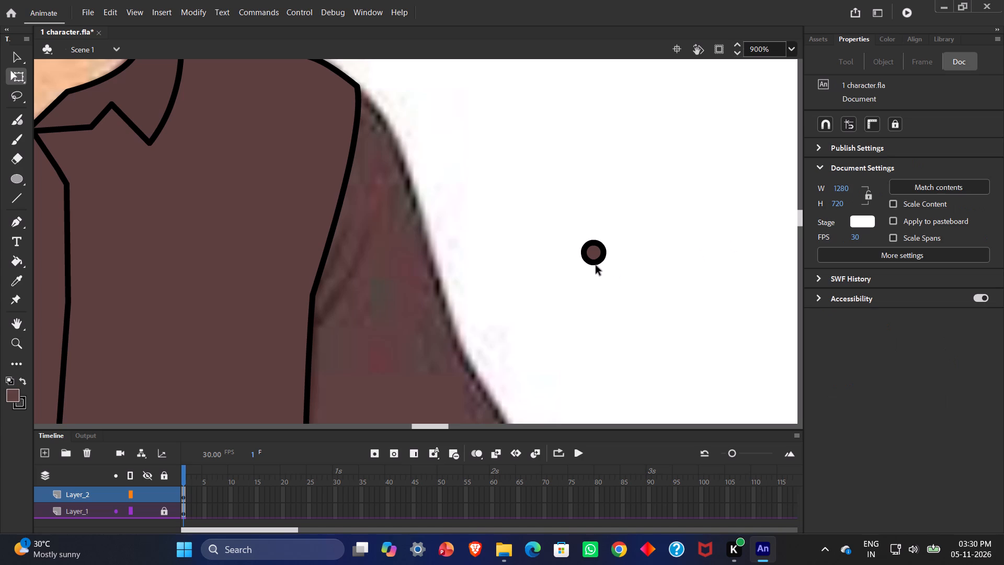
Delete the small circle's outline and change its fill colour to black.
{"action": "left_click", "coordinate": [594, 264]}
{"action": "key", "text": "BackSpace"}
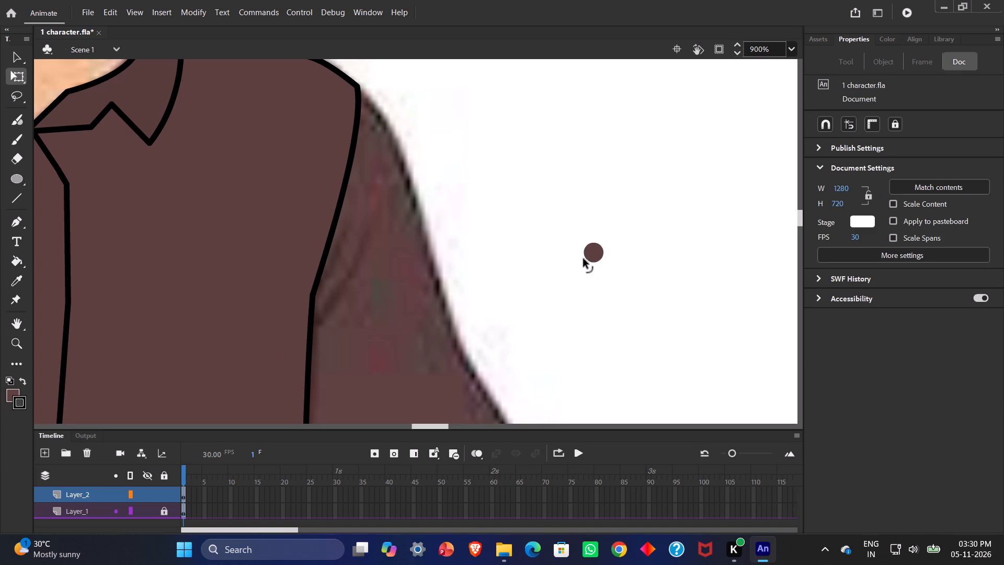
{"action": "left_click", "coordinate": [590, 252]}
{"action": "left_click", "coordinate": [825, 210]}
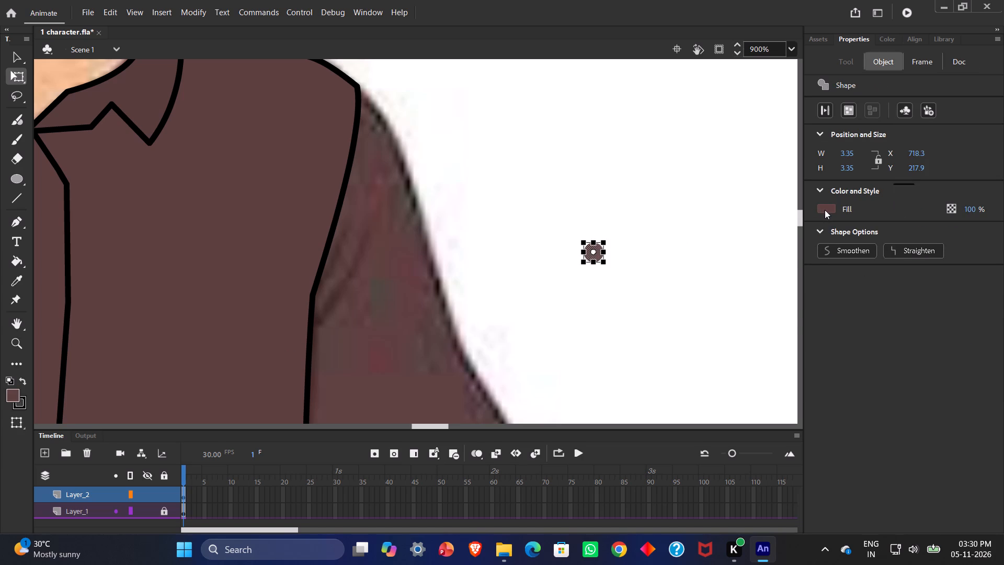
{"action": "left_click", "coordinate": [635, 258]}
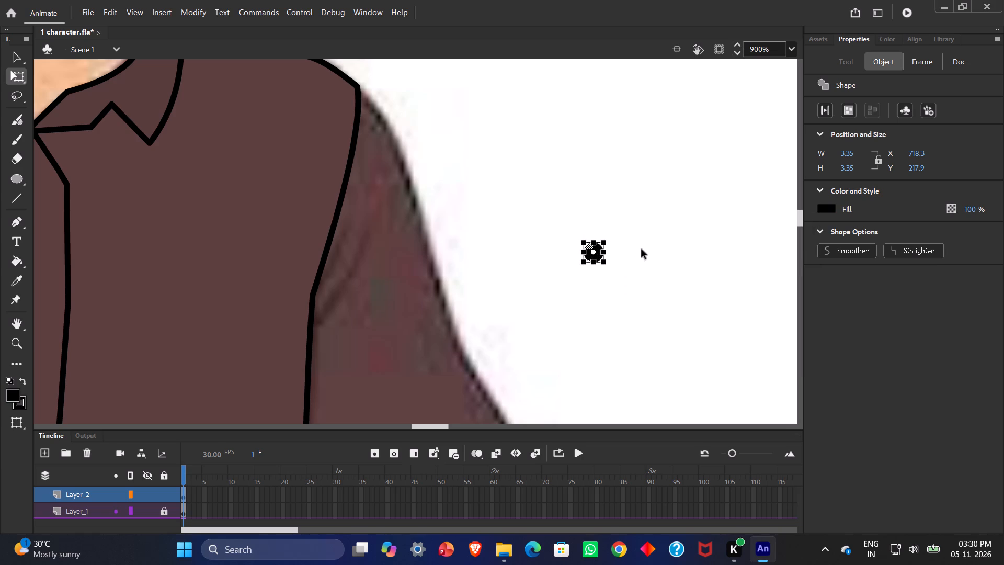
{"action": "left_click", "coordinate": [650, 237]}
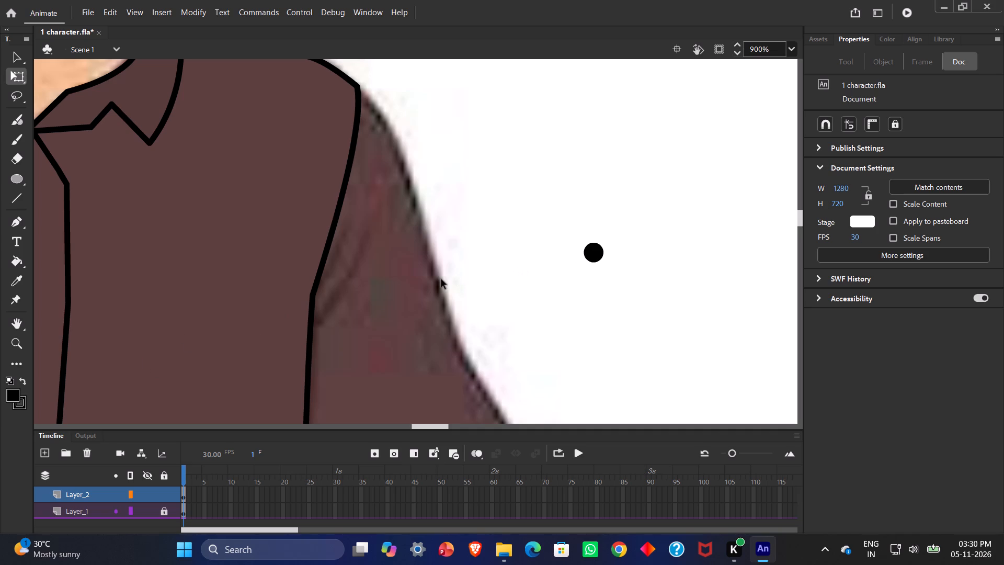
Delete the slanted line segments joining the two placket lines to the collar, including the short leftover stubs.
{"action": "left_click_drag", "start_coordinate": [441, 279], "coordinate": [464, 286]}
{"action": "middle_click_drag", "start_coordinate": [470, 279], "coordinate": [537, 282]}
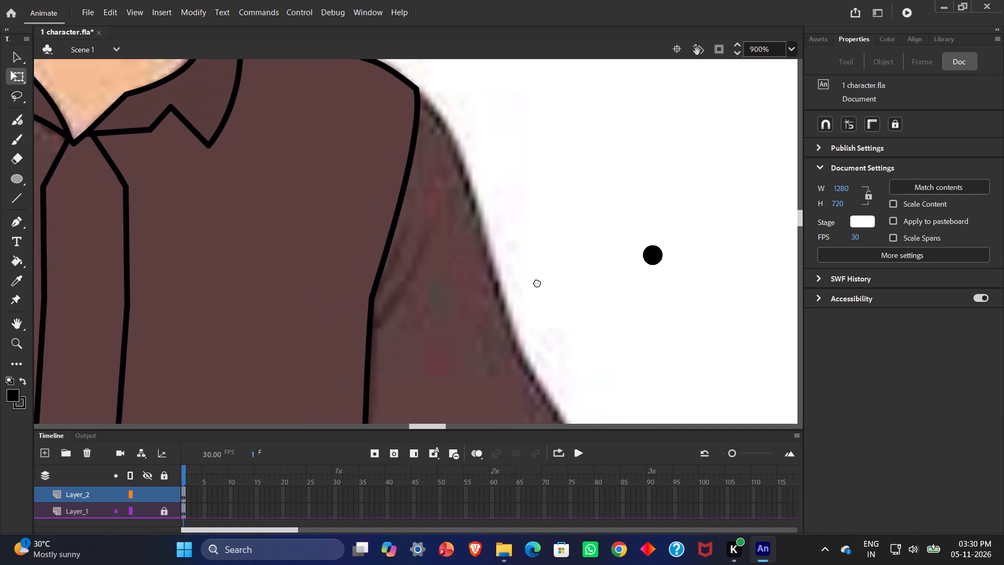
{"action": "middle_click_drag", "start_coordinate": [537, 282], "coordinate": [646, 279]}
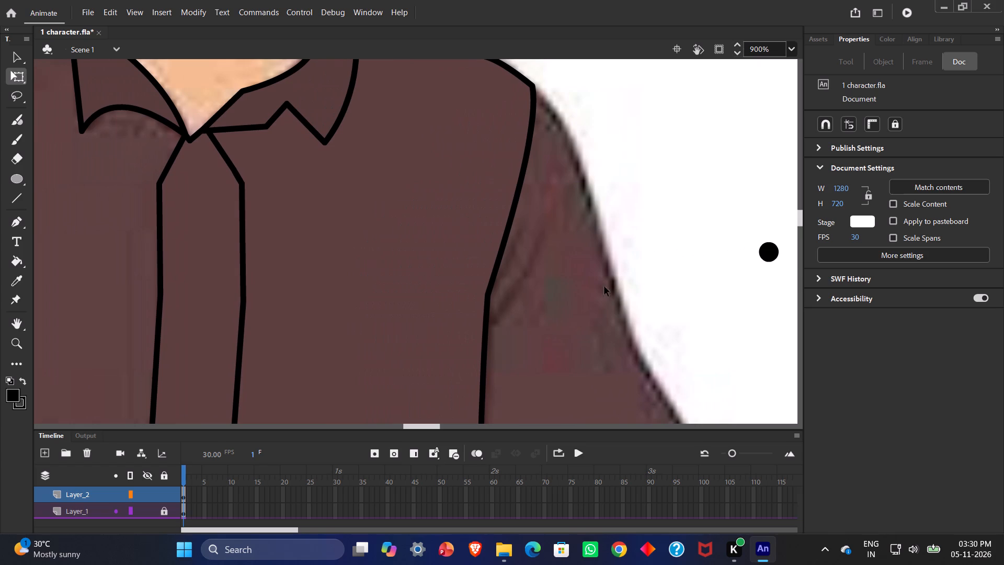
{"action": "left_click", "coordinate": [179, 154]}
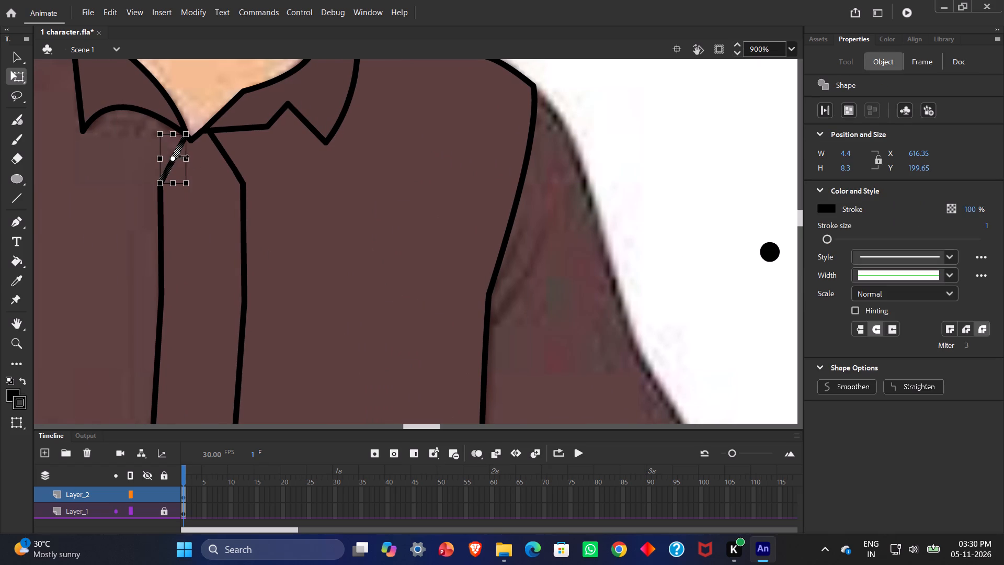
{"action": "key", "text": "BackSpace"}
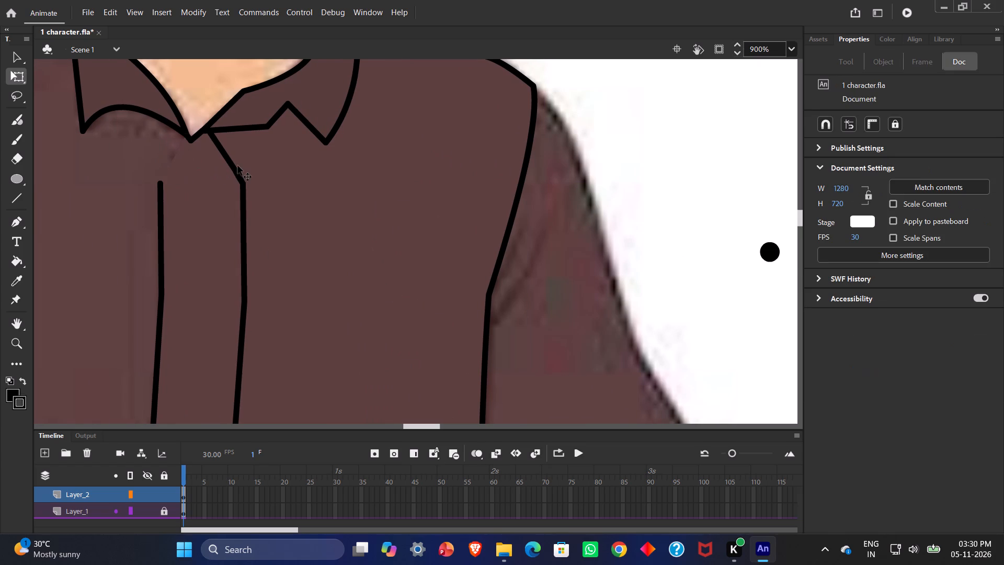
{"action": "left_click", "coordinate": [232, 165]}
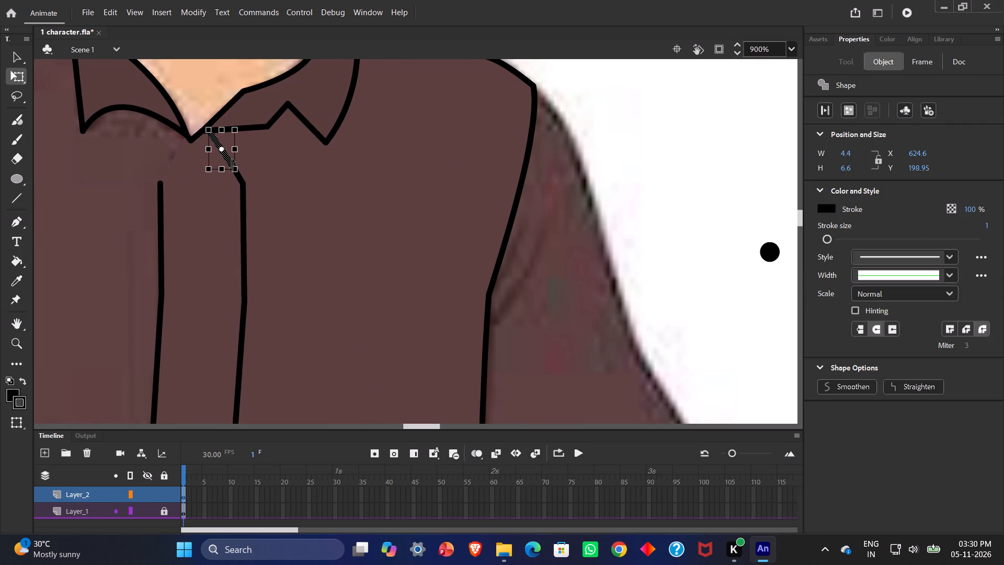
{"action": "key", "text": "BackSpace"}
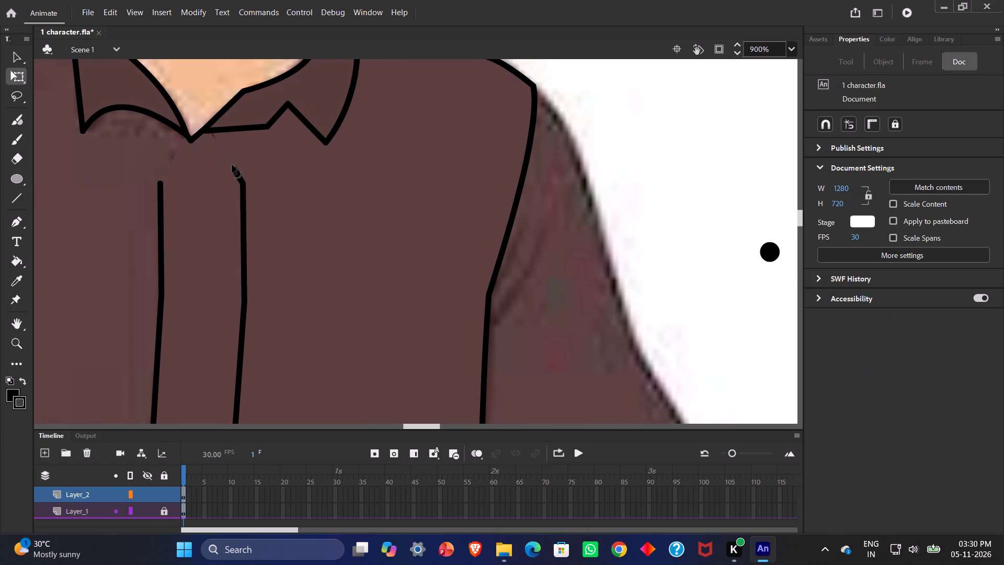
{"action": "left_click", "coordinate": [242, 180]}
{"action": "key", "text": "BackSpace"}
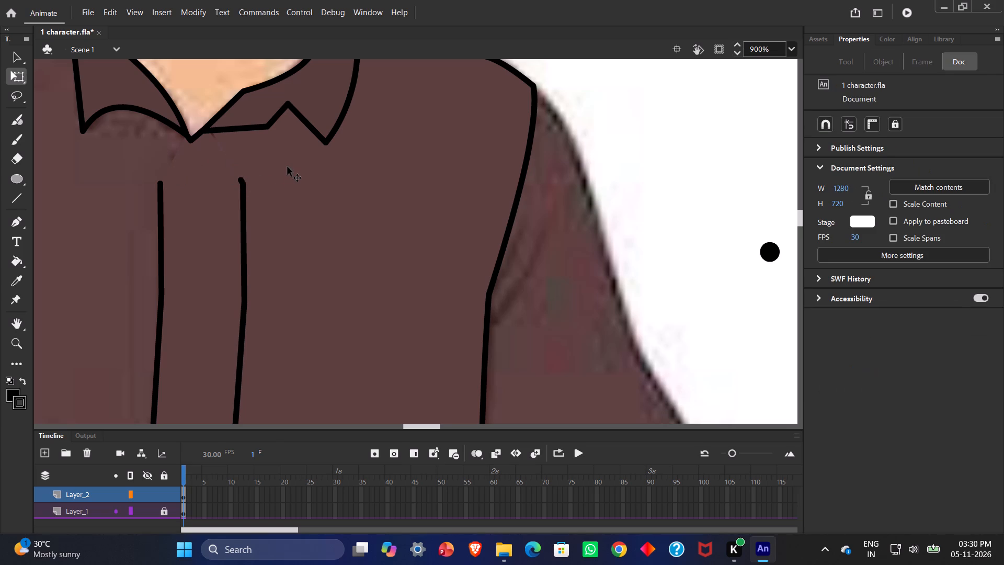
{"action": "left_click", "coordinate": [243, 181]}
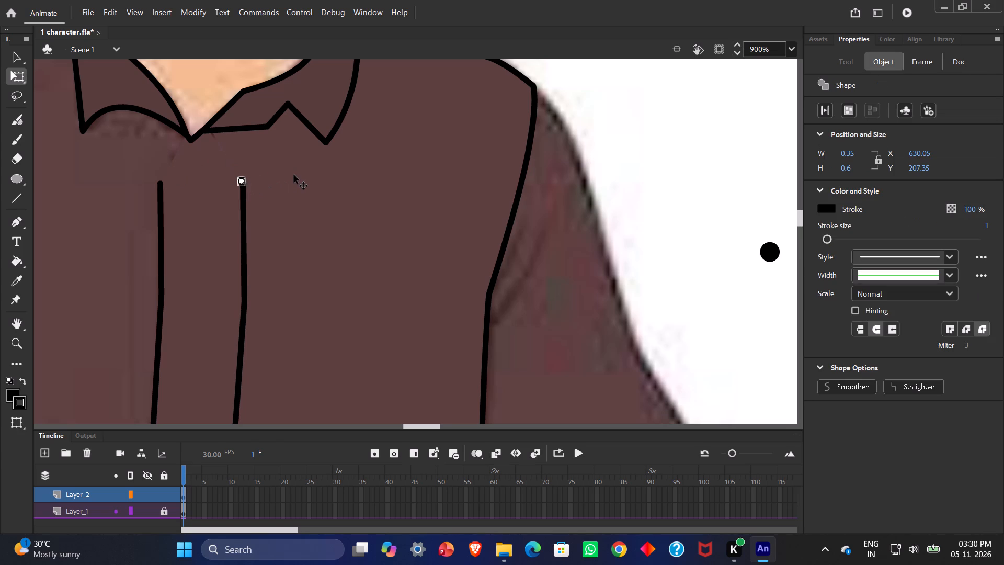
{"action": "key", "text": "BackSpace"}
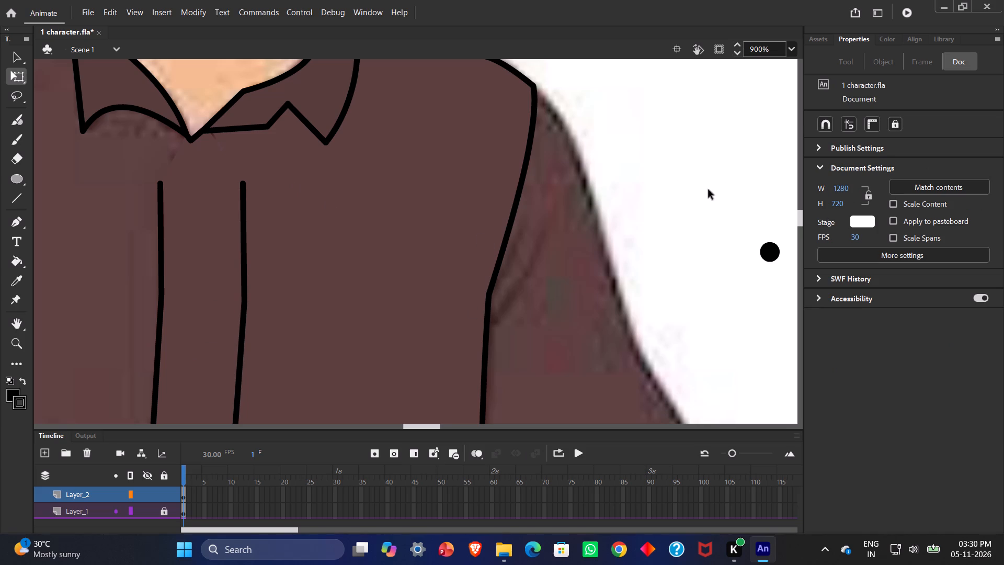
Place a copy of the black circle centred between the placket lines below the collar, at about X 622, Y 220.
{"action": "left_click_drag", "start_coordinate": [697, 206], "coordinate": [770, 323]}
{"action": "left_click_drag", "start_coordinate": [618, 284], "coordinate": [622, 284]}
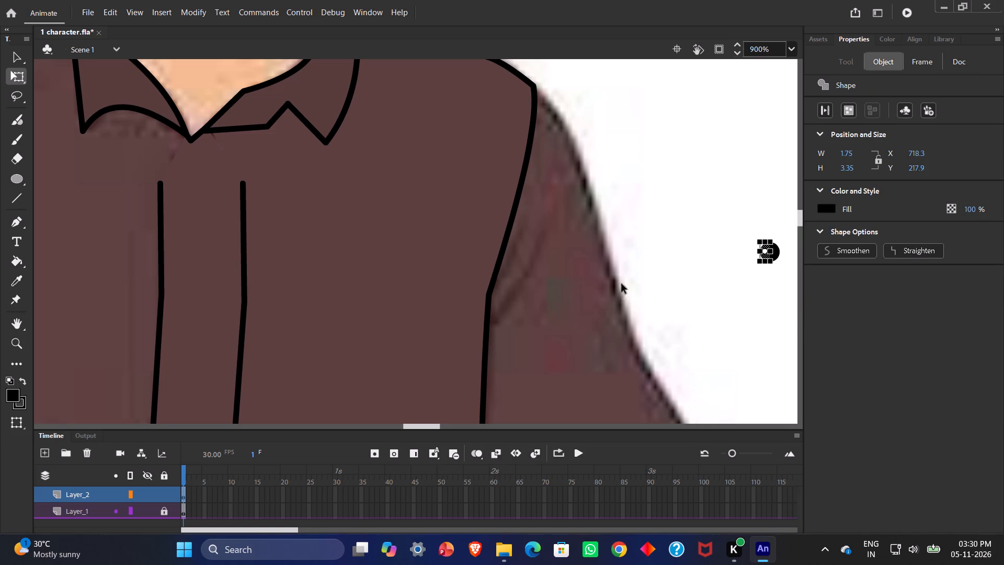
{"action": "left_click_drag", "start_coordinate": [622, 284], "coordinate": [623, 284]}
{"action": "left_click", "coordinate": [674, 258]}
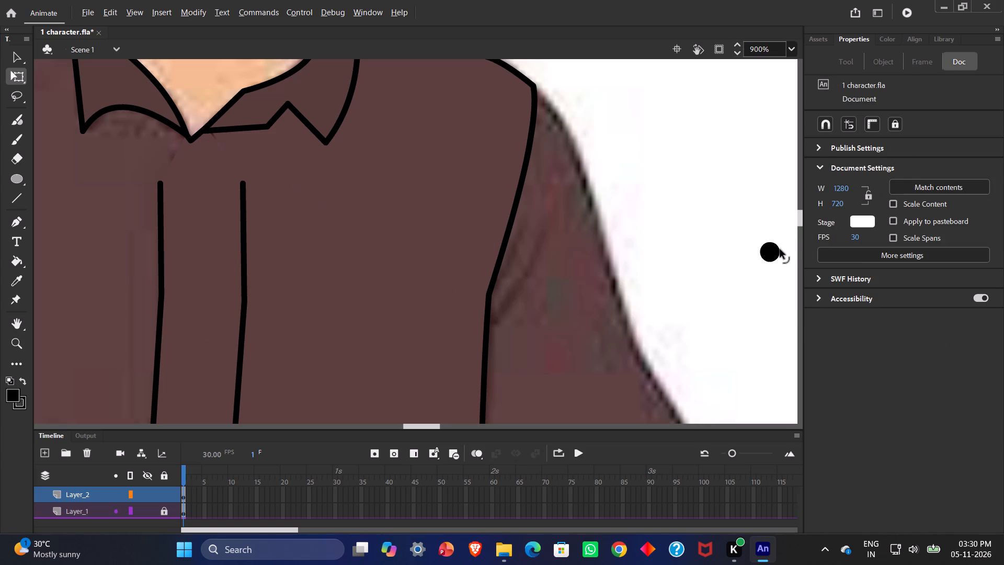
{"action": "left_click_drag", "start_coordinate": [769, 254], "coordinate": [199, 264], "text": "alt"}
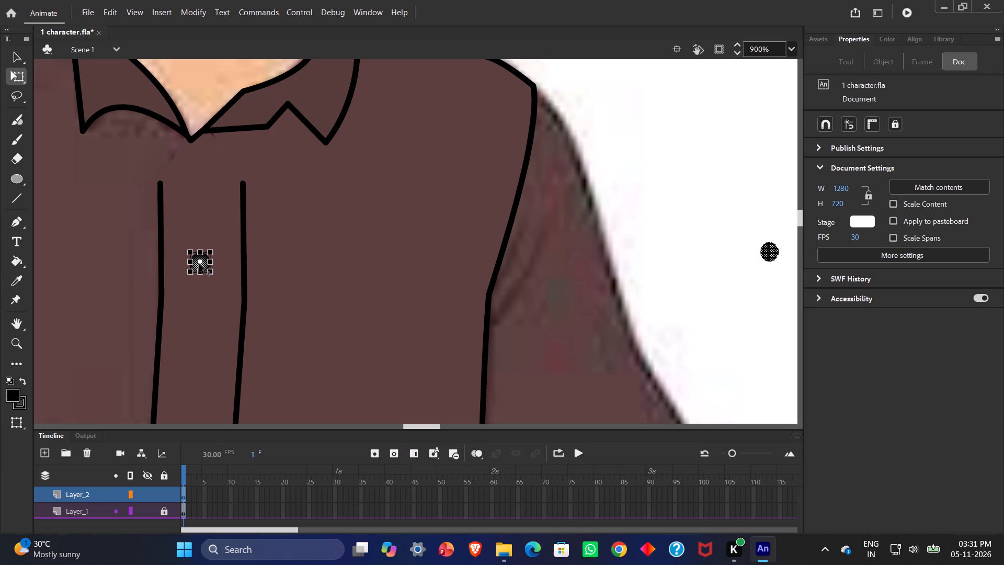
{"action": "left_click_drag", "start_coordinate": [199, 264], "coordinate": [203, 259], "text": "alt"}
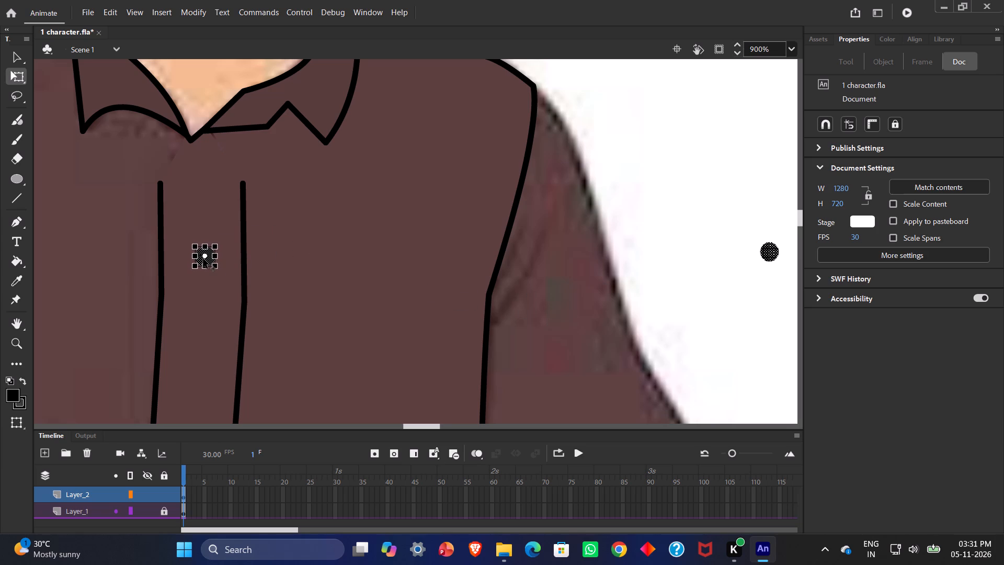
{"action": "left_click_drag", "start_coordinate": [203, 259], "coordinate": [202, 263], "text": "alt"}
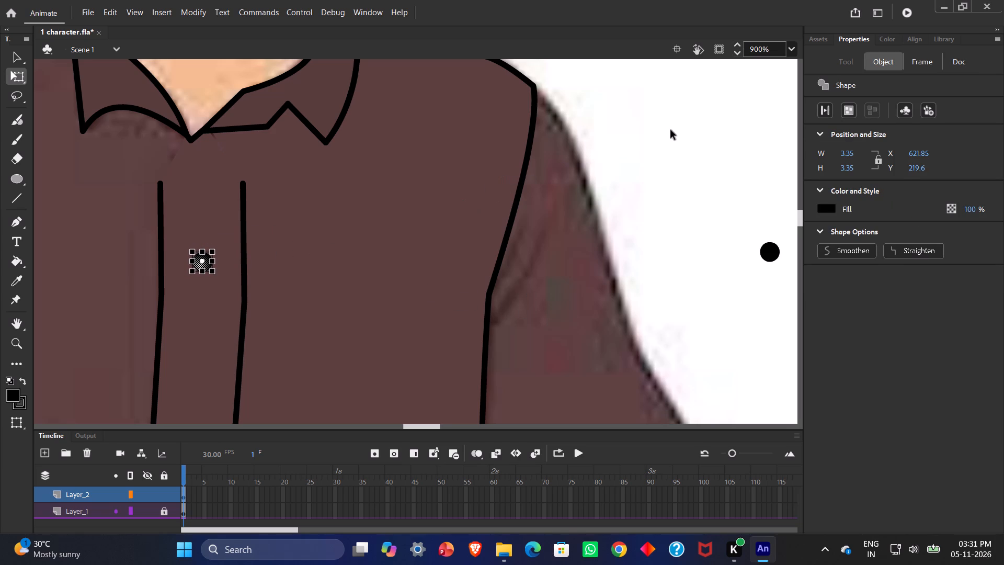
{"action": "left_click", "coordinate": [671, 130]}
{"action": "scroll", "coordinate": [673, 130], "scroll_direction": "down", "scroll_amount": 2}
{"action": "scroll", "coordinate": [673, 130], "scroll_direction": "up", "scroll_amount": 1}
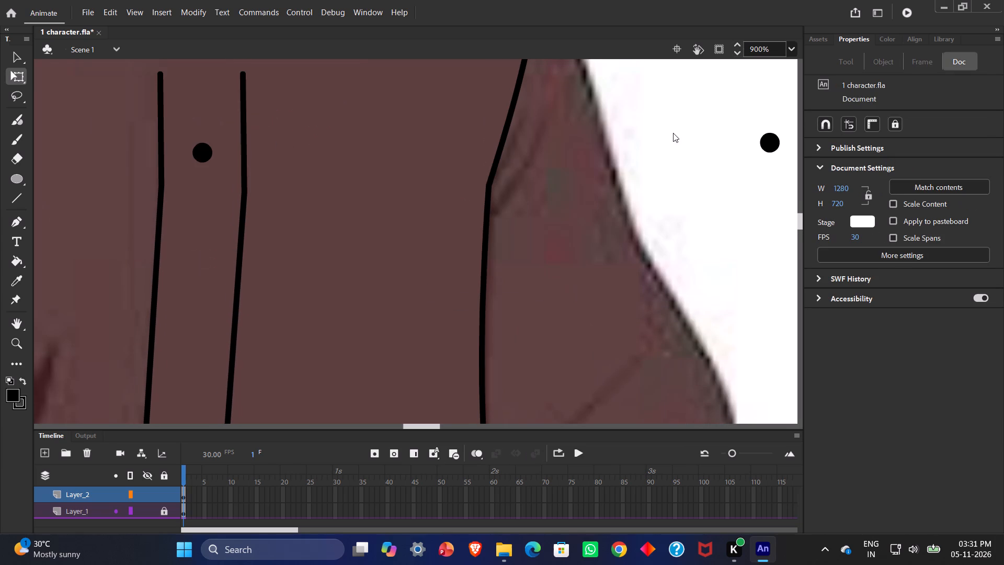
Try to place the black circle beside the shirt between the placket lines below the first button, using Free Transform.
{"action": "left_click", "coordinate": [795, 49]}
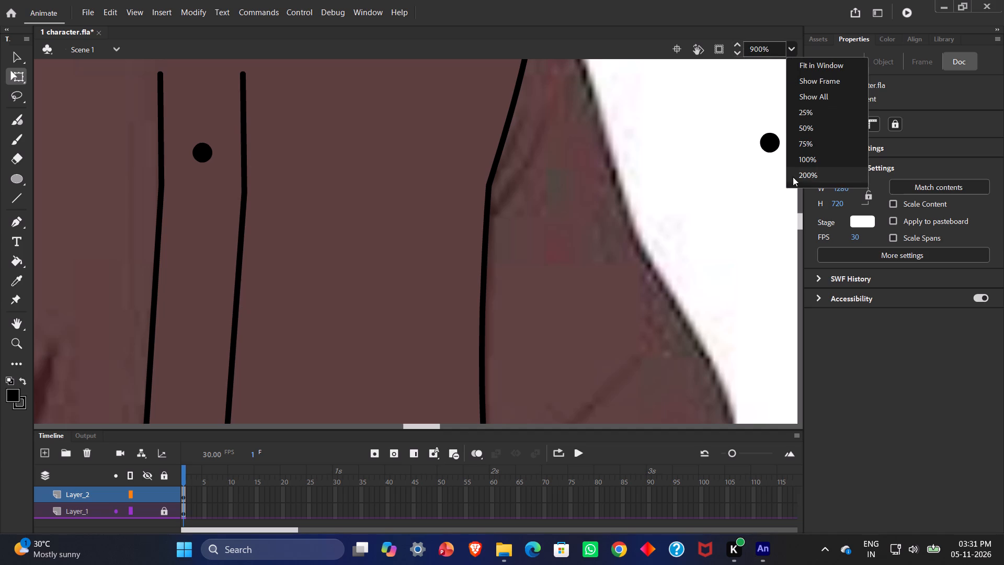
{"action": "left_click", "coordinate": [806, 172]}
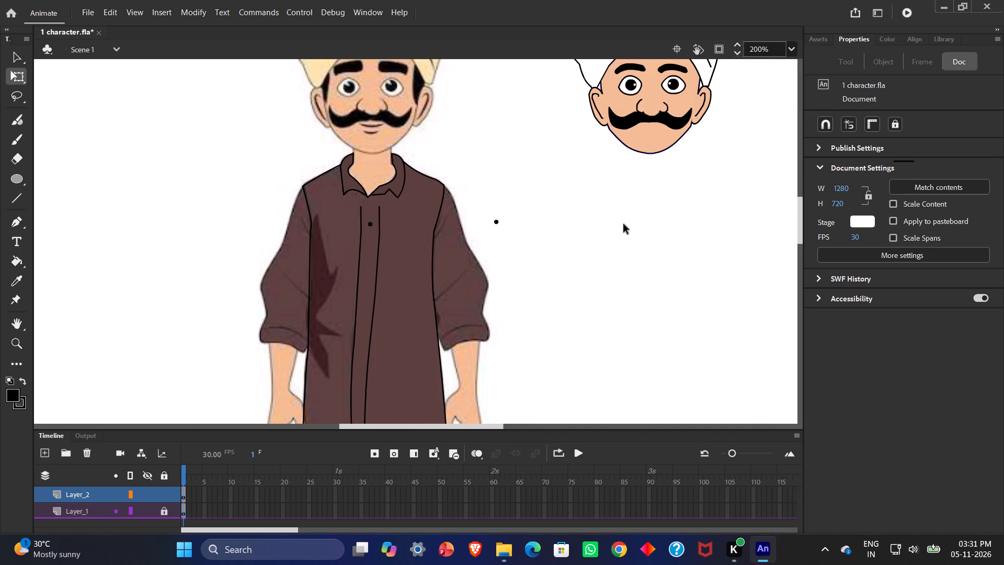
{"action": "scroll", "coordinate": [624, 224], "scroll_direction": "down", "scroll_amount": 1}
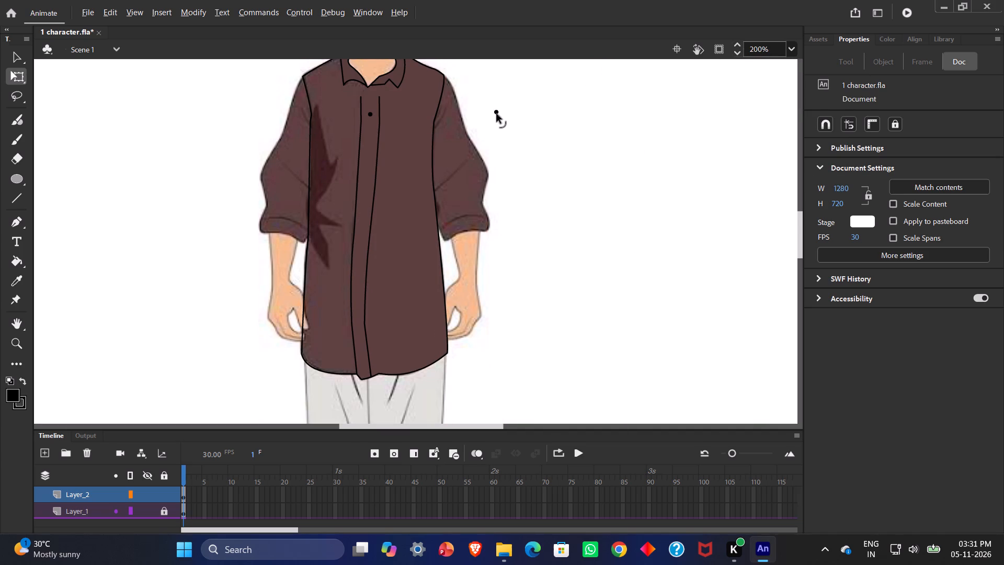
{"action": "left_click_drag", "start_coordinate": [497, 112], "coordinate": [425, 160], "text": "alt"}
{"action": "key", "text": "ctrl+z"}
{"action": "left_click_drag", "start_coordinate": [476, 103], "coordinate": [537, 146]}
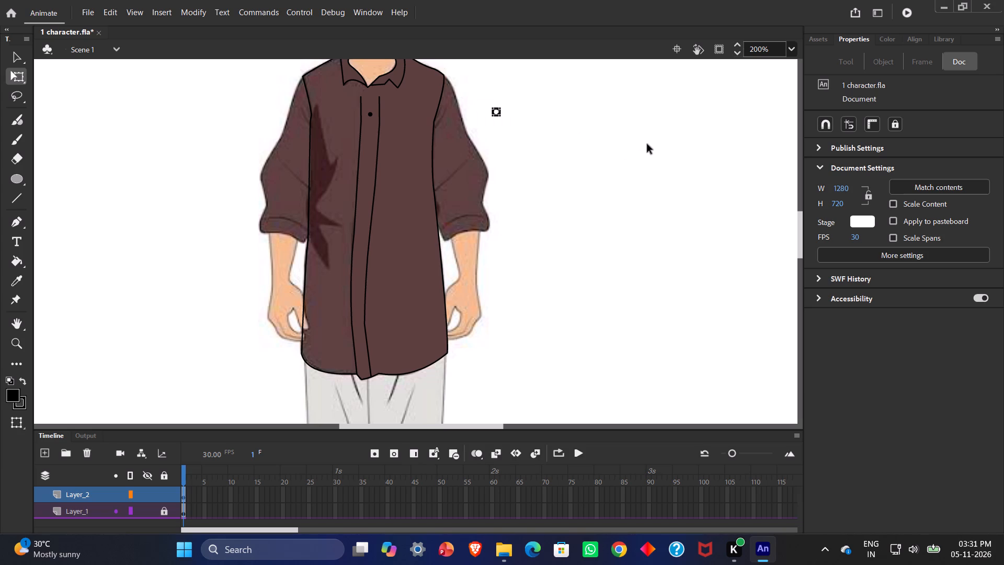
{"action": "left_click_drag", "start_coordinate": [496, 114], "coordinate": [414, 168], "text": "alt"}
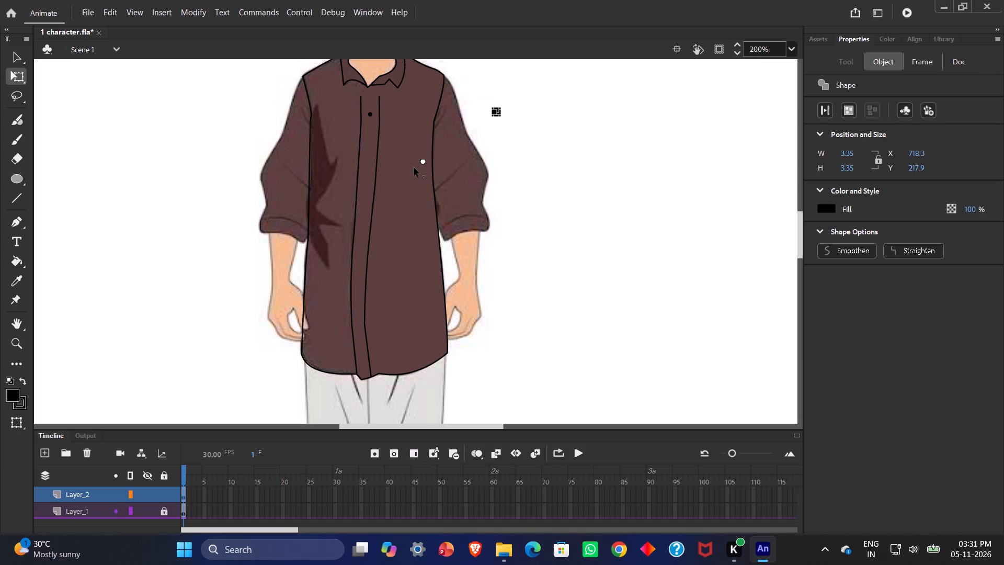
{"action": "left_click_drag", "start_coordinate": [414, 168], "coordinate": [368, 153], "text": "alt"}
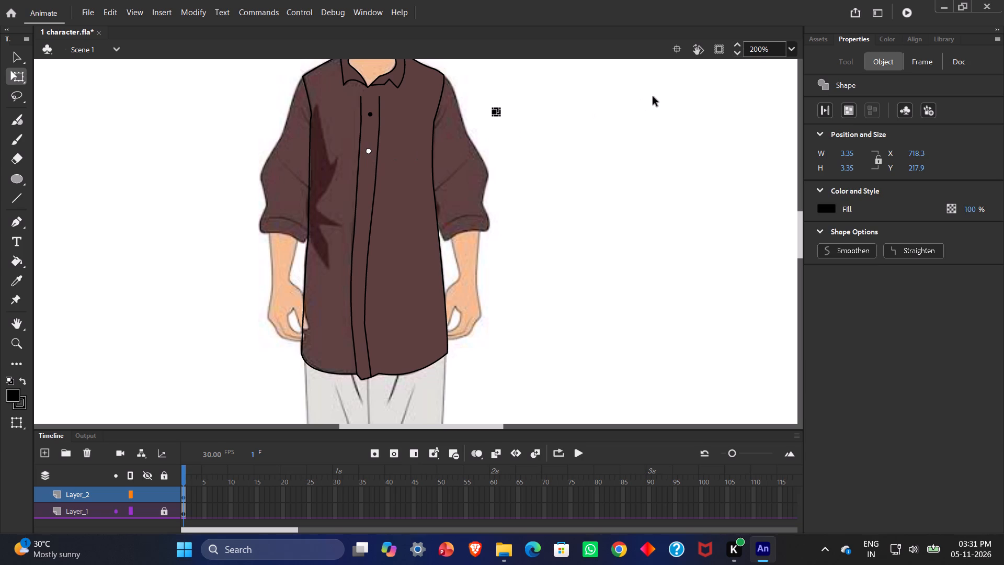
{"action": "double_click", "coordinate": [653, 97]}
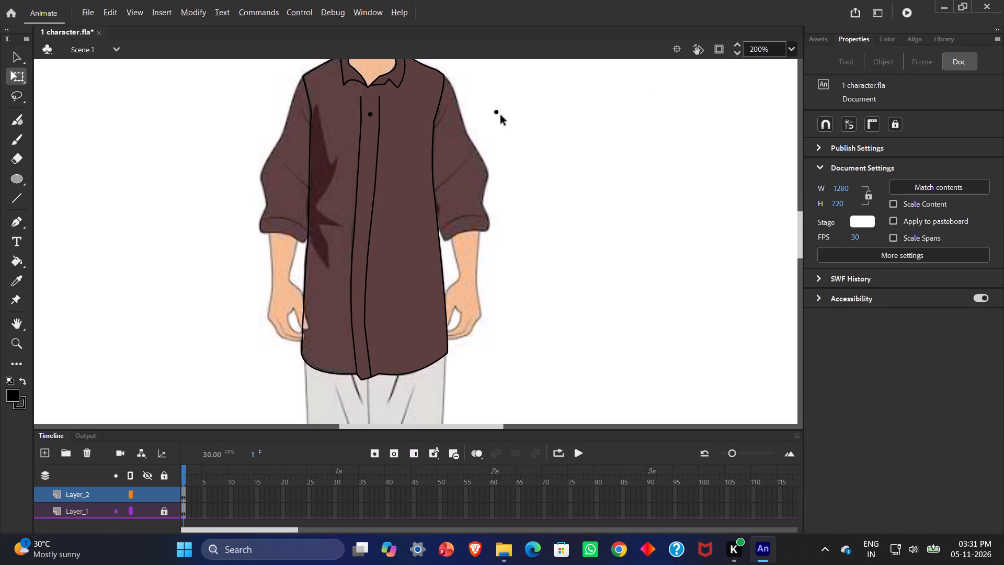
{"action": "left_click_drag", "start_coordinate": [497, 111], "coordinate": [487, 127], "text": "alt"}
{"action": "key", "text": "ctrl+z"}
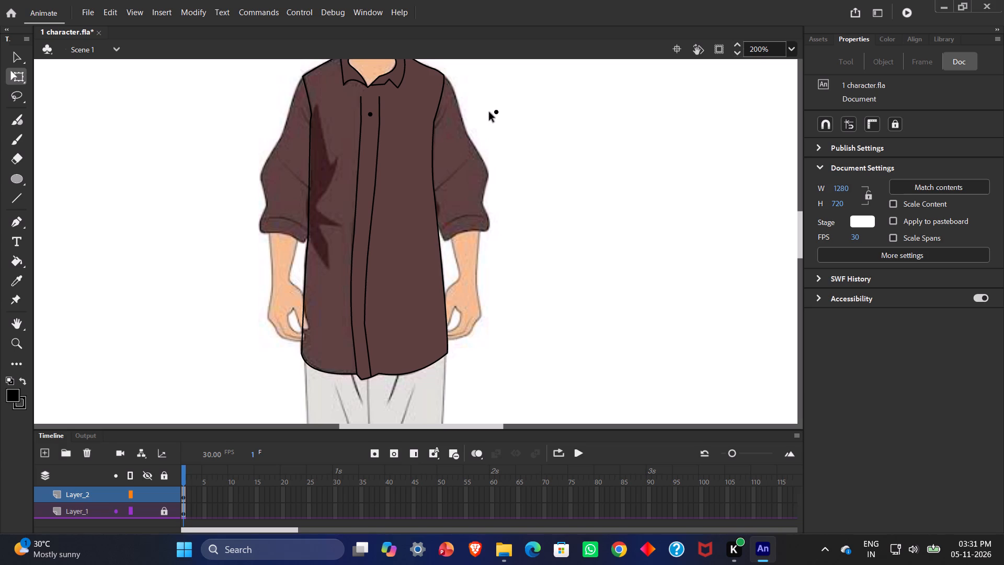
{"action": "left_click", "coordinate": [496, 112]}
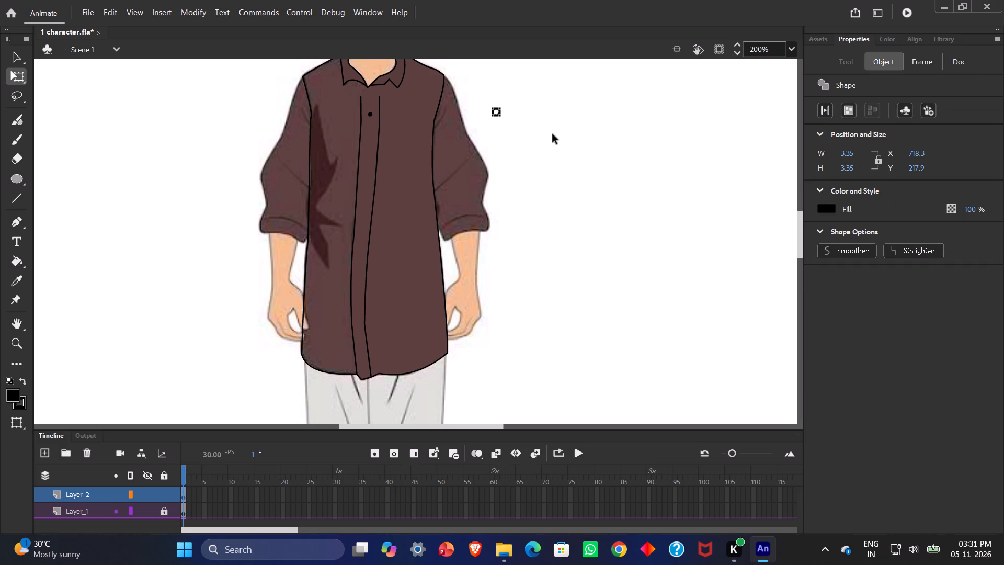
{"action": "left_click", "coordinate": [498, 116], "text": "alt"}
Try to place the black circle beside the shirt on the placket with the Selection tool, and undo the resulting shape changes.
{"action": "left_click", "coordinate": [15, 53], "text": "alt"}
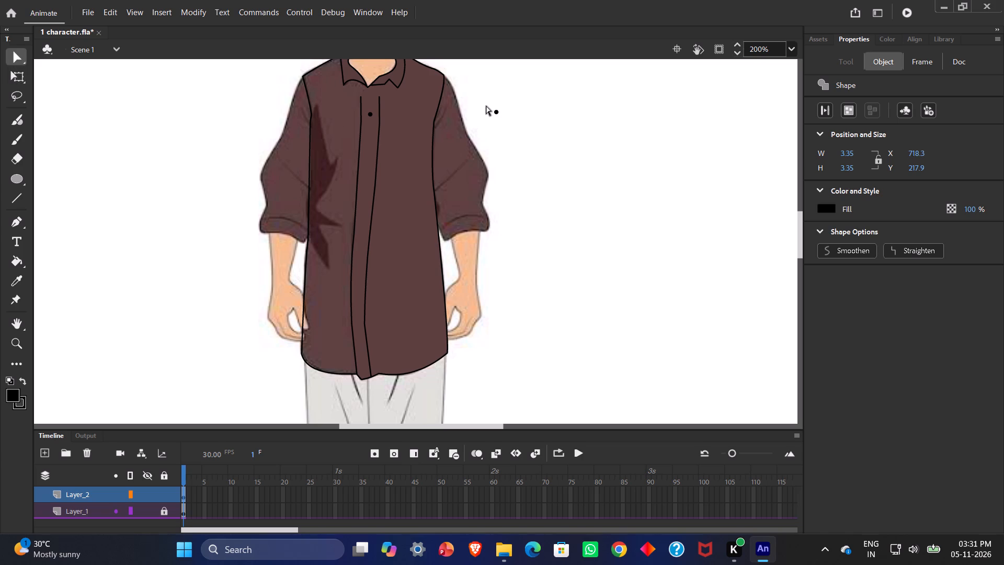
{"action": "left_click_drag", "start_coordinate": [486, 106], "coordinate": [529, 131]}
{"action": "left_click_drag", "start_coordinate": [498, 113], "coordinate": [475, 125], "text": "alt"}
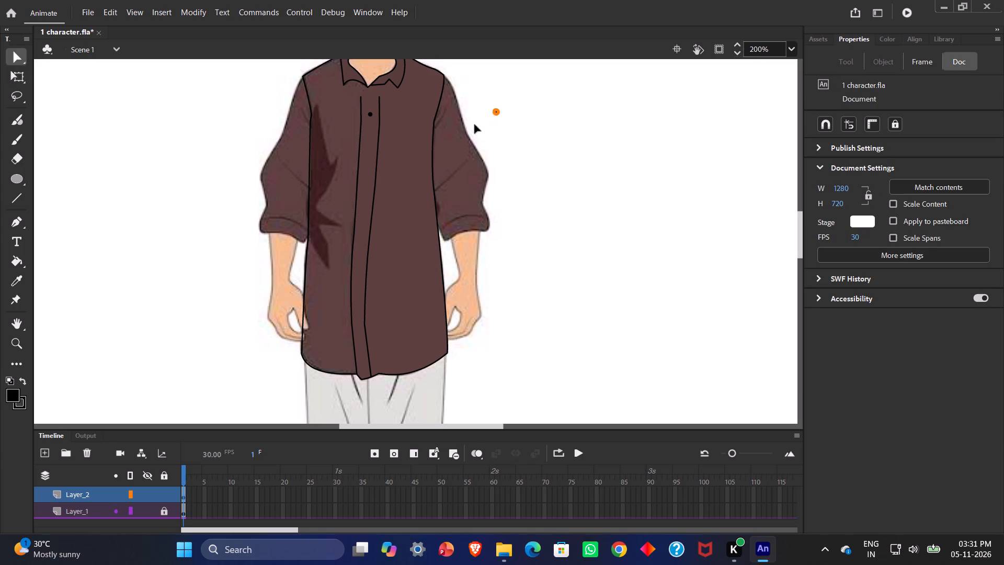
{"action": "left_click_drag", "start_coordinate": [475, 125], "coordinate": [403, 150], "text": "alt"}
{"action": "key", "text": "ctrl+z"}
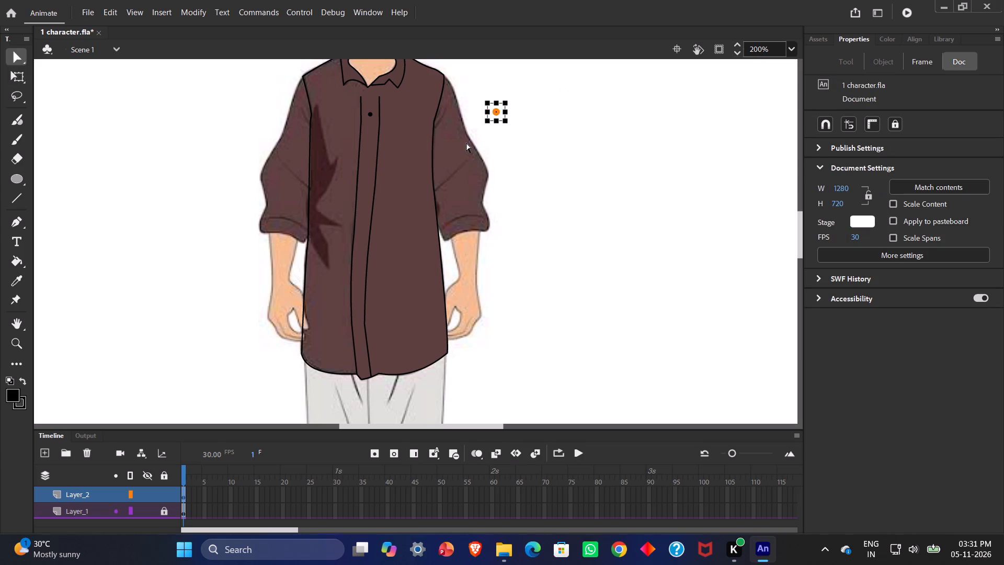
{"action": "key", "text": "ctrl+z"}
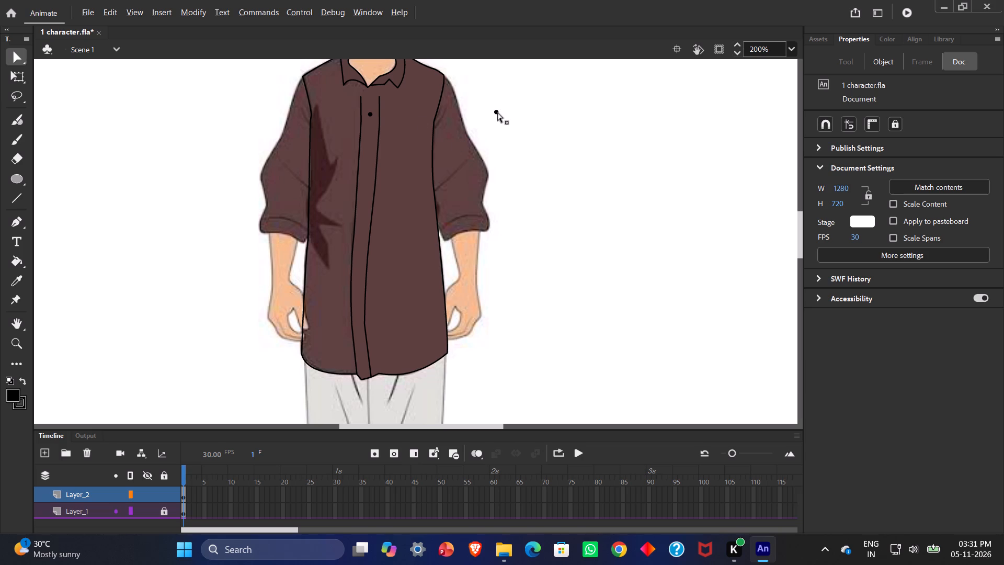
Try again to move the black circle beside the shirt with the Selection tool.
{"action": "left_click_drag", "start_coordinate": [498, 113], "coordinate": [507, 119], "text": "alt"}
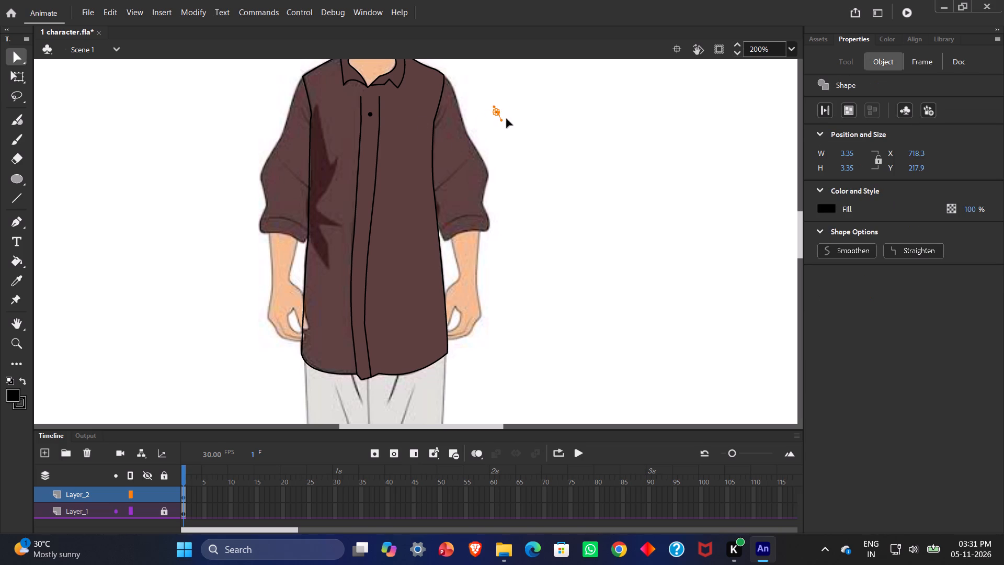
{"action": "left_click_drag", "start_coordinate": [507, 119], "coordinate": [508, 124], "text": "alt"}
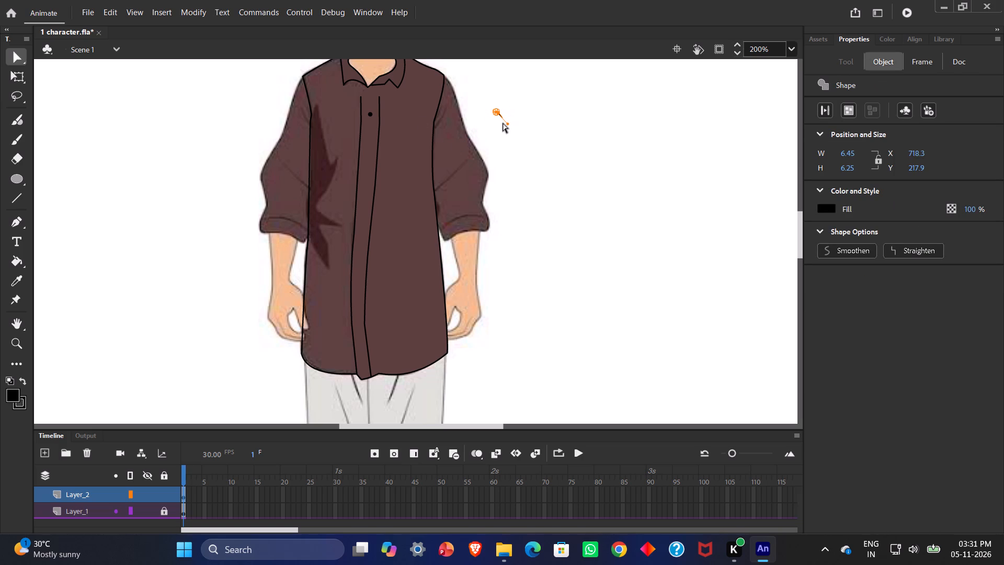
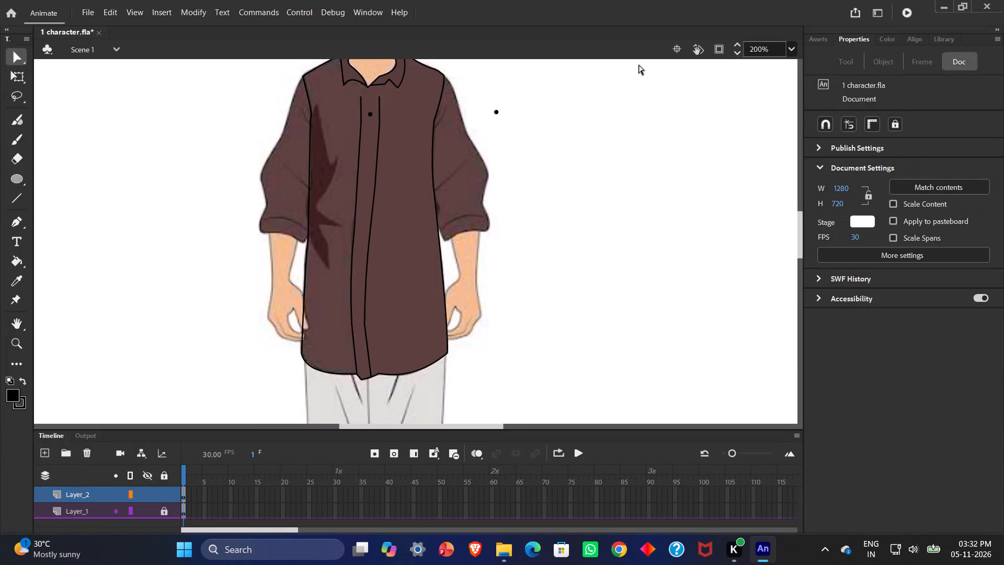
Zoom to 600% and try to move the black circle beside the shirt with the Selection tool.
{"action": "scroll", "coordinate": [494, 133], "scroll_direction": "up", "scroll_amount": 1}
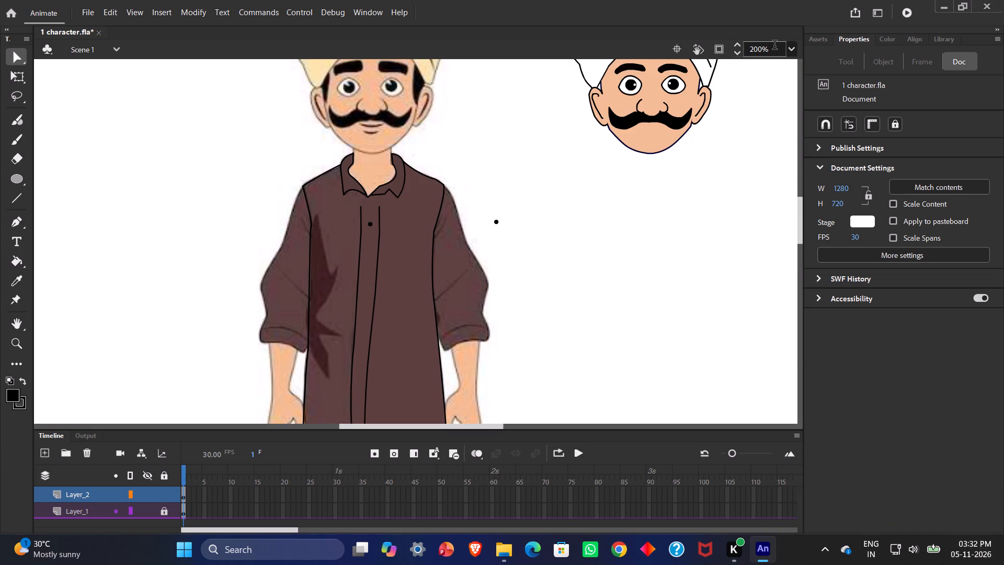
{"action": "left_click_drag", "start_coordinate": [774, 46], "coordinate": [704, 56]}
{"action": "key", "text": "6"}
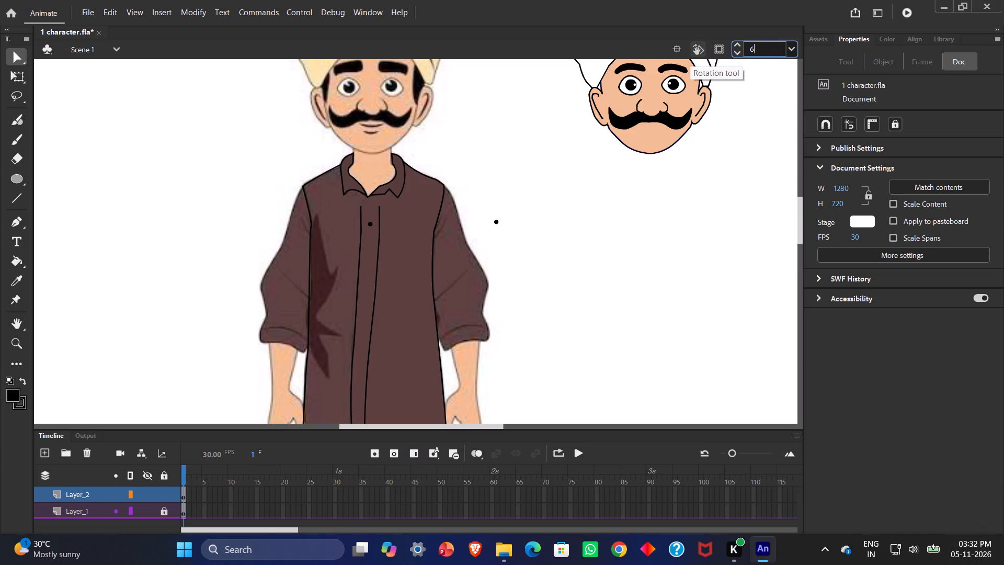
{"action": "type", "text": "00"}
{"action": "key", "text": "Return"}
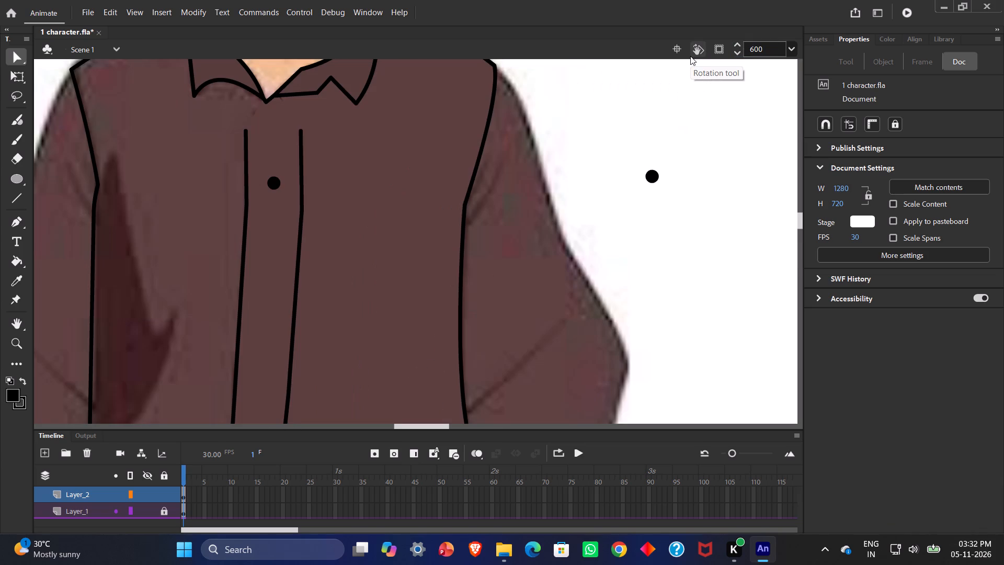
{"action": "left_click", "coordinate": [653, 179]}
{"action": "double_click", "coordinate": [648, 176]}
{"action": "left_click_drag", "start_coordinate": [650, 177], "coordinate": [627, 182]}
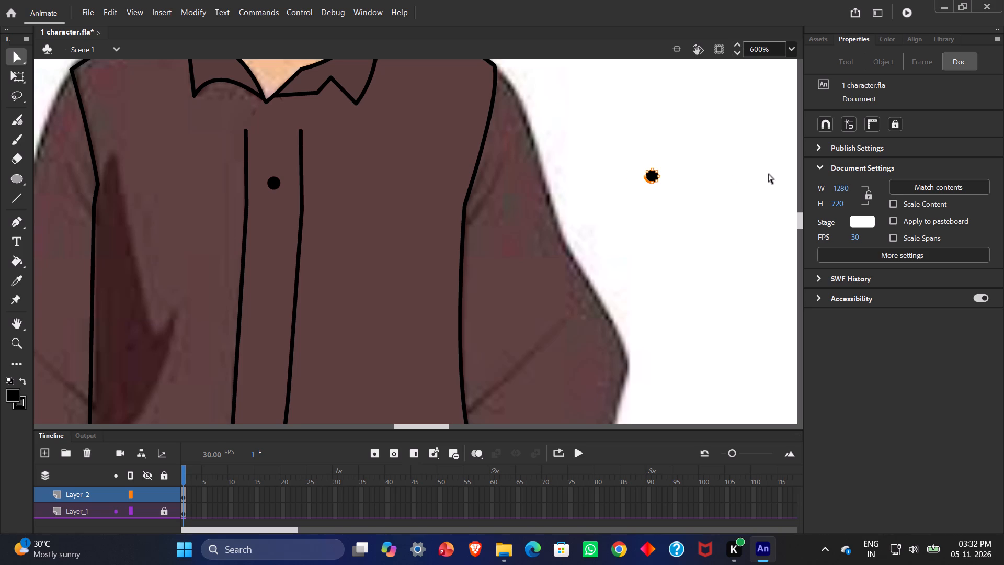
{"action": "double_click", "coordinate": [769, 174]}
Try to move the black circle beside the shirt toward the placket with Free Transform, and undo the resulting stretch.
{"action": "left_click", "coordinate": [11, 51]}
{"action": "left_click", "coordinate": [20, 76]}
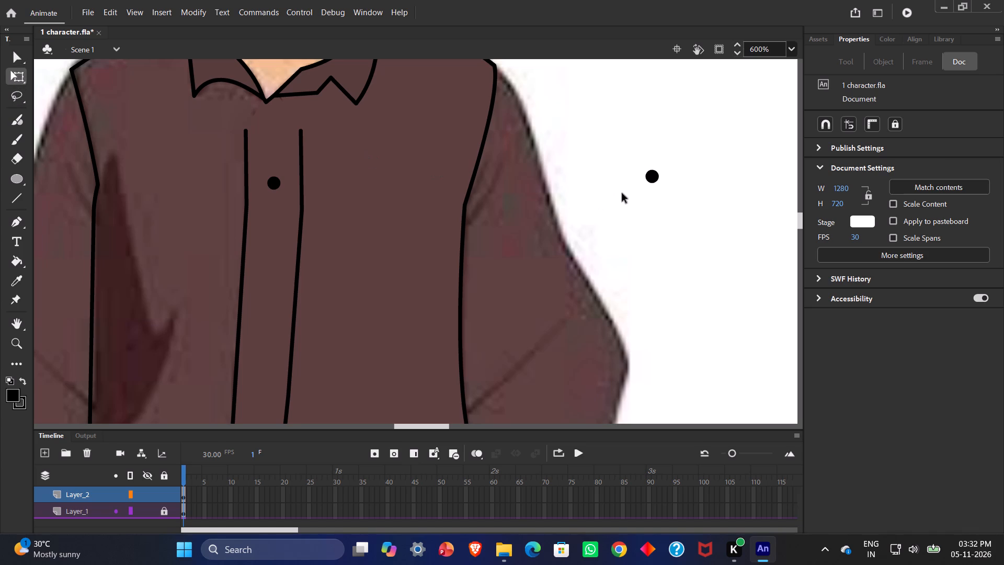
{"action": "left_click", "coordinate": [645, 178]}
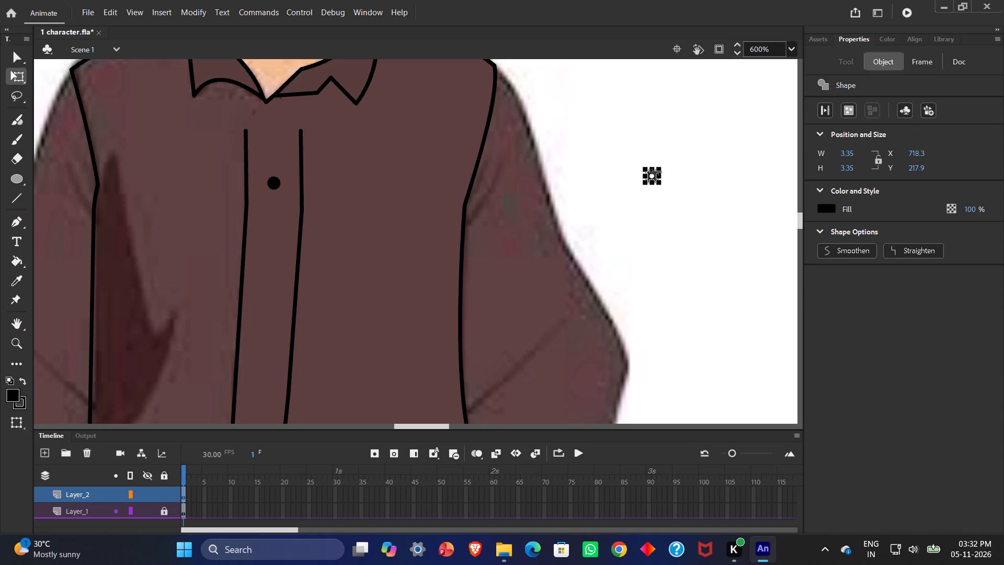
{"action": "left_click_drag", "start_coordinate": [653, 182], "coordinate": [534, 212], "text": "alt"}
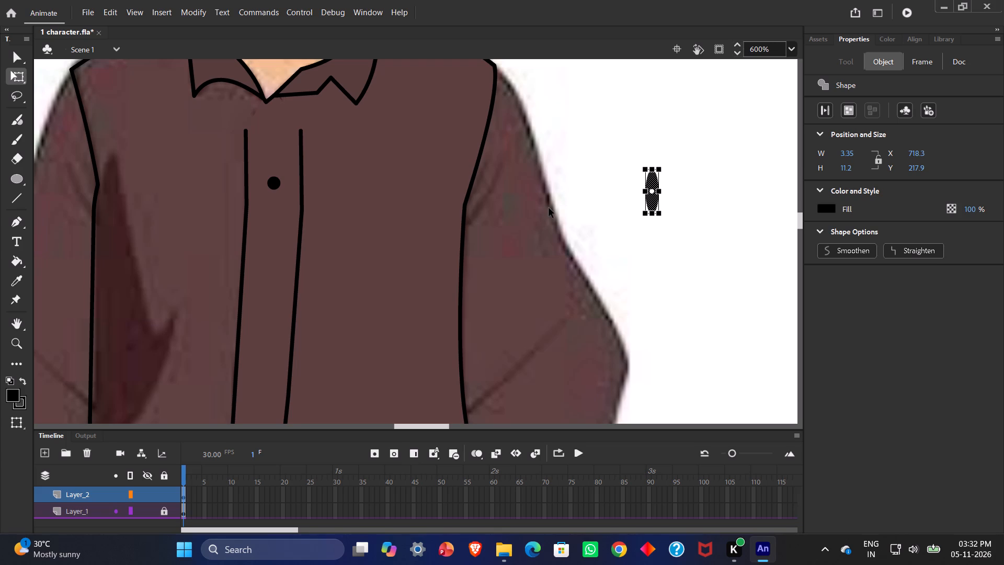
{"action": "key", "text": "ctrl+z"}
Place a copy of the black circle between the placket lines below the first button, at about X 621, Y 248.
{"action": "left_click", "coordinate": [725, 181]}
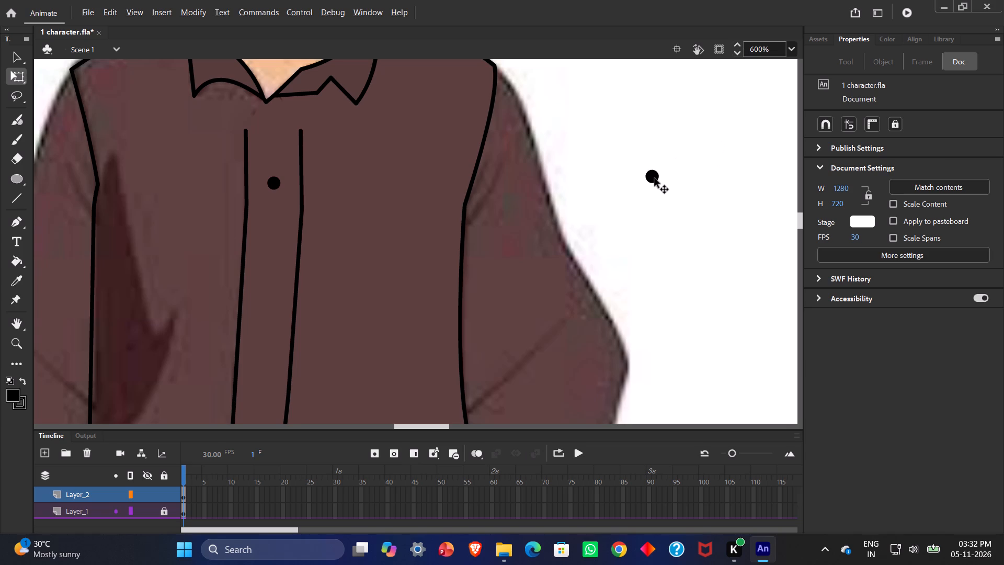
{"action": "left_click_drag", "start_coordinate": [655, 178], "coordinate": [256, 293], "text": "alt"}
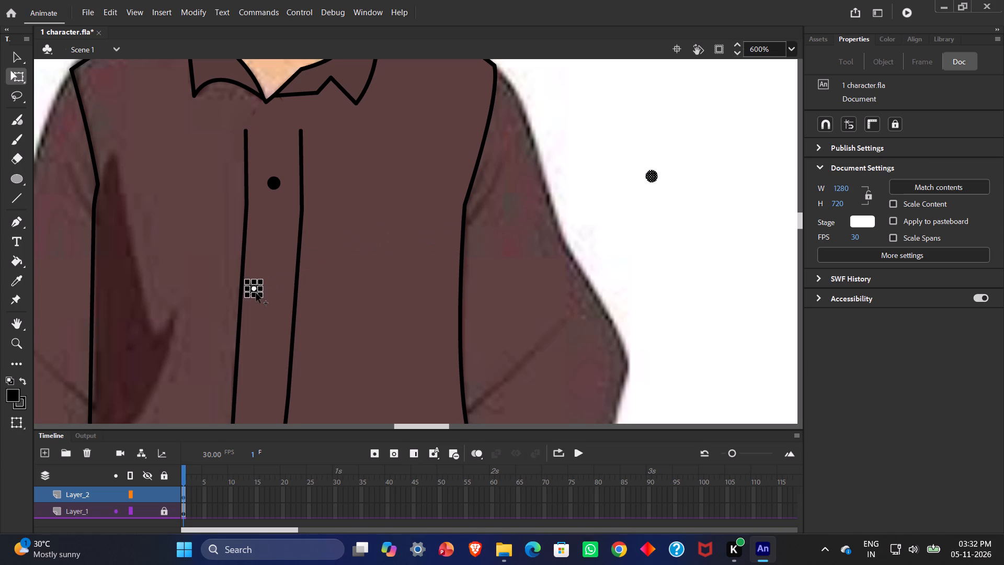
{"action": "left_click_drag", "start_coordinate": [256, 293], "coordinate": [271, 296], "text": "alt"}
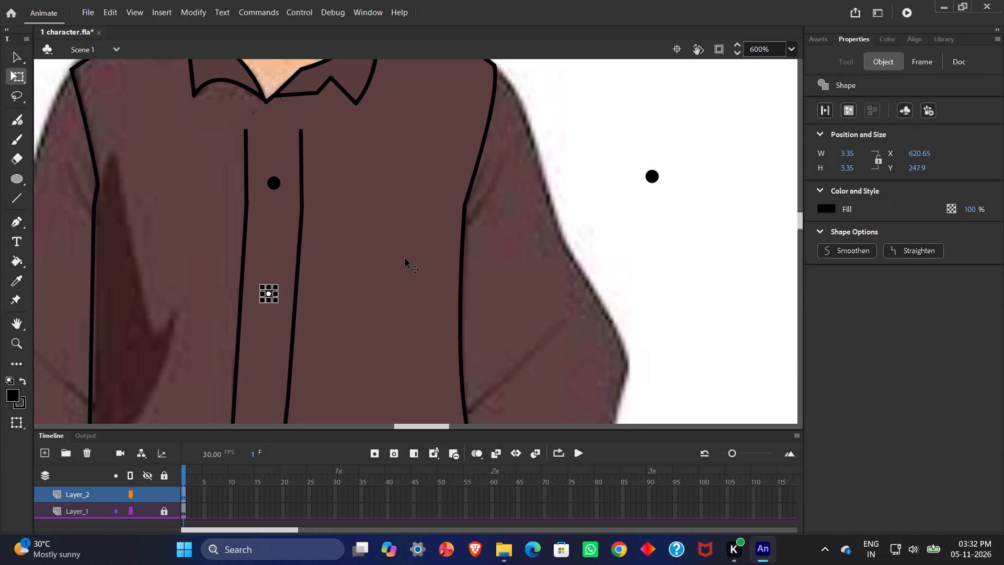
{"action": "double_click", "coordinate": [622, 168]}
Place another copy of the black circle between the placket lines below the second button, at about X 618, Y 279.
{"action": "scroll", "coordinate": [619, 167], "scroll_direction": "down", "scroll_amount": 1}
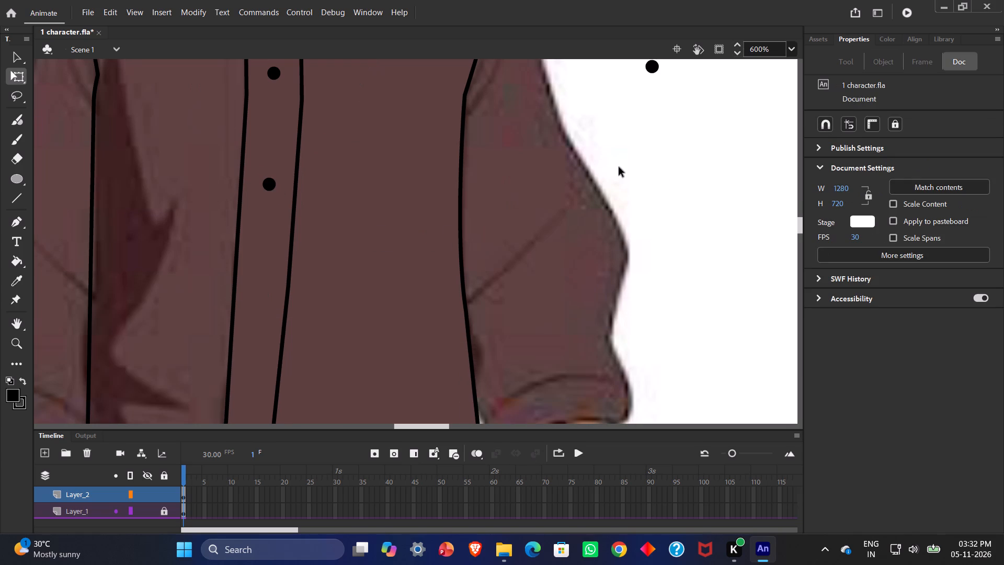
{"action": "left_click_drag", "start_coordinate": [652, 70], "coordinate": [641, 85], "text": "alt"}
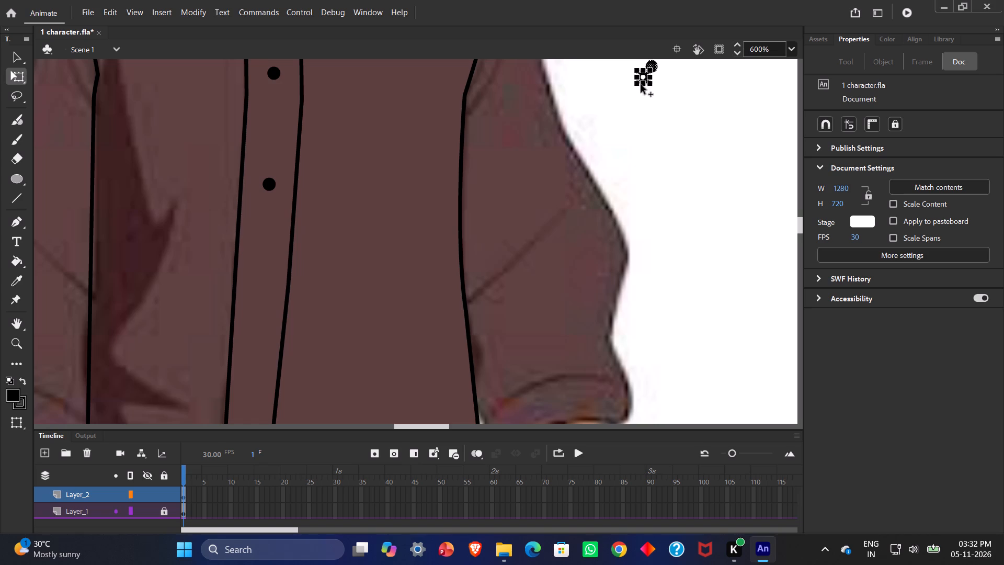
{"action": "left_click_drag", "start_coordinate": [641, 85], "coordinate": [254, 310], "text": "alt"}
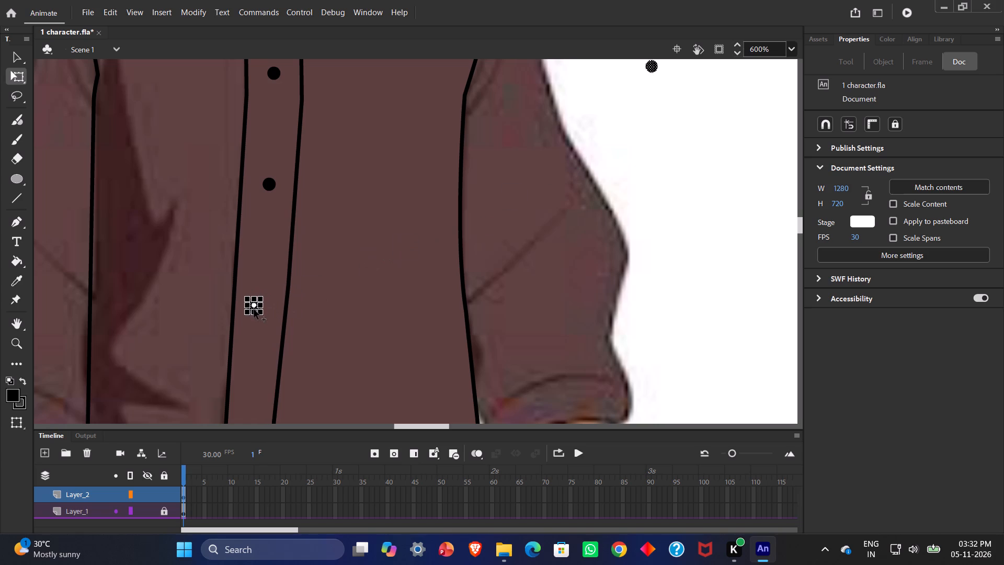
{"action": "left_click_drag", "start_coordinate": [254, 310], "coordinate": [257, 308], "text": "alt"}
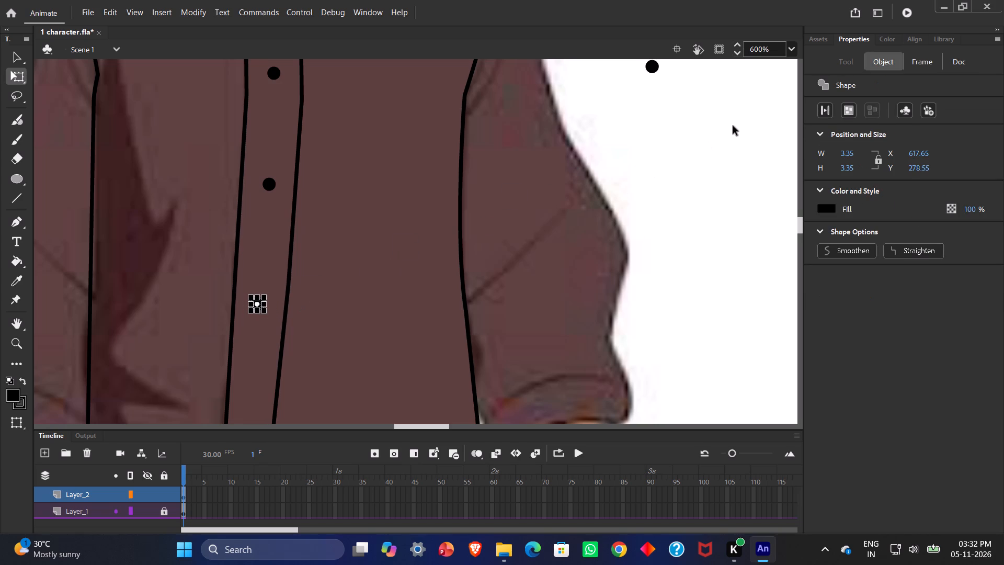
{"action": "left_click", "coordinate": [734, 126]}
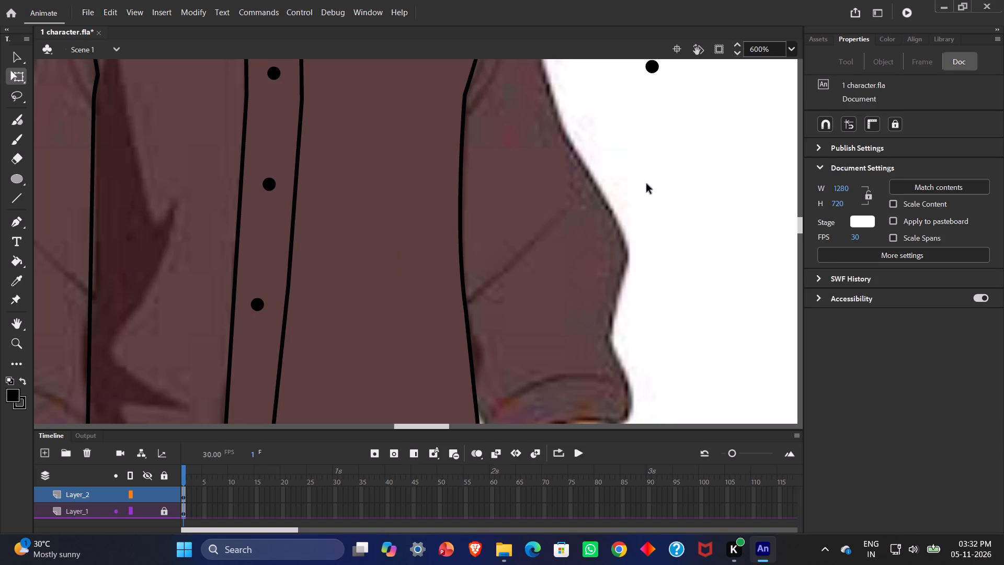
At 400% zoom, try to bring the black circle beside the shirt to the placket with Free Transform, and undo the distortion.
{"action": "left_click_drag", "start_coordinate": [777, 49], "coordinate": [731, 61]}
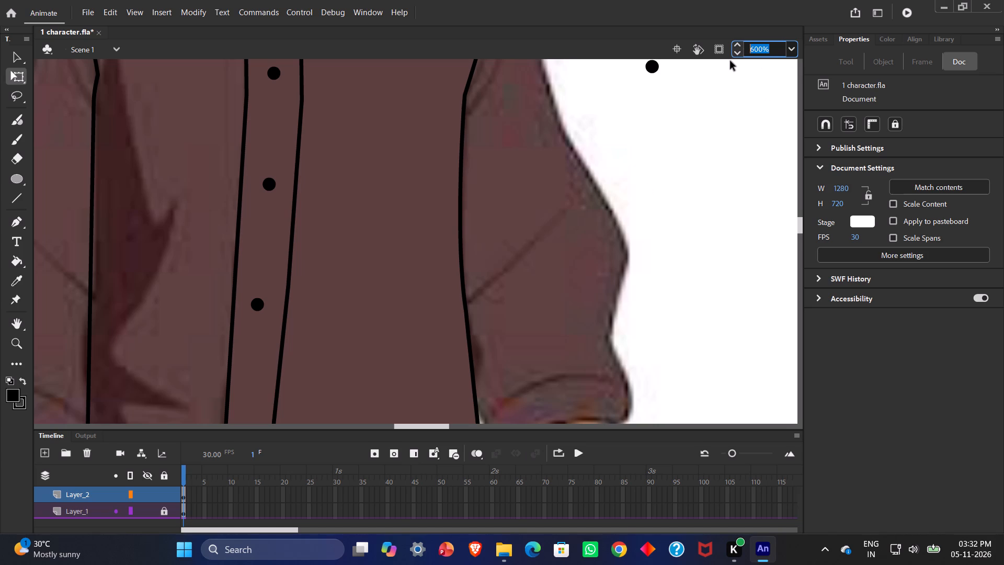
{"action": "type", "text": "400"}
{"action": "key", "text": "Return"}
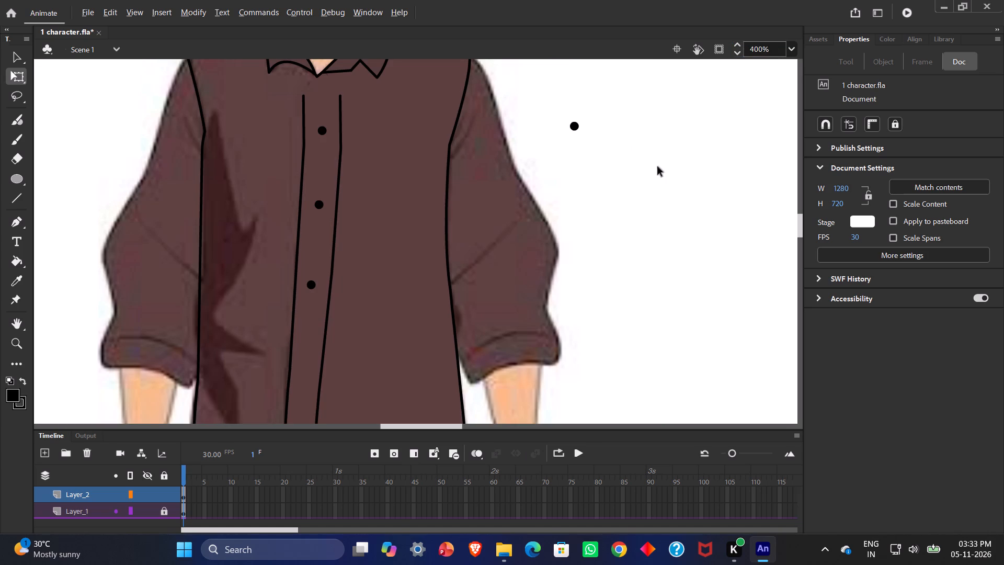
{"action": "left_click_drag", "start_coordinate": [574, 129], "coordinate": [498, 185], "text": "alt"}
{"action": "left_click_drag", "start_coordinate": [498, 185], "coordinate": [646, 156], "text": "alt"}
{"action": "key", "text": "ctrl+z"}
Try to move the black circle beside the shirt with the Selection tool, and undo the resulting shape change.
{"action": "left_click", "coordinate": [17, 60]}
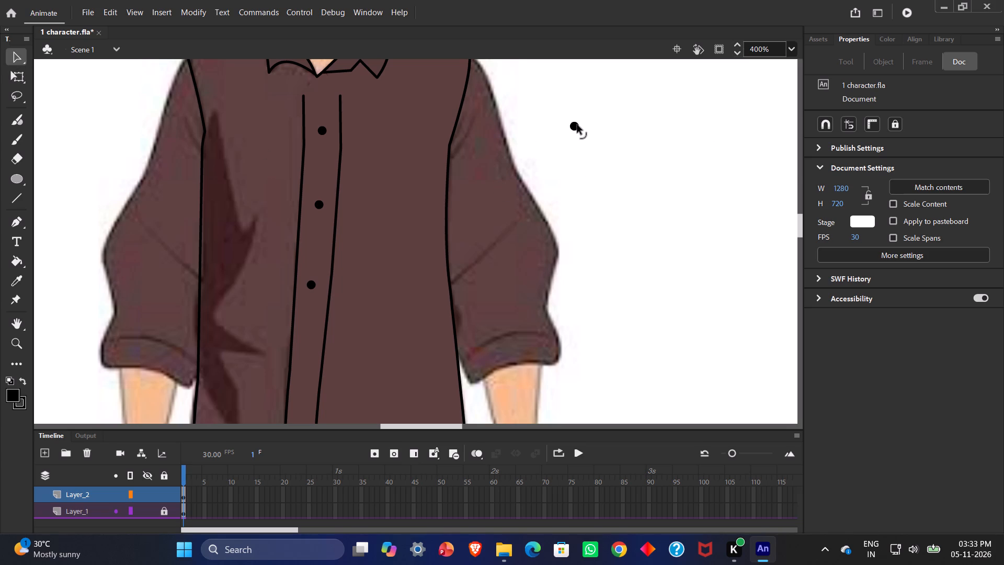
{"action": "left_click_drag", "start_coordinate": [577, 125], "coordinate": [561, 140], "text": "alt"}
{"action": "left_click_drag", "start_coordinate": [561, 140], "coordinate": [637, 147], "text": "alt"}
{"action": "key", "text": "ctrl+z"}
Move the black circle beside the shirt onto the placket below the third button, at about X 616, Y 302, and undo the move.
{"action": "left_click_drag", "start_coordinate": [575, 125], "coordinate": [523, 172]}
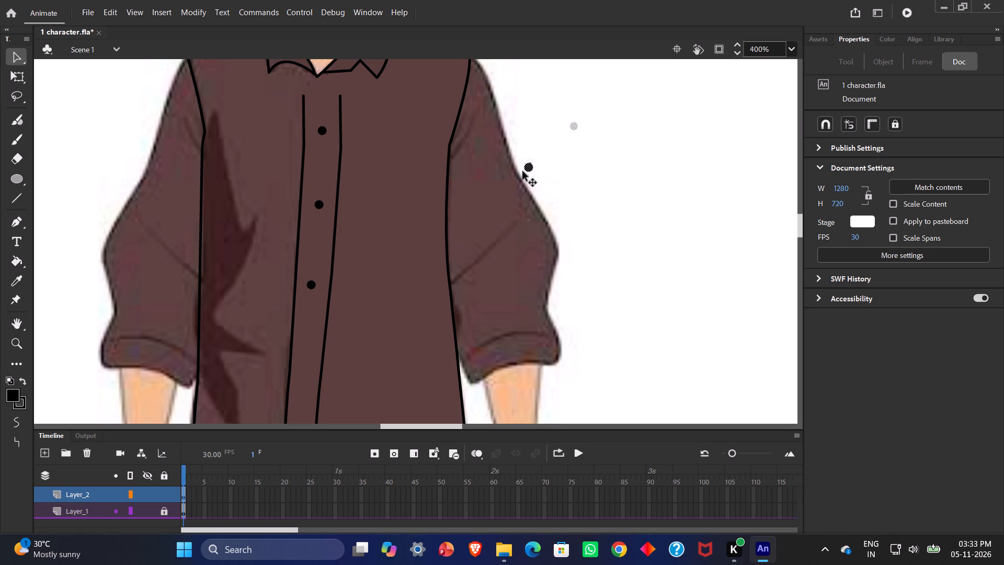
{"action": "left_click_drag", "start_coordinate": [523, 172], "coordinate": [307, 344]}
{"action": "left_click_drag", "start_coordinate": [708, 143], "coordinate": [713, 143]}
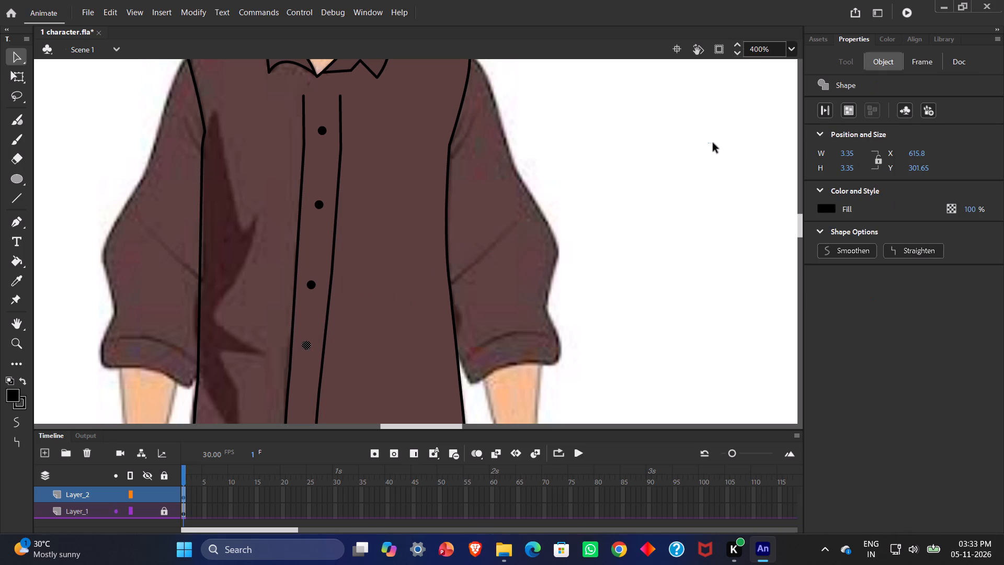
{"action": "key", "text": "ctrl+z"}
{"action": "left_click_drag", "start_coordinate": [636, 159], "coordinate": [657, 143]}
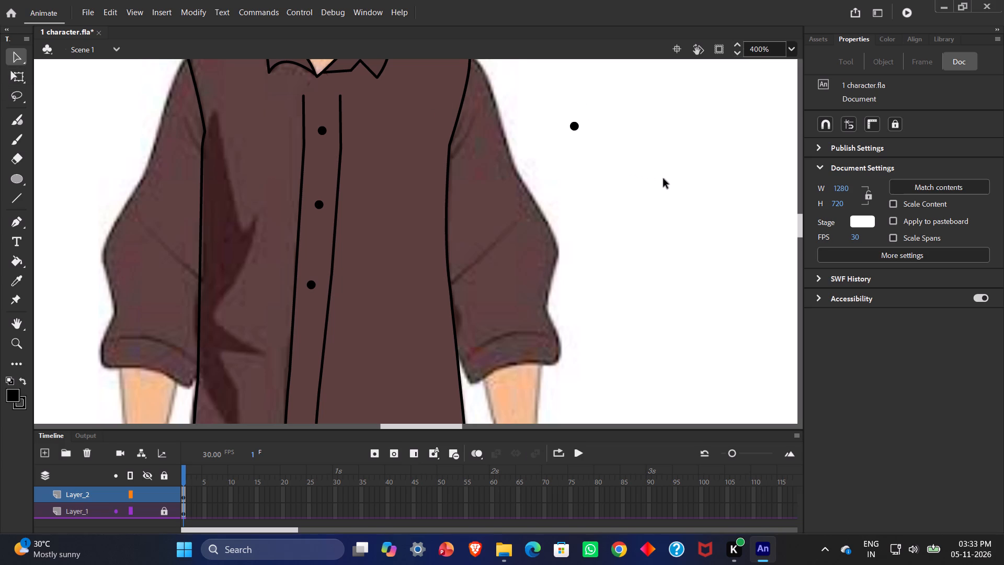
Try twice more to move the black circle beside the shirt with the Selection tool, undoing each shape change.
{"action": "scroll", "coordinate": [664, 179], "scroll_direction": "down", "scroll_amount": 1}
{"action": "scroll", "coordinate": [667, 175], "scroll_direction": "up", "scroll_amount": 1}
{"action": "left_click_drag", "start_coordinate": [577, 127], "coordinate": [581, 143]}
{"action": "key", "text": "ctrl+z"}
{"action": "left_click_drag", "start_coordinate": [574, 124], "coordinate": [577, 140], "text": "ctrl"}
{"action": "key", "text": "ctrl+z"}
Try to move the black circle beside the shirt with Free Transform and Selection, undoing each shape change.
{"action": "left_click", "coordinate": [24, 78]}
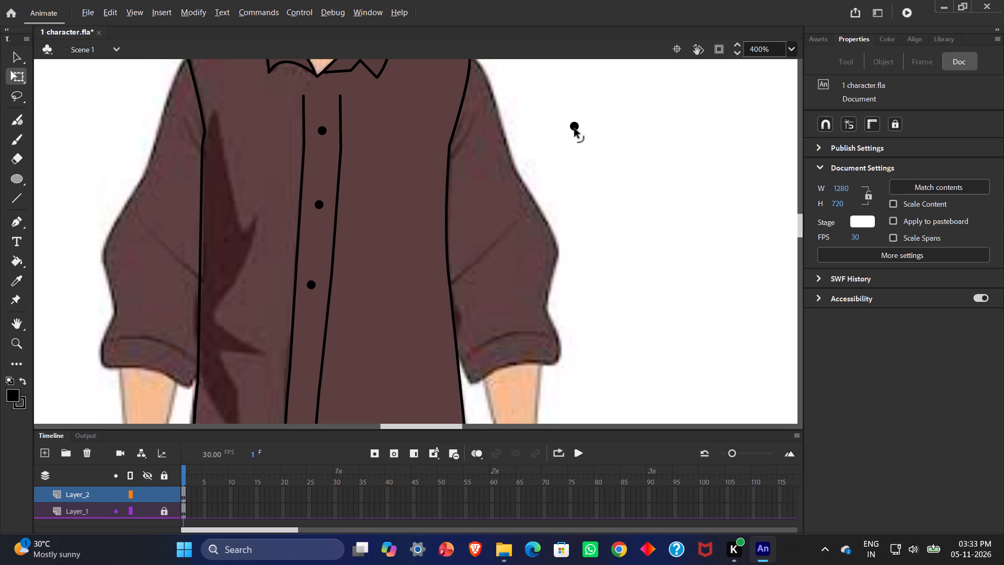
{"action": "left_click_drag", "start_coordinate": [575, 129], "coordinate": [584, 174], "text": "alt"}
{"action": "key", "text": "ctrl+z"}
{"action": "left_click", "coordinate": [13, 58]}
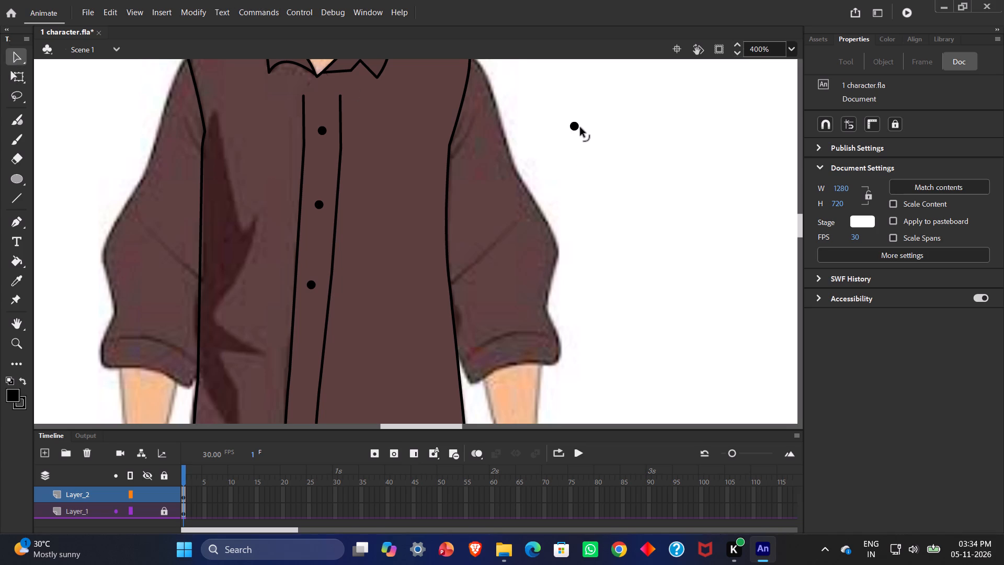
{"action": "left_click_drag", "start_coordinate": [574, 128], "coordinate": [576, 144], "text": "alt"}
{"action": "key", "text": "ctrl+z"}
Select the whole black circle beside the shirt and place a copy on the placket below the third button as the fourth button.
{"action": "left_click", "coordinate": [589, 127]}
{"action": "left_click_drag", "start_coordinate": [547, 118], "coordinate": [577, 125]}
{"action": "left_click_drag", "start_coordinate": [577, 125], "coordinate": [603, 177]}
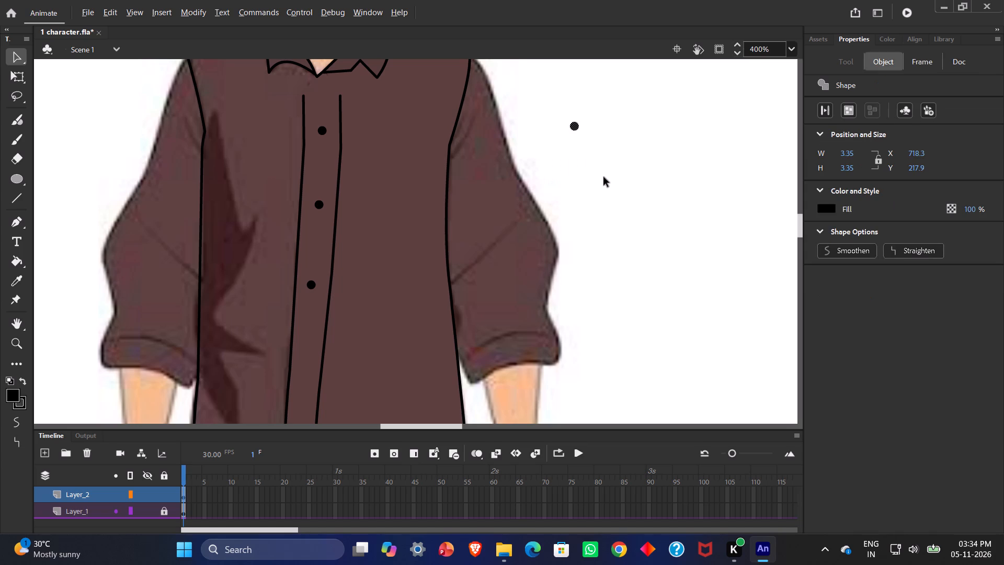
{"action": "left_click_drag", "start_coordinate": [574, 127], "coordinate": [310, 363], "text": "alt"}
{"action": "left_click_drag", "start_coordinate": [310, 363], "coordinate": [308, 360], "text": "alt"}
{"action": "left_click", "coordinate": [602, 241]}
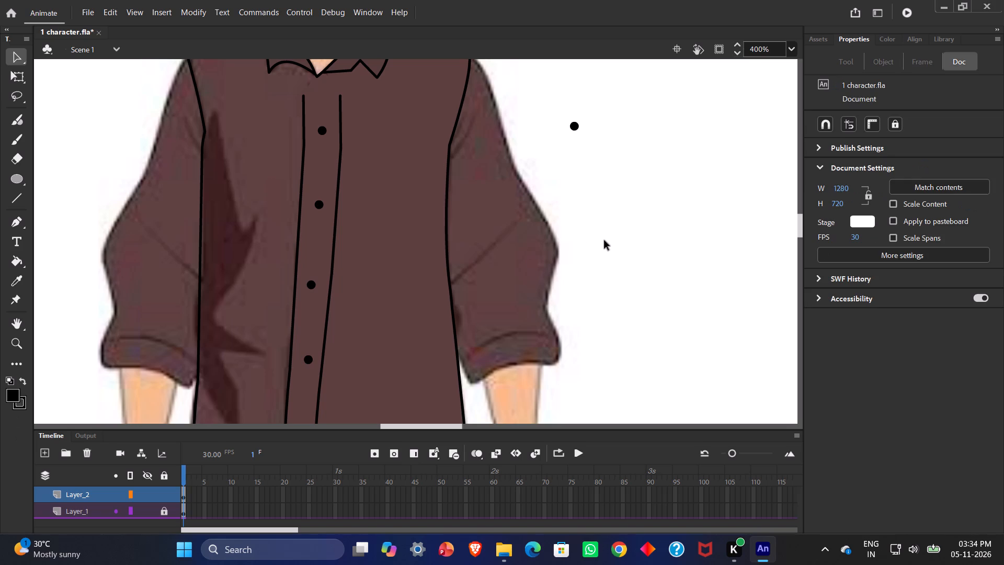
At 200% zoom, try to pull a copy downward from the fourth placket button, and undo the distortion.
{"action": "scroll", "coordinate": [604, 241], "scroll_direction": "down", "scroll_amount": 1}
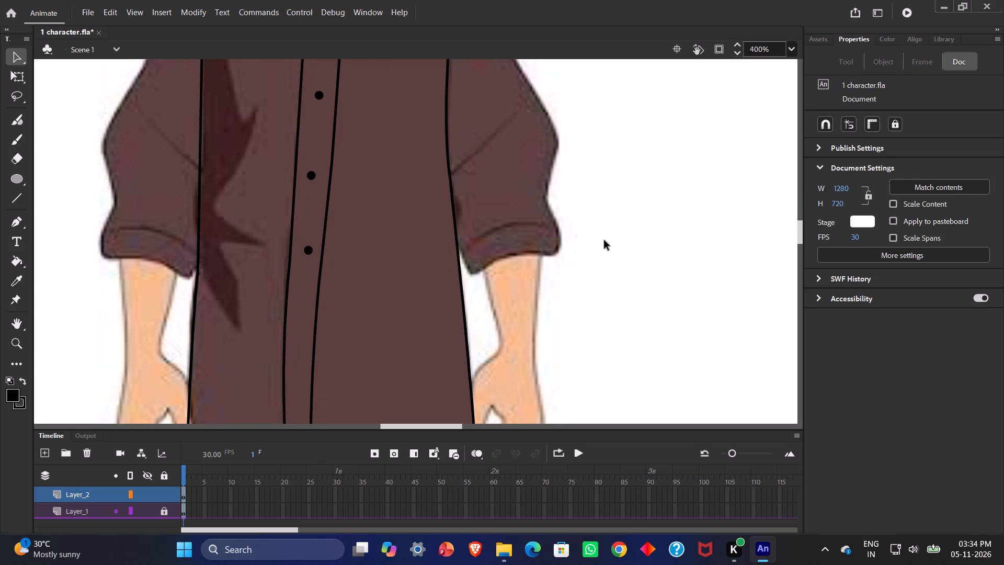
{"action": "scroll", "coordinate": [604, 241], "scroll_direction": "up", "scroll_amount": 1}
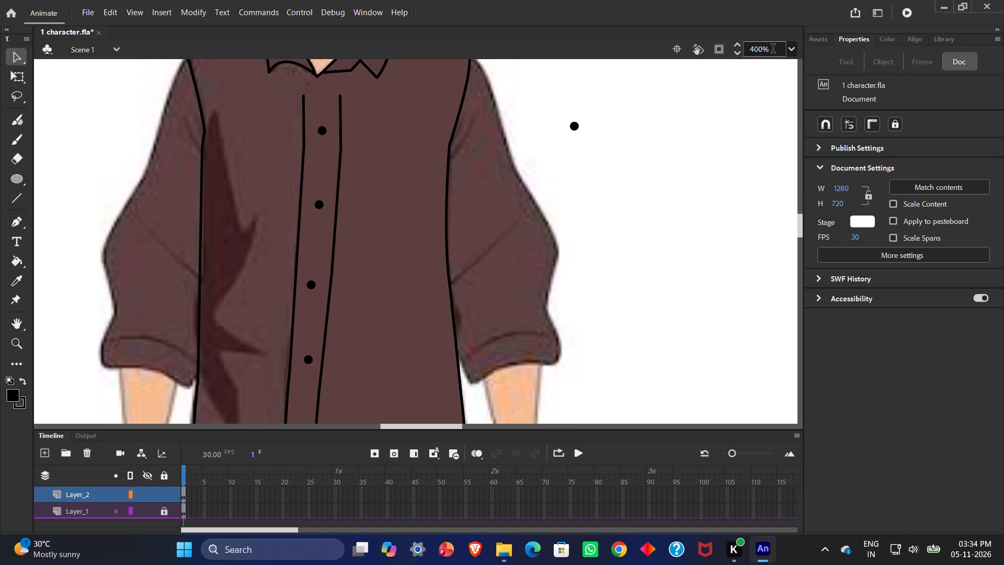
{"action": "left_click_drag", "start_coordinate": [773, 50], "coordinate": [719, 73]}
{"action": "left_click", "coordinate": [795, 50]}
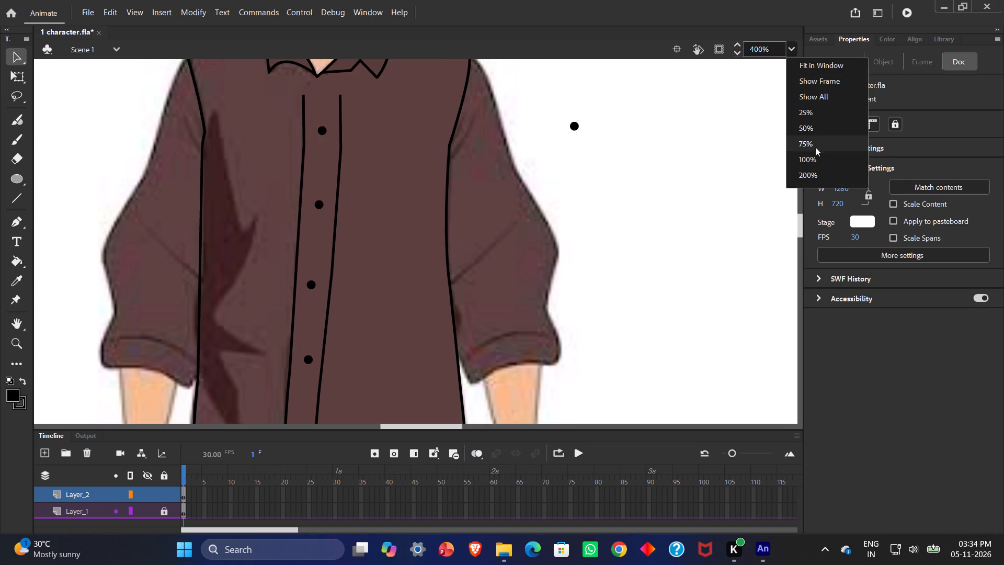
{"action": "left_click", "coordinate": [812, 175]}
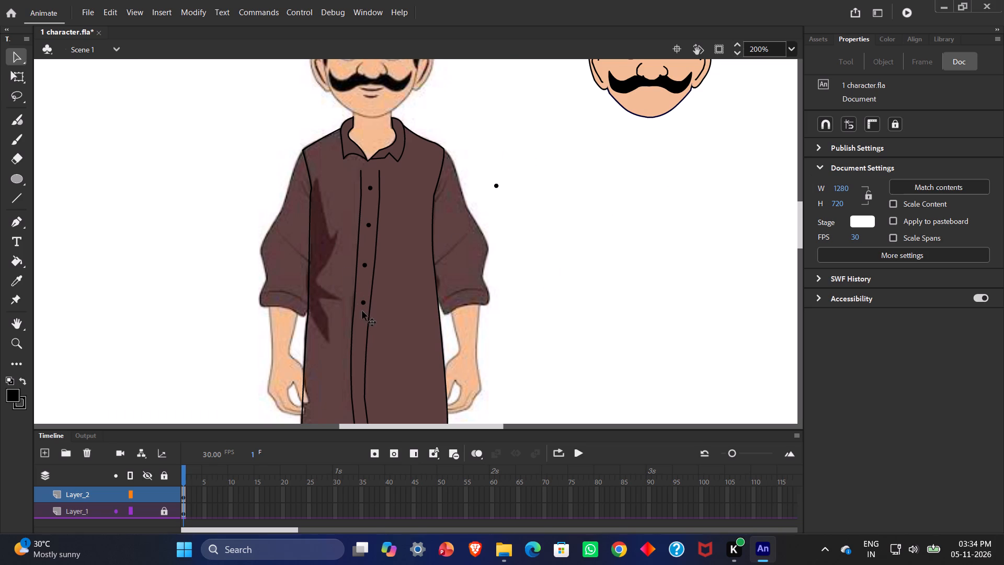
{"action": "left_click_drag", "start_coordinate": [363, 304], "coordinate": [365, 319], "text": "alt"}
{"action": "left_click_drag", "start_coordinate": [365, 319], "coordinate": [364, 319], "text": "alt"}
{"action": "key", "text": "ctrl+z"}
Select the black circle beside the shirt and place a copy as the fifth placket button, at about X 613, Y 341.
{"action": "left_click_drag", "start_coordinate": [468, 166], "coordinate": [525, 230]}
{"action": "left_click_drag", "start_coordinate": [496, 184], "coordinate": [380, 323], "text": "alt"}
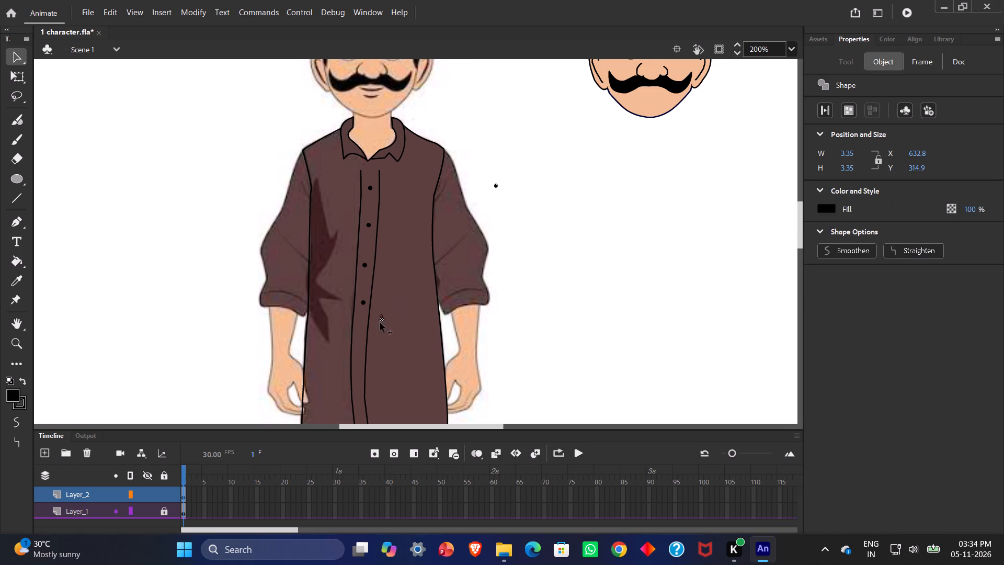
{"action": "left_click_drag", "start_coordinate": [380, 323], "coordinate": [357, 345], "text": "alt"}
{"action": "left_click_drag", "start_coordinate": [357, 345], "coordinate": [358, 345], "text": "alt"}
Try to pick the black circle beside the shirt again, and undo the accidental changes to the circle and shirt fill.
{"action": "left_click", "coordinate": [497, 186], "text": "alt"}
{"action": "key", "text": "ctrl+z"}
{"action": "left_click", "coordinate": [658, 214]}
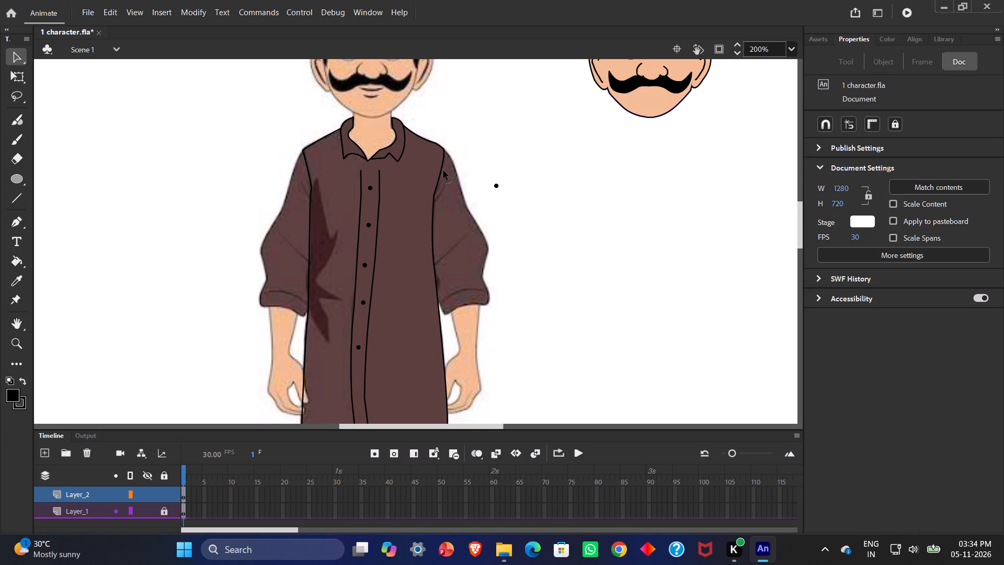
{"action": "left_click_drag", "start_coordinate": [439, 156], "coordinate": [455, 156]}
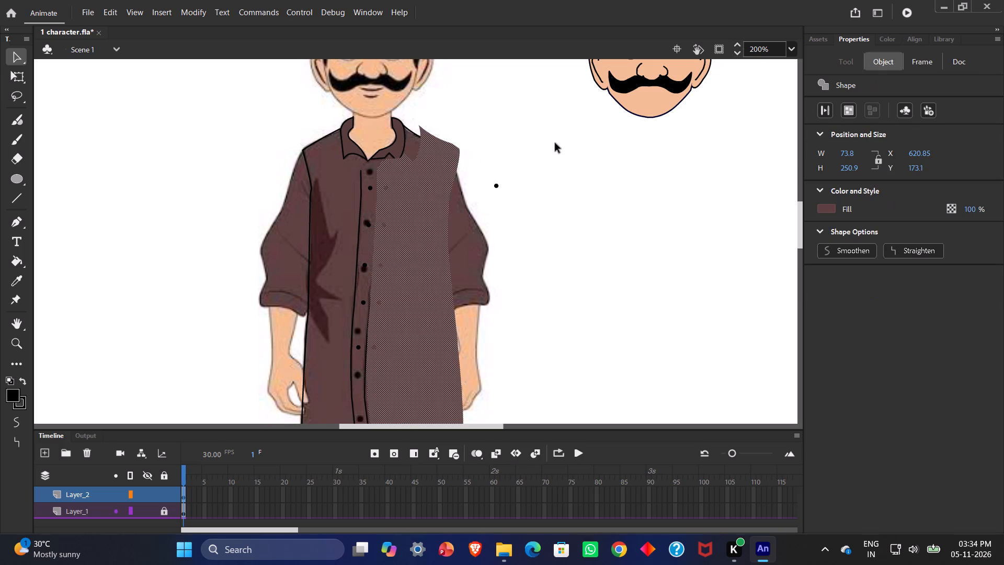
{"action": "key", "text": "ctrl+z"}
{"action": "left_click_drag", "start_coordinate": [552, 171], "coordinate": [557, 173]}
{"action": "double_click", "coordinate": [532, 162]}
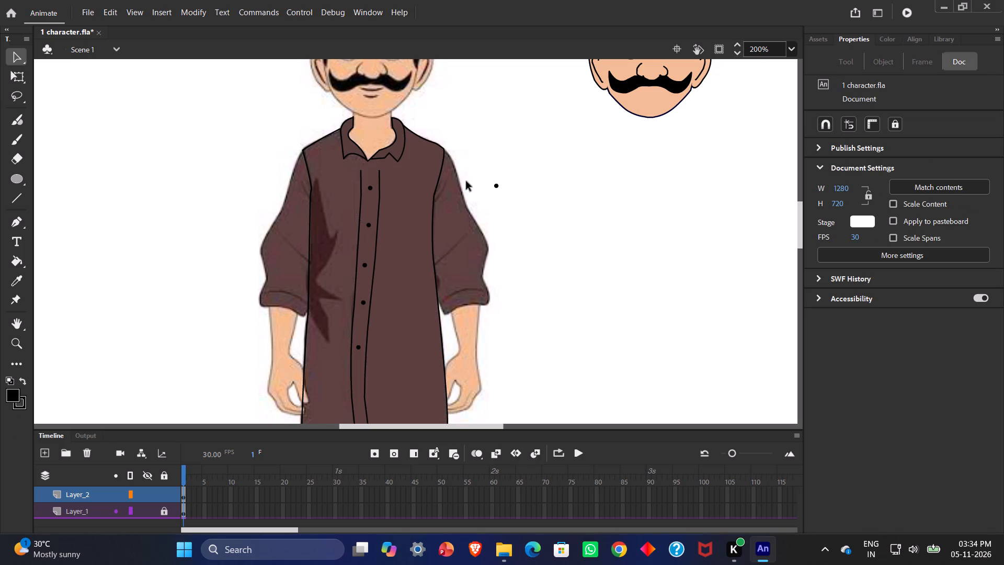
Select the black circle beside the shirt and place a copy as the sixth placket button, at about X 612, Y 370.
{"action": "left_click_drag", "start_coordinate": [477, 174], "coordinate": [526, 200]}
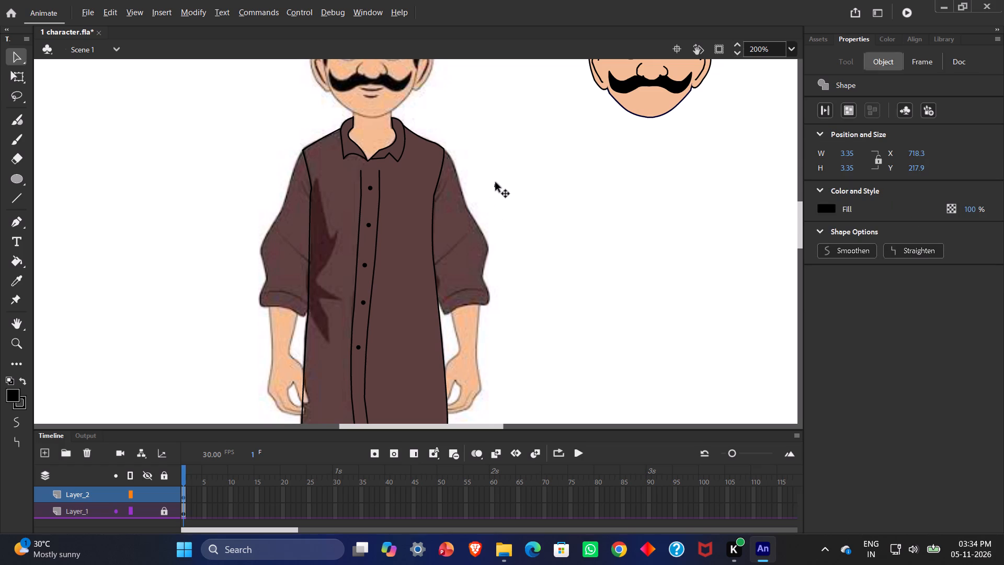
{"action": "left_click_drag", "start_coordinate": [496, 188], "coordinate": [379, 380], "text": "alt"}
{"action": "left_click_drag", "start_coordinate": [379, 380], "coordinate": [359, 387], "text": "alt"}
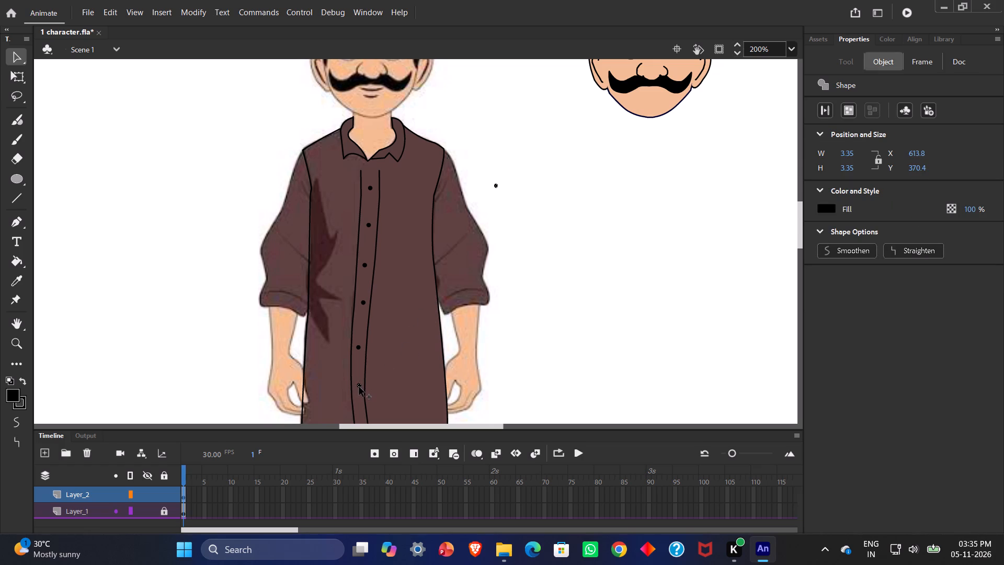
{"action": "left_click_drag", "start_coordinate": [359, 387], "coordinate": [357, 387], "text": "alt"}
{"action": "left_click_drag", "start_coordinate": [357, 387], "coordinate": [357, 389], "text": "alt"}
{"action": "left_click", "coordinate": [530, 294]}
Examine the shirt from collar to hem to check the spacing of the placket buttons.
{"action": "scroll", "coordinate": [573, 268], "scroll_direction": "down", "scroll_amount": 1}
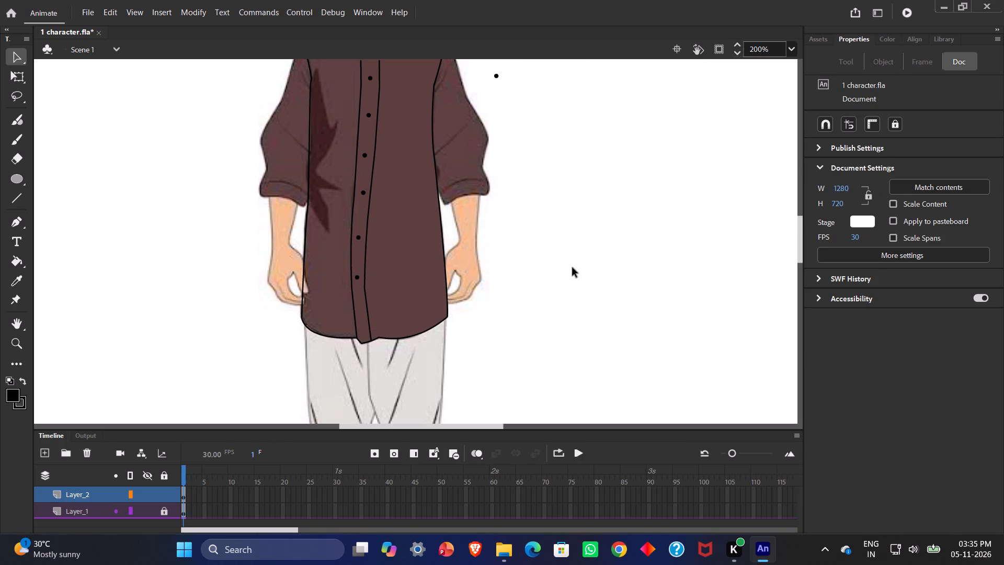
{"action": "scroll", "coordinate": [573, 268], "scroll_direction": "up", "scroll_amount": 1}
{"action": "scroll", "coordinate": [575, 261], "scroll_direction": "down", "scroll_amount": 1}
{"action": "double_click", "coordinate": [651, 245]}
{"action": "scroll", "coordinate": [652, 245], "scroll_direction": "up", "scroll_amount": 1}
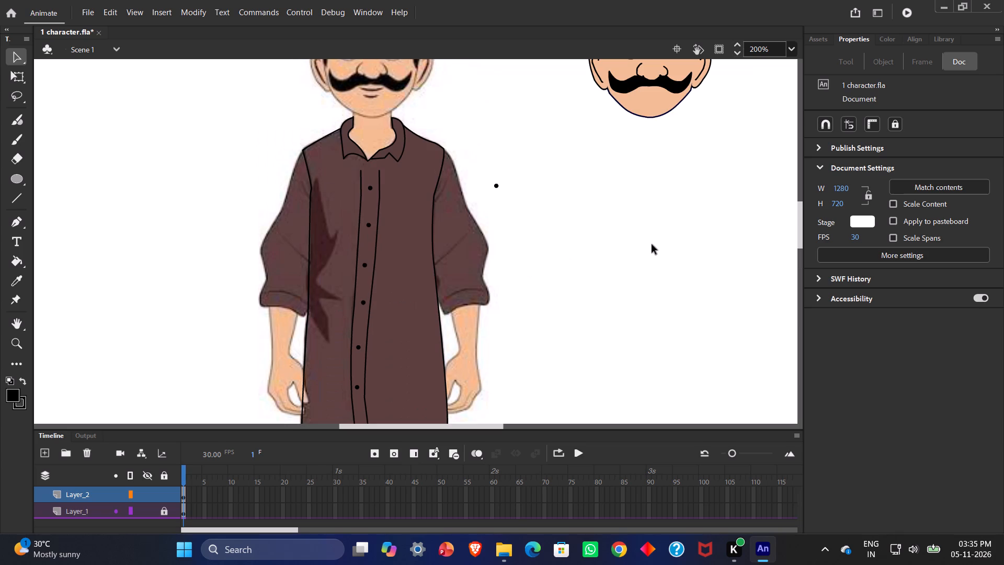
{"action": "scroll", "coordinate": [652, 245], "scroll_direction": "down", "scroll_amount": 1}
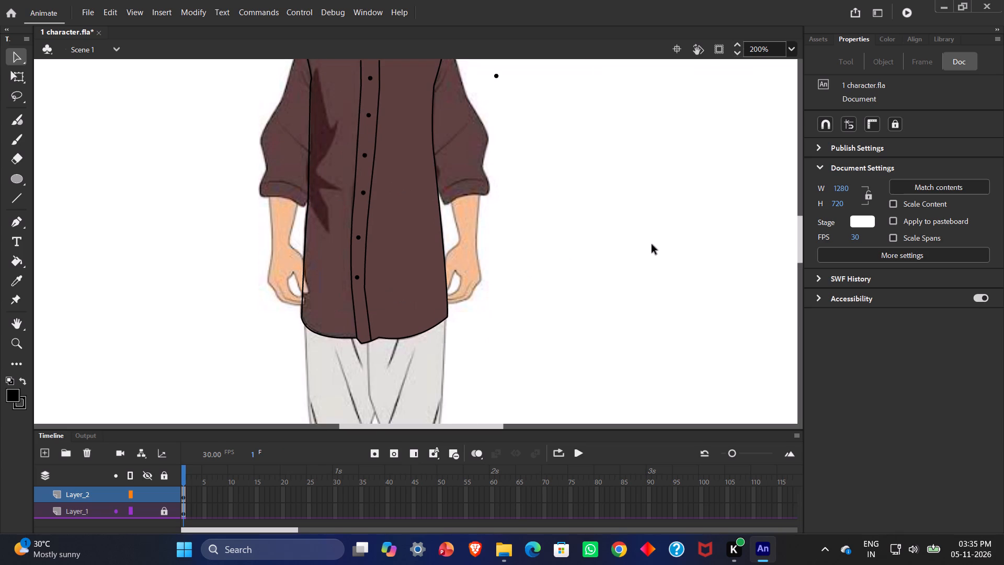
{"action": "scroll", "coordinate": [652, 245], "scroll_direction": "up", "scroll_amount": 2}
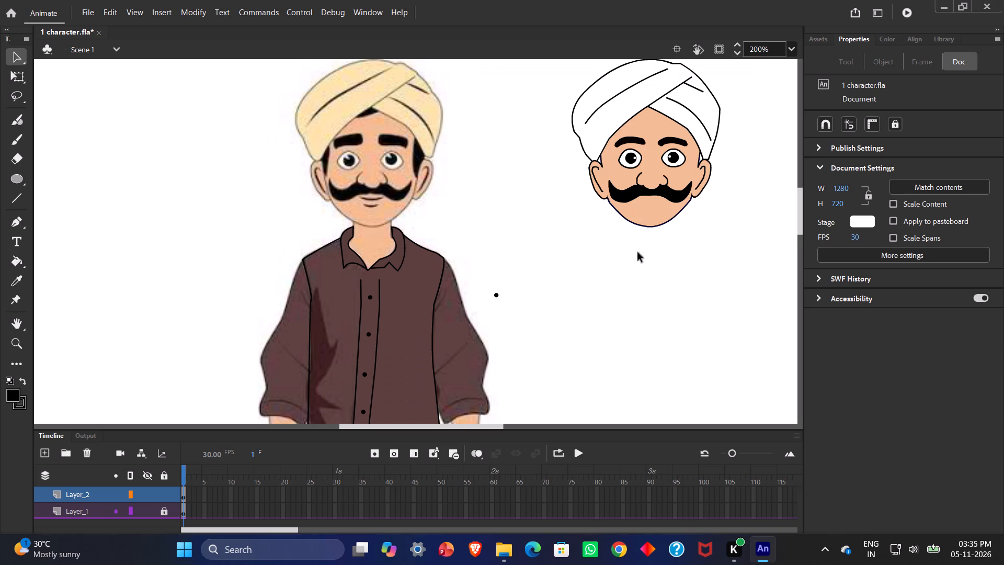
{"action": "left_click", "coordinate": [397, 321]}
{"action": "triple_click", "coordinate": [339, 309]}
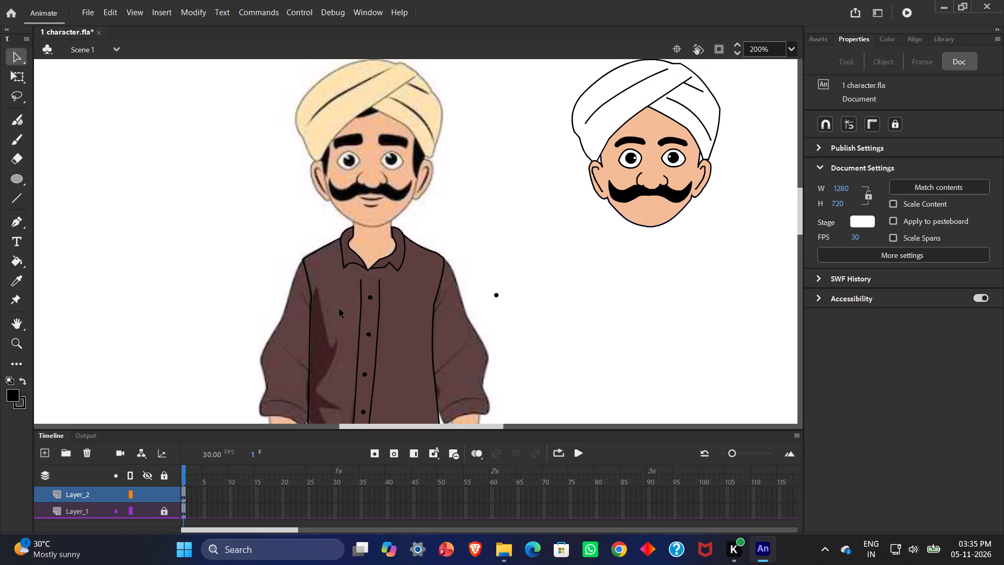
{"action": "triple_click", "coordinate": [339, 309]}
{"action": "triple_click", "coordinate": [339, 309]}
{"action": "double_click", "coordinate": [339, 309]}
Set the stage zoom to 300% and delete the spare black circle beside the shirt.
{"action": "scroll", "coordinate": [525, 265], "scroll_direction": "down", "scroll_amount": 1}
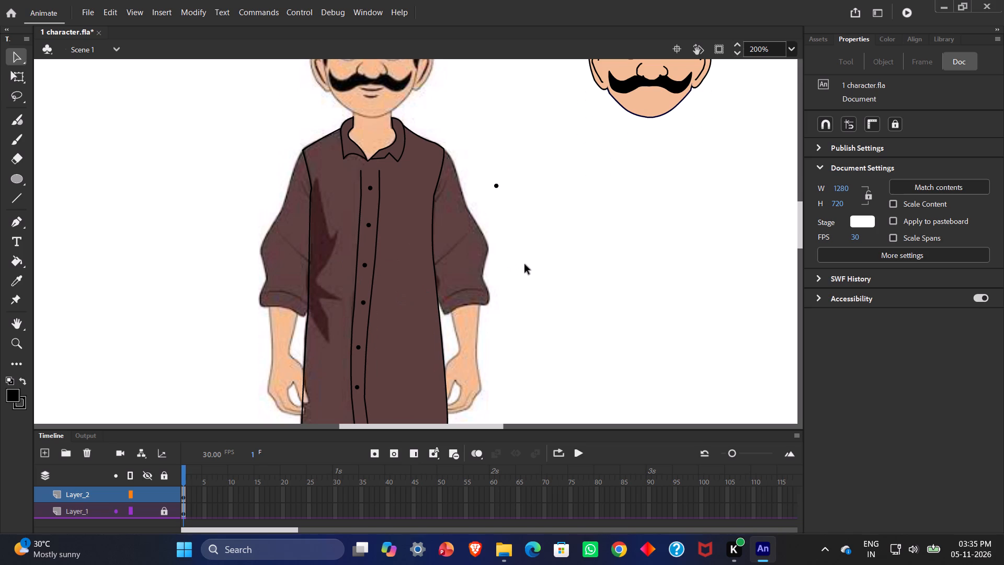
{"action": "scroll", "coordinate": [525, 265], "scroll_direction": "down", "scroll_amount": 1}
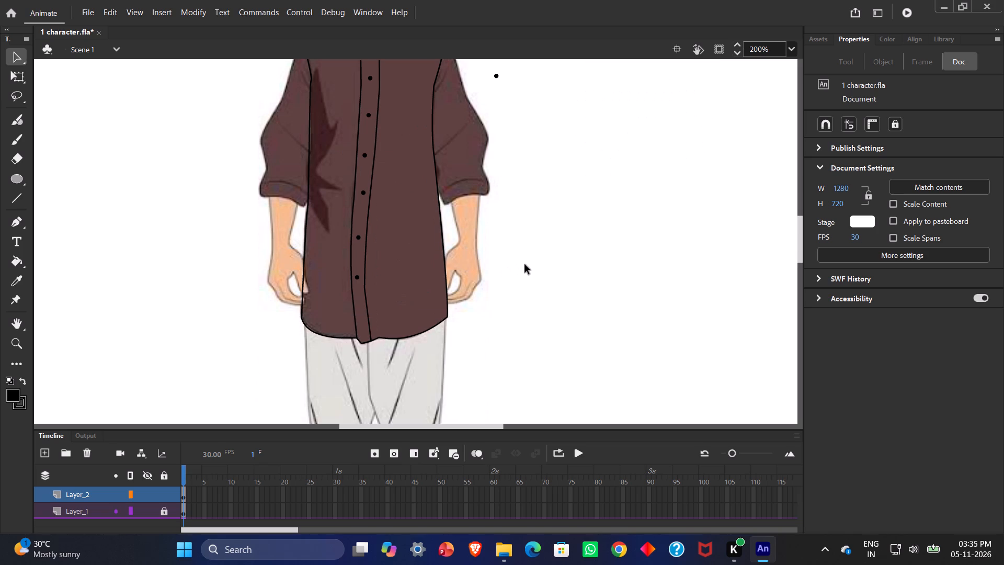
{"action": "left_click_drag", "start_coordinate": [773, 48], "coordinate": [748, 57]}
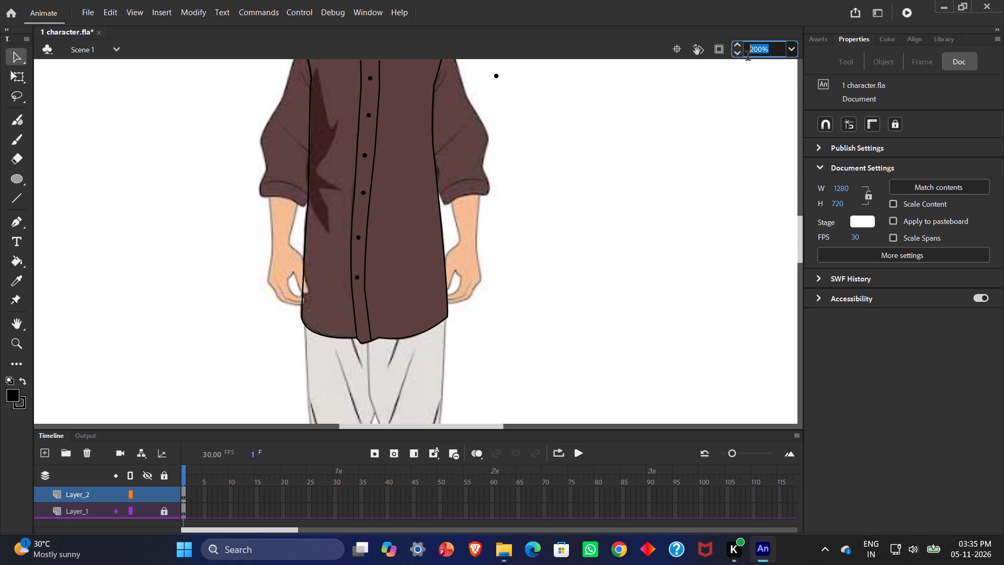
{"action": "left_click_drag", "start_coordinate": [748, 57], "coordinate": [747, 57]}
{"action": "key", "text": "BackSpace"}
{"action": "type", "text": "300"}
{"action": "key", "text": "Return"}
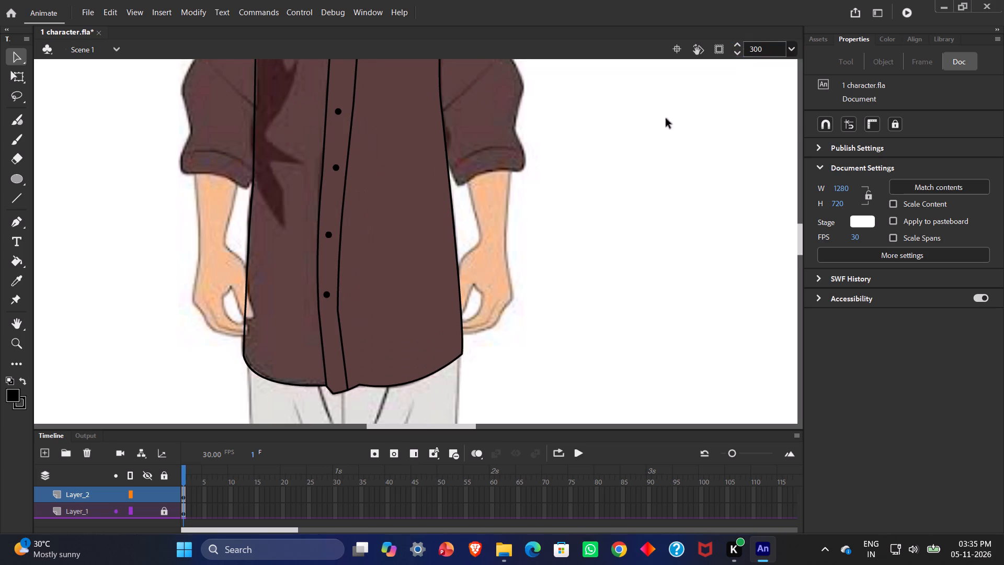
{"action": "scroll", "coordinate": [548, 193], "scroll_direction": "up", "scroll_amount": 2}
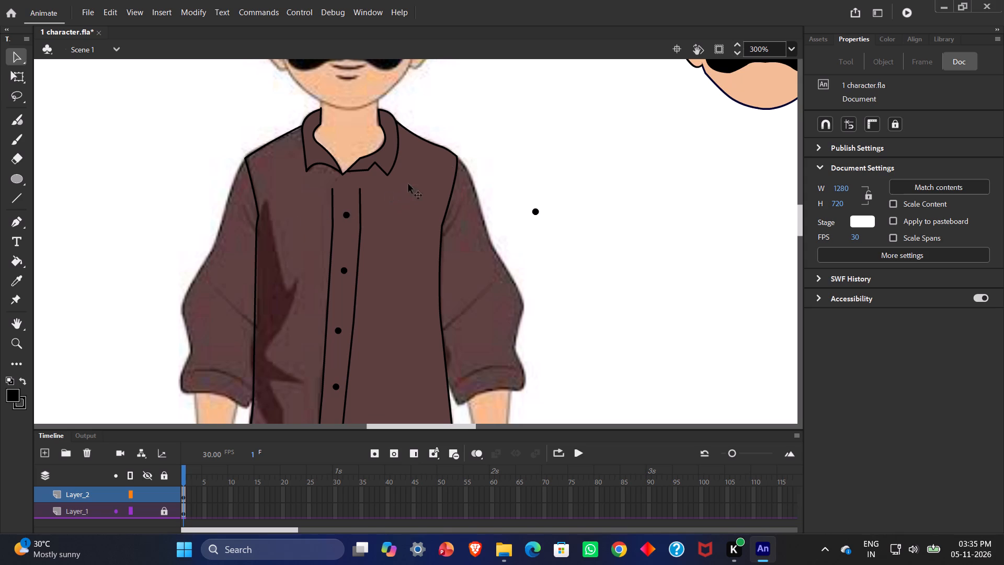
{"action": "left_click", "coordinate": [20, 53]}
{"action": "left_click_drag", "start_coordinate": [510, 199], "coordinate": [557, 234]}
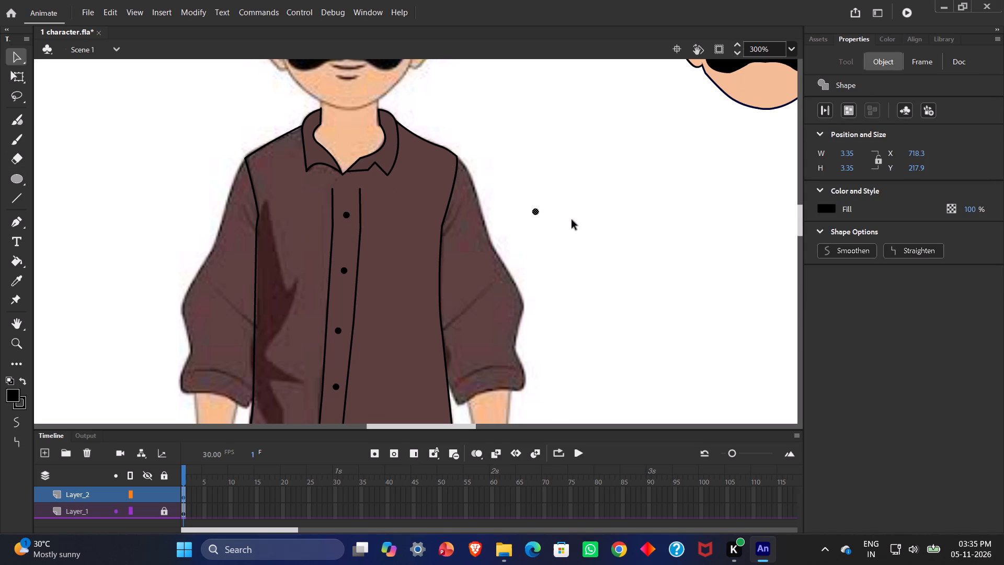
{"action": "key", "text": "BackSpace"}
Adjust the curve of the shirt body's left side outline along the sleeve and forearm to follow the reference.
{"action": "scroll", "coordinate": [597, 213], "scroll_direction": "down", "scroll_amount": 1}
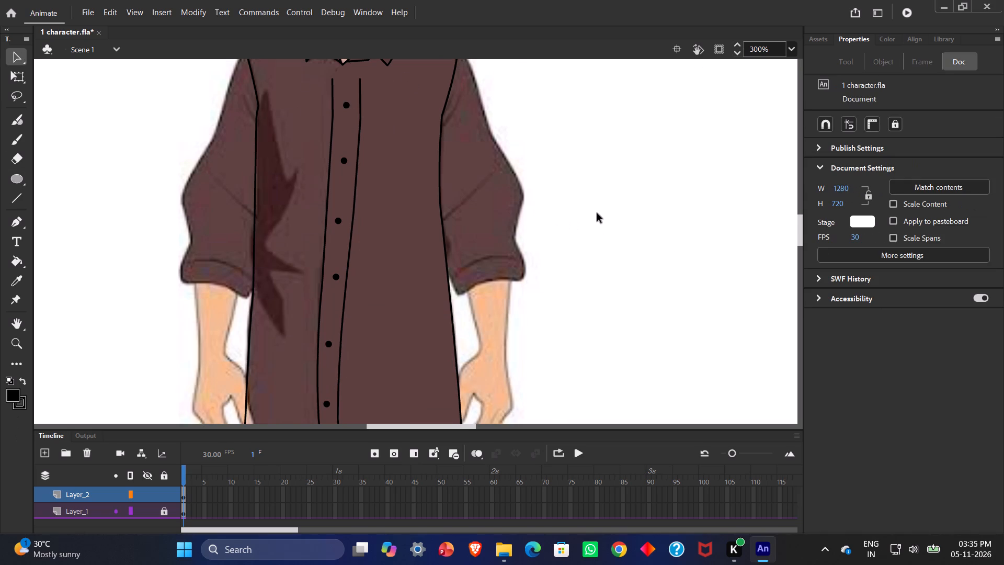
{"action": "scroll", "coordinate": [597, 213], "scroll_direction": "down", "scroll_amount": 1}
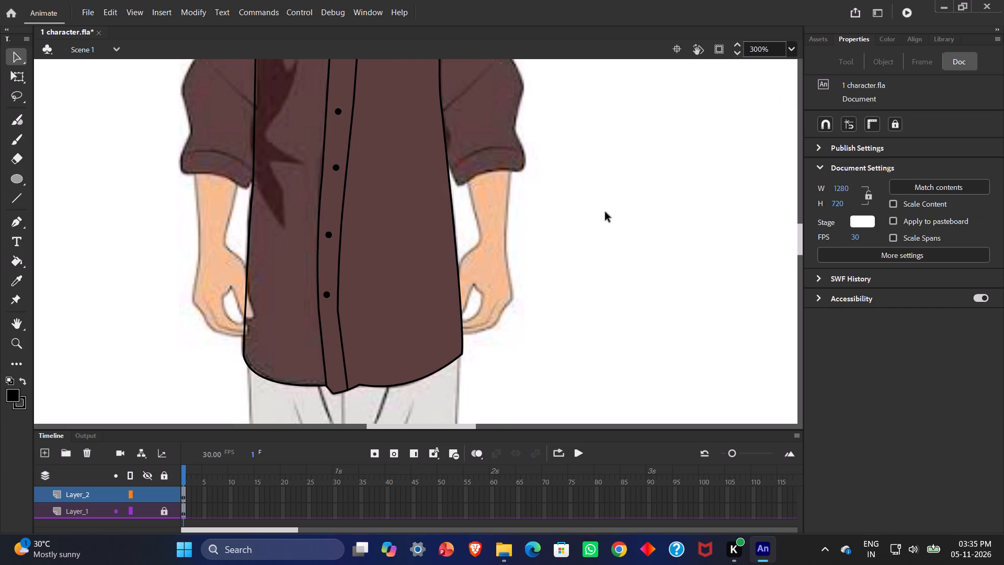
{"action": "scroll", "coordinate": [606, 212], "scroll_direction": "up", "scroll_amount": 2}
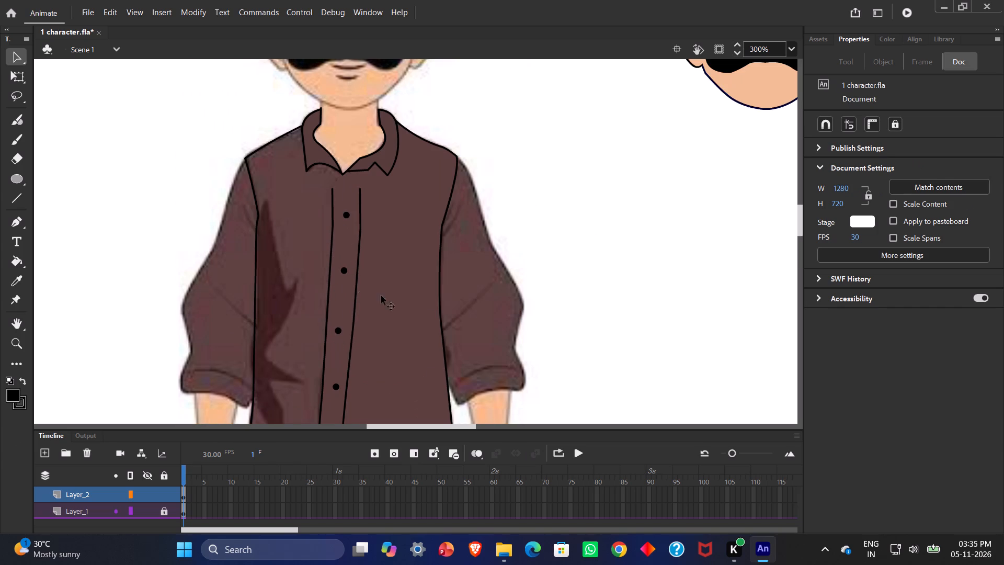
{"action": "left_click", "coordinate": [260, 219]}
{"action": "left_click_drag", "start_coordinate": [256, 275], "coordinate": [261, 279]}
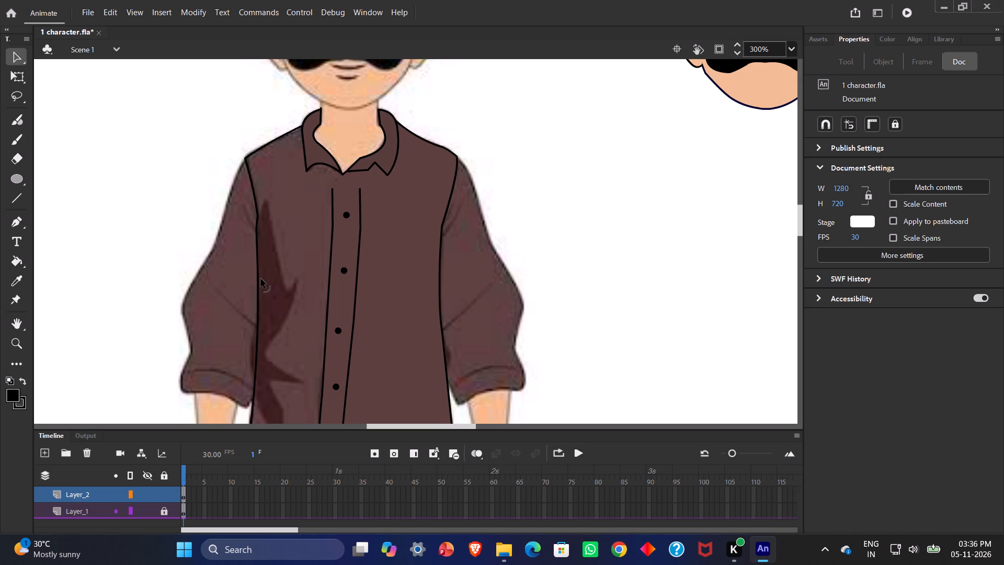
{"action": "left_click_drag", "start_coordinate": [261, 279], "coordinate": [259, 279]}
{"action": "left_click_drag", "start_coordinate": [259, 279], "coordinate": [258, 280]}
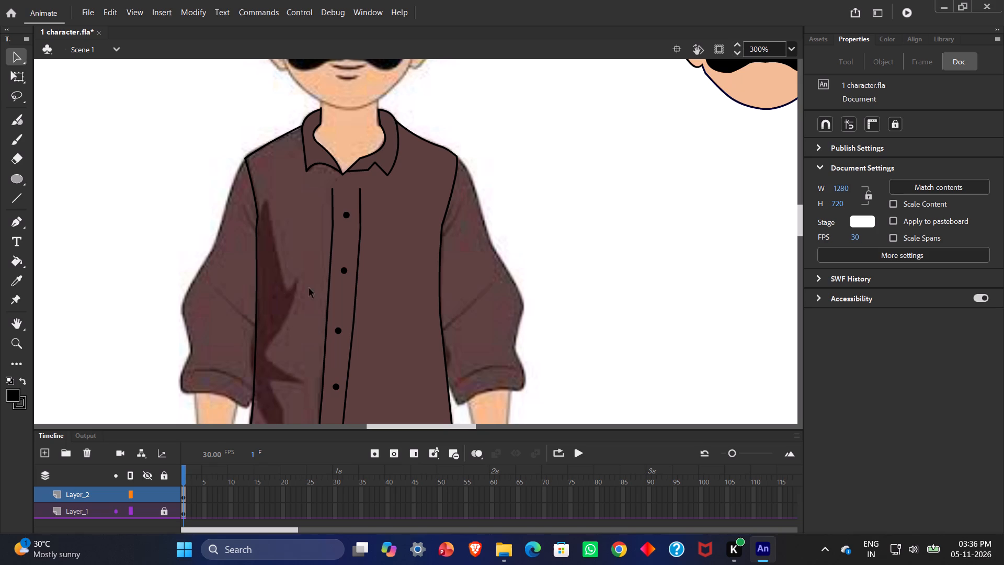
{"action": "scroll", "coordinate": [335, 271], "scroll_direction": "down", "scroll_amount": 1}
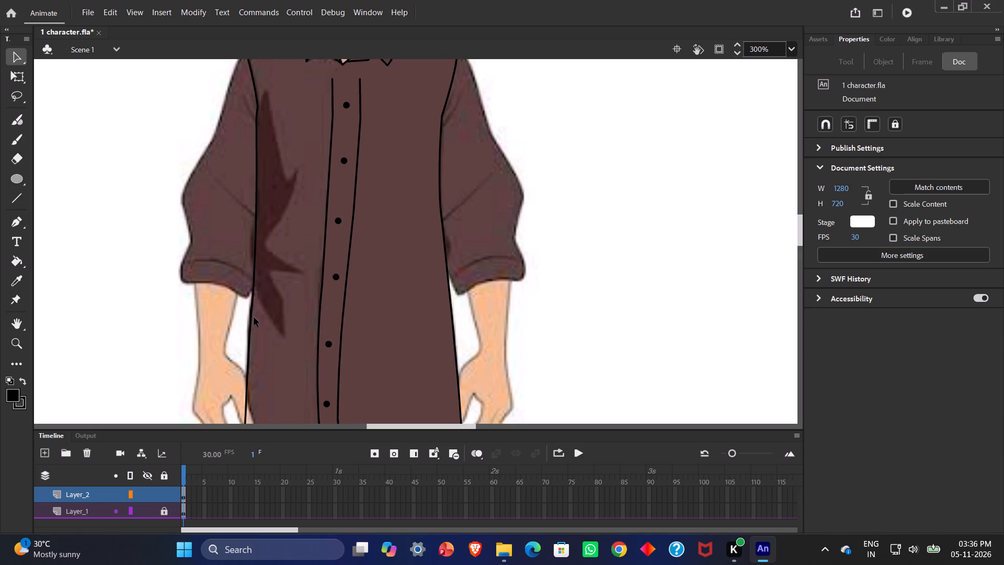
{"action": "left_click_drag", "start_coordinate": [252, 311], "coordinate": [250, 317]}
{"action": "left_click_drag", "start_coordinate": [250, 317], "coordinate": [249, 318]}
Move the left corner of the shirt's hem outline slightly outward and up.
{"action": "scroll", "coordinate": [281, 297], "scroll_direction": "down", "scroll_amount": 1}
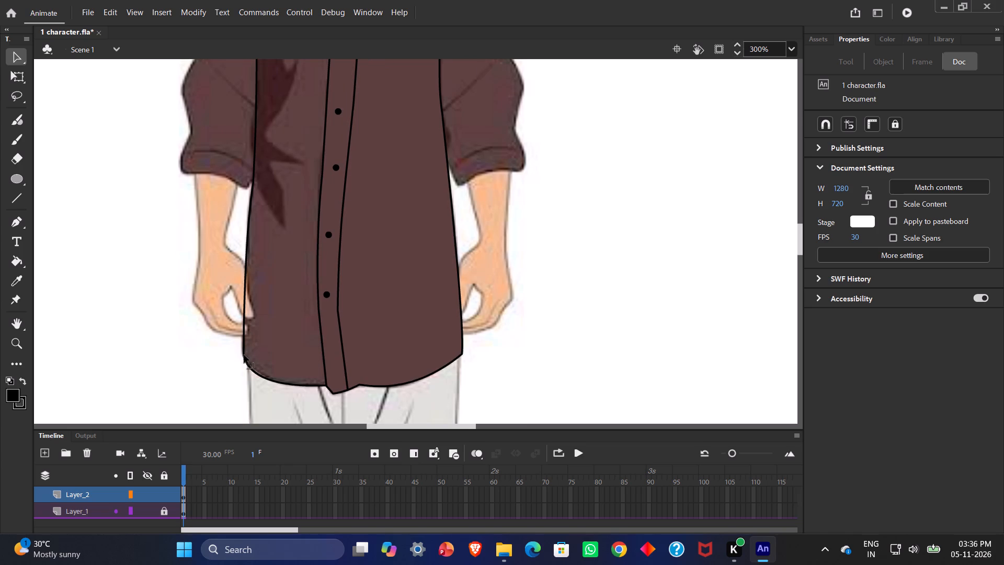
{"action": "left_click_drag", "start_coordinate": [245, 359], "coordinate": [244, 359]}
{"action": "left_click_drag", "start_coordinate": [244, 359], "coordinate": [243, 356]}
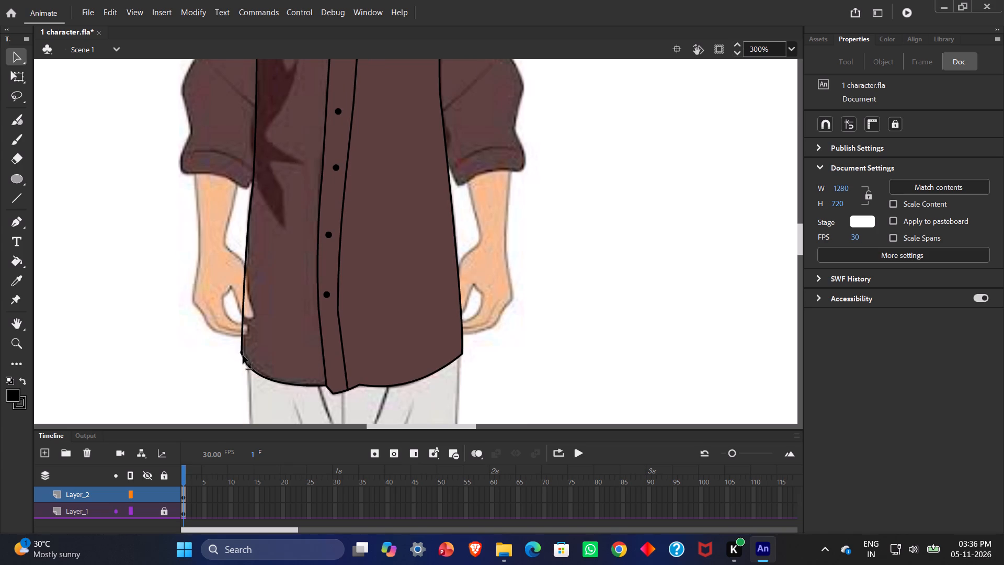
{"action": "left_click_drag", "start_coordinate": [243, 356], "coordinate": [243, 354]}
{"action": "left_click", "coordinate": [656, 168]}
Sample the shirt's brown as the Paint Bucket fill and try to fill the shirt body panel left of the placket.
{"action": "left_click", "coordinate": [19, 264]}
{"action": "double_click", "coordinate": [19, 264]}
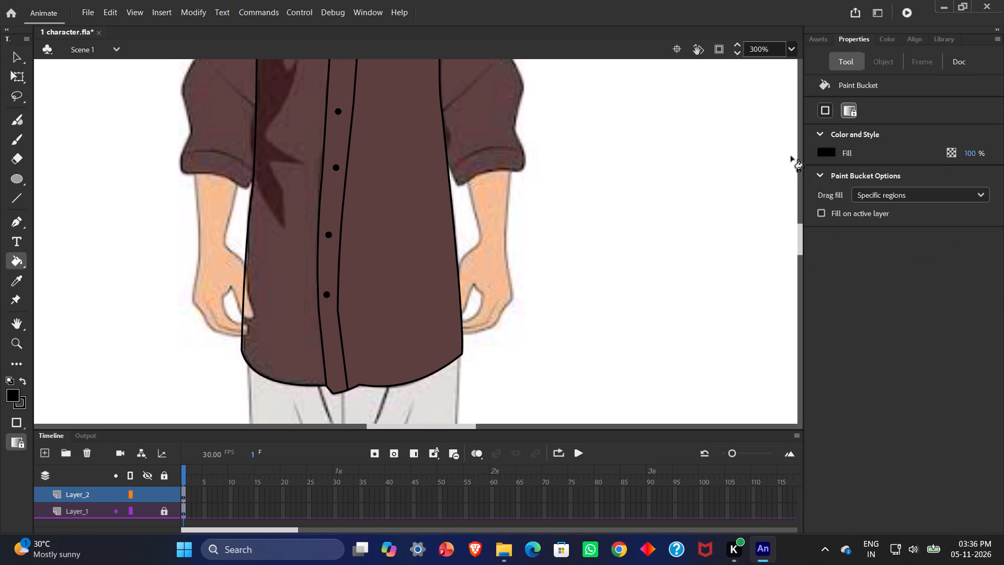
{"action": "left_click", "coordinate": [829, 154]}
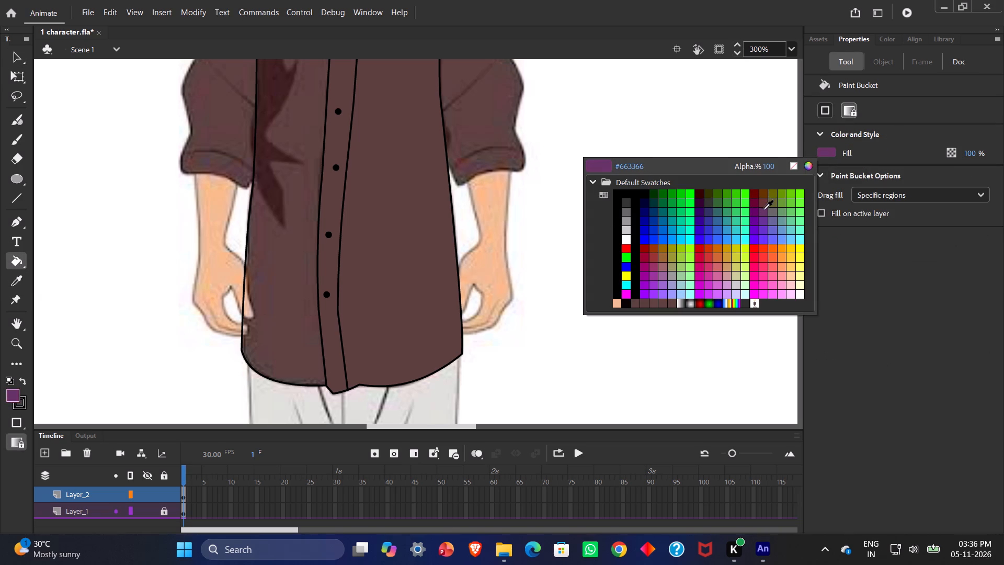
{"action": "double_click", "coordinate": [387, 199]}
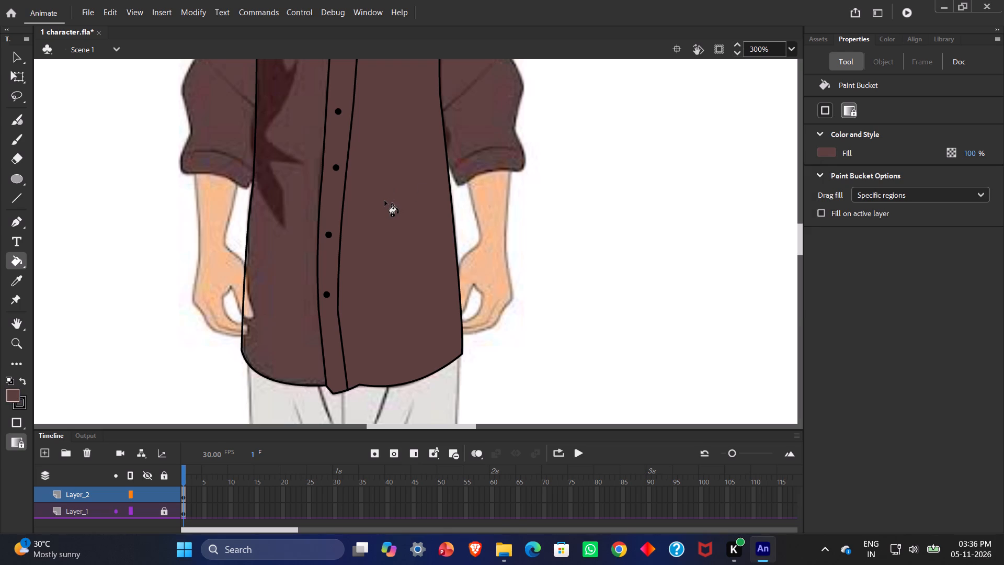
{"action": "left_click", "coordinate": [383, 202]}
{"action": "left_click", "coordinate": [290, 245]}
{"action": "double_click", "coordinate": [290, 245]}
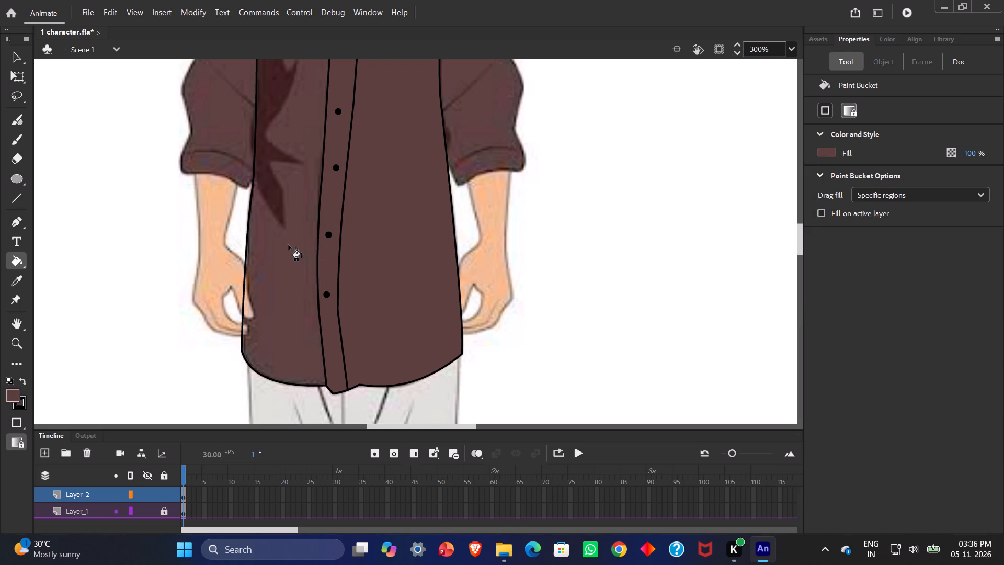
{"action": "right_click", "coordinate": [288, 245]}
{"action": "triple_click", "coordinate": [294, 217]}
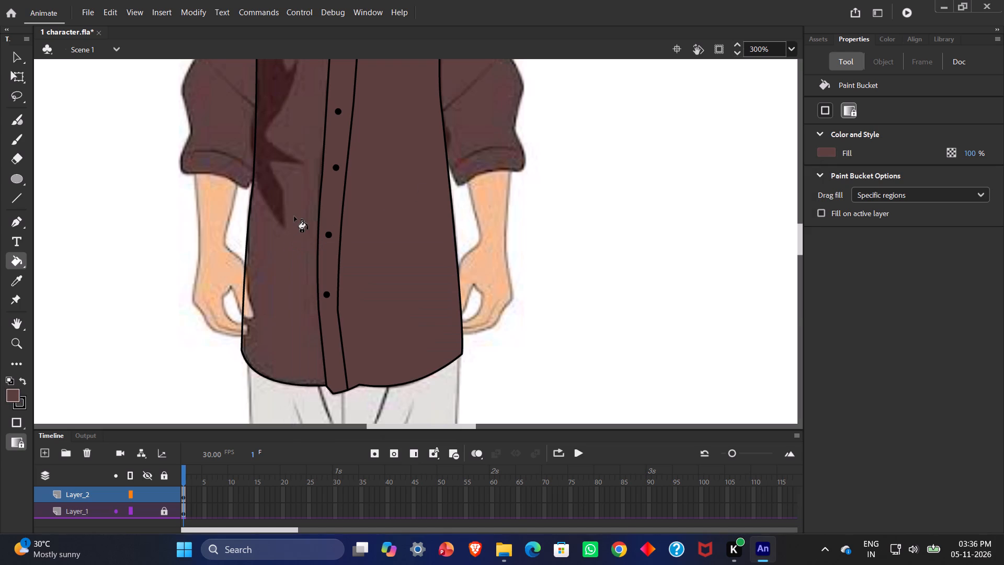
{"action": "triple_click", "coordinate": [294, 214]}
Start a black line with the Line tool at the open top end of the shirt placket.
{"action": "scroll", "coordinate": [294, 214], "scroll_direction": "up", "scroll_amount": 1}
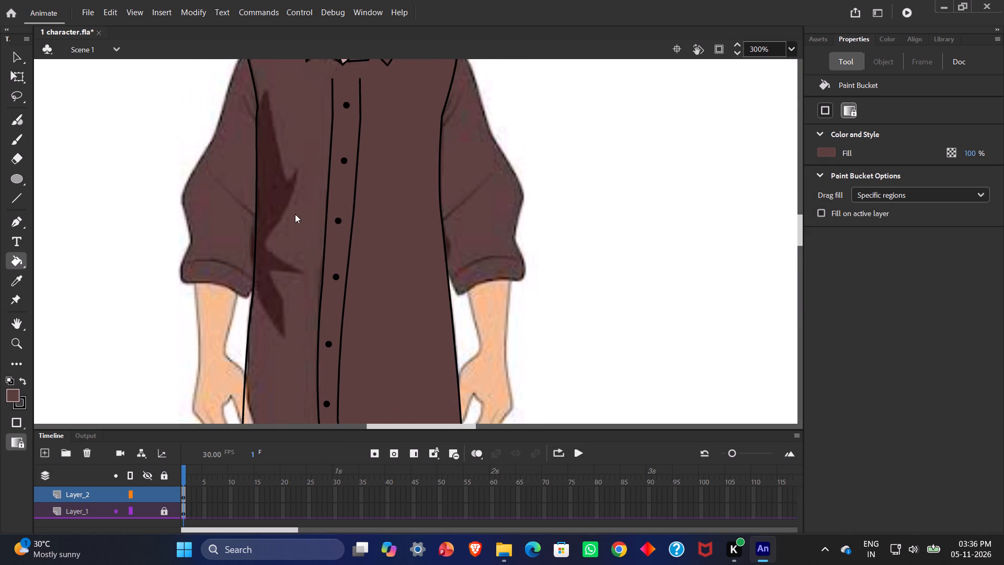
{"action": "scroll", "coordinate": [295, 214], "scroll_direction": "up", "scroll_amount": 1}
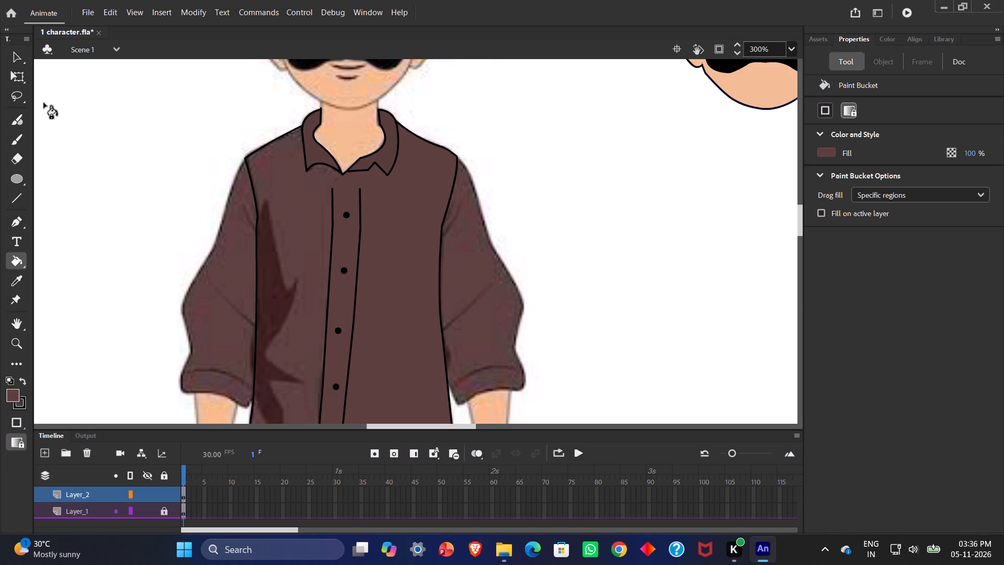
{"action": "left_click", "coordinate": [19, 197]}
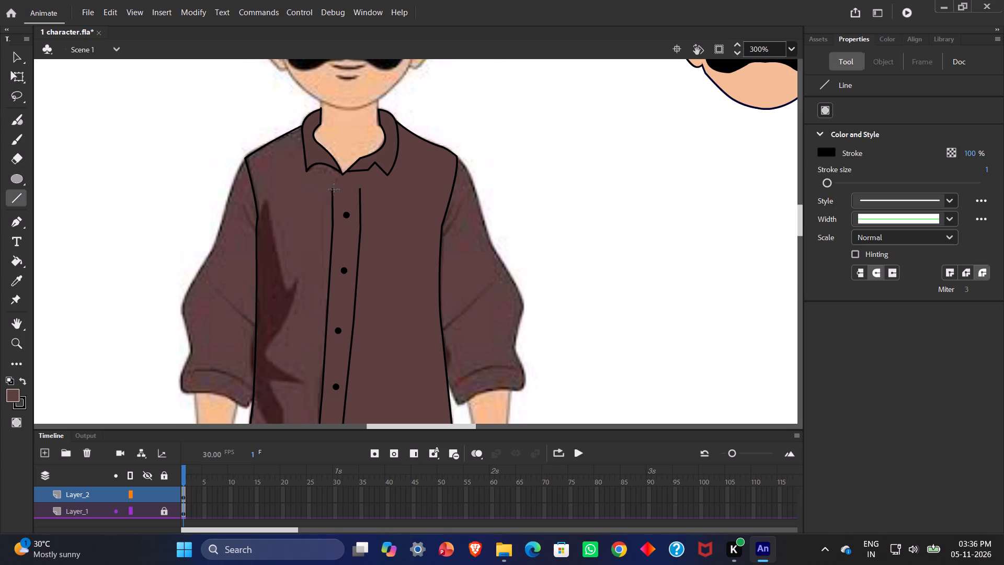
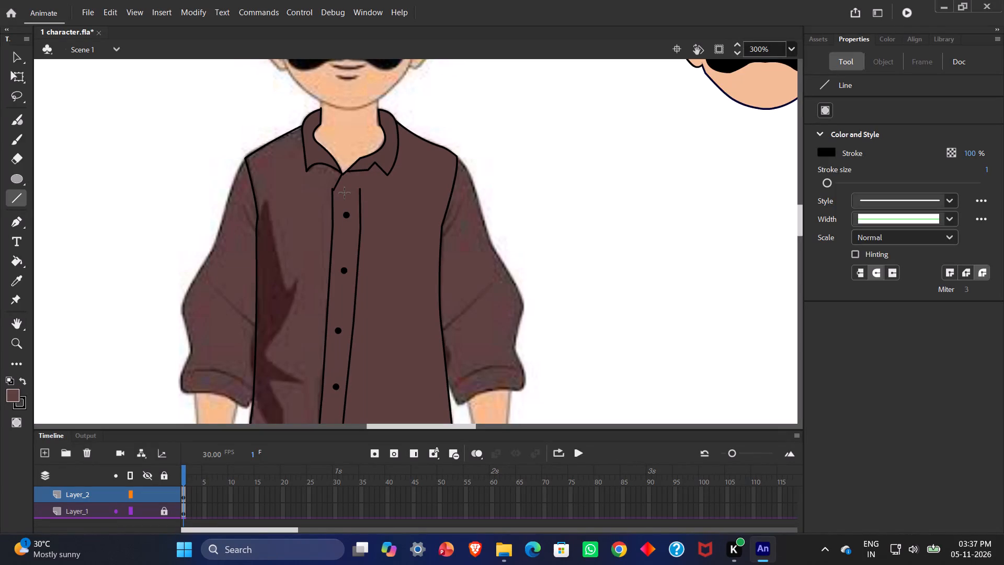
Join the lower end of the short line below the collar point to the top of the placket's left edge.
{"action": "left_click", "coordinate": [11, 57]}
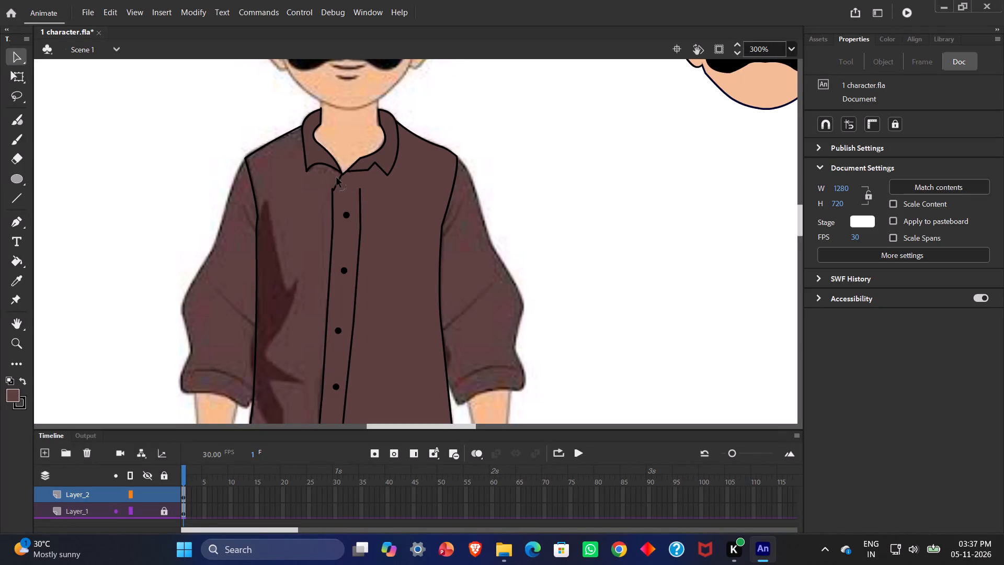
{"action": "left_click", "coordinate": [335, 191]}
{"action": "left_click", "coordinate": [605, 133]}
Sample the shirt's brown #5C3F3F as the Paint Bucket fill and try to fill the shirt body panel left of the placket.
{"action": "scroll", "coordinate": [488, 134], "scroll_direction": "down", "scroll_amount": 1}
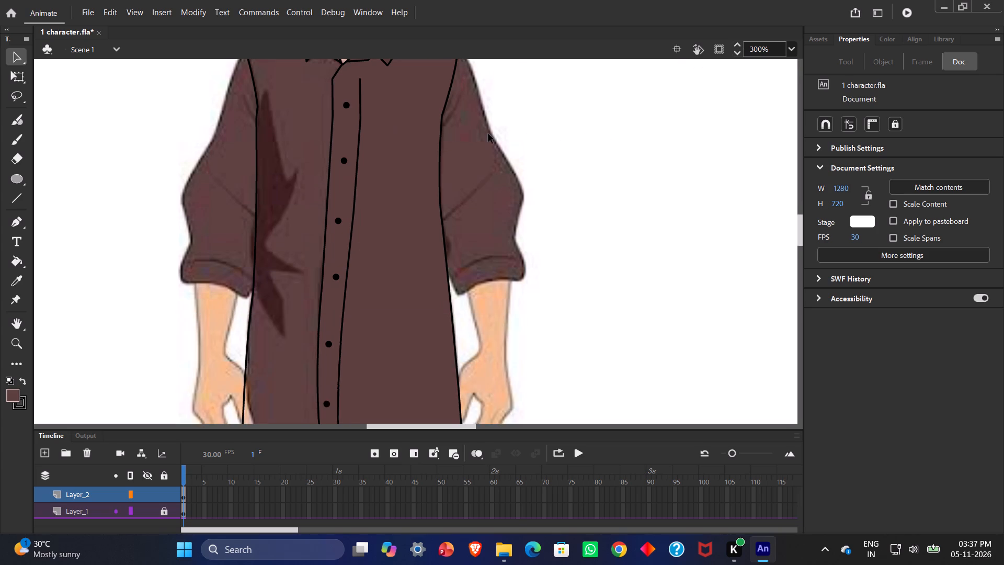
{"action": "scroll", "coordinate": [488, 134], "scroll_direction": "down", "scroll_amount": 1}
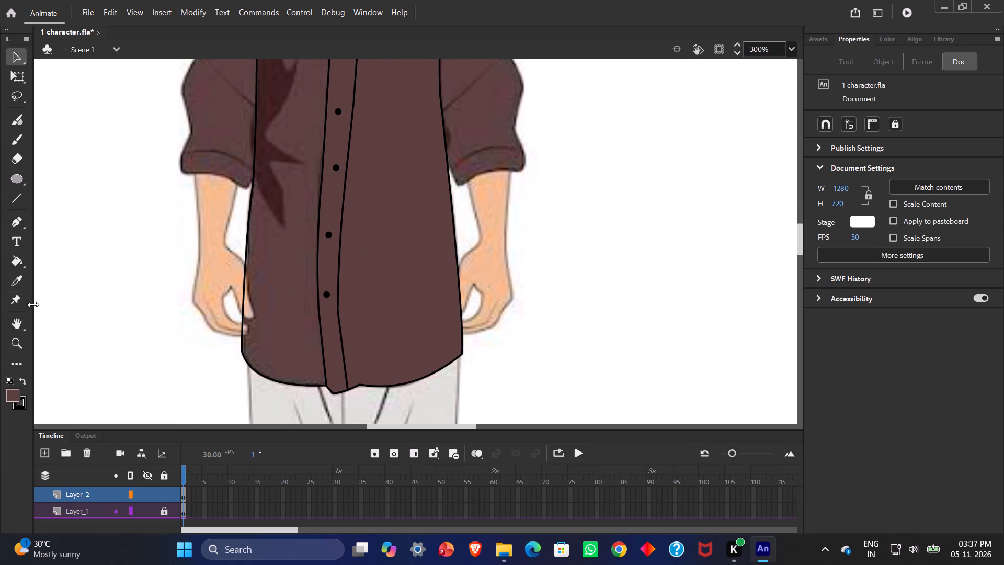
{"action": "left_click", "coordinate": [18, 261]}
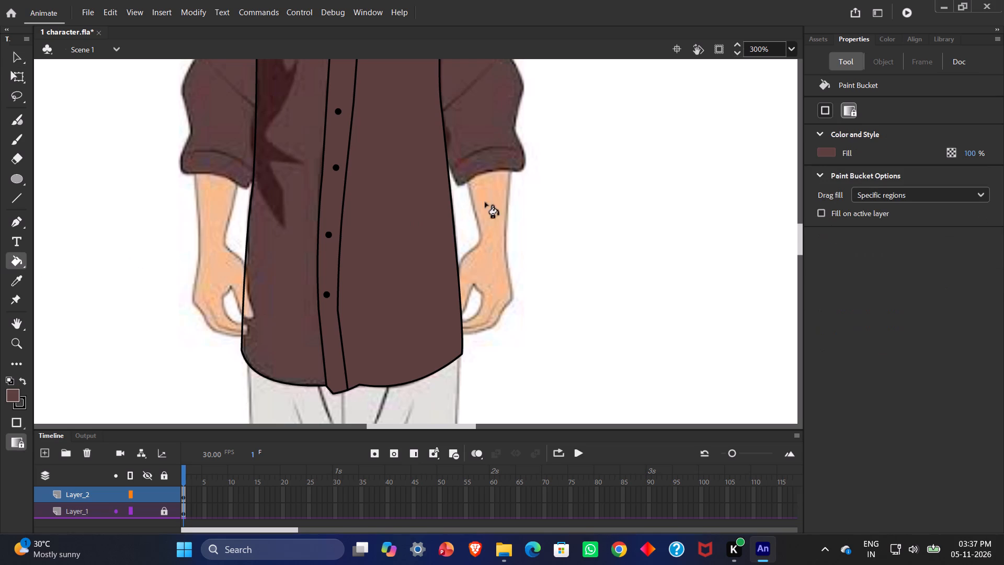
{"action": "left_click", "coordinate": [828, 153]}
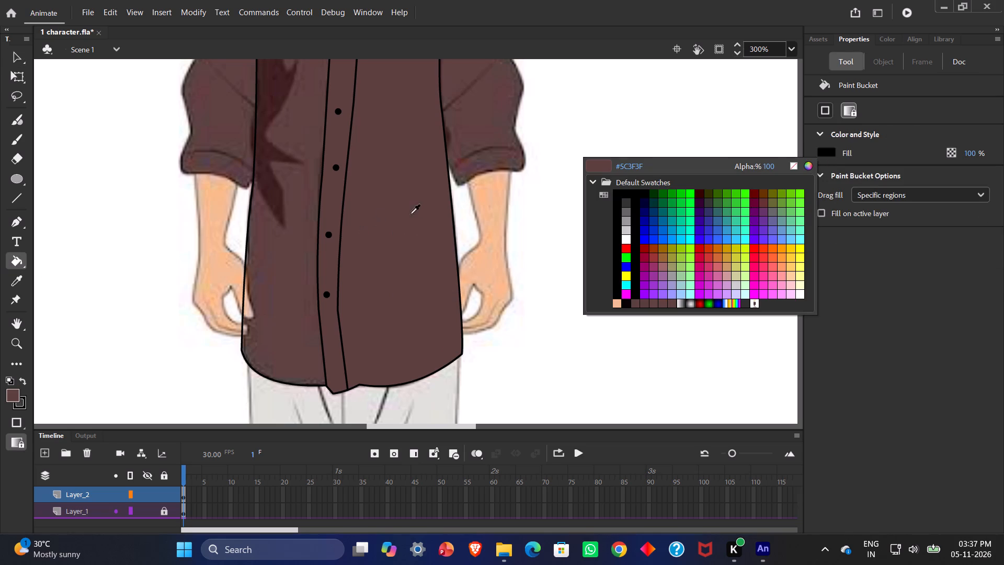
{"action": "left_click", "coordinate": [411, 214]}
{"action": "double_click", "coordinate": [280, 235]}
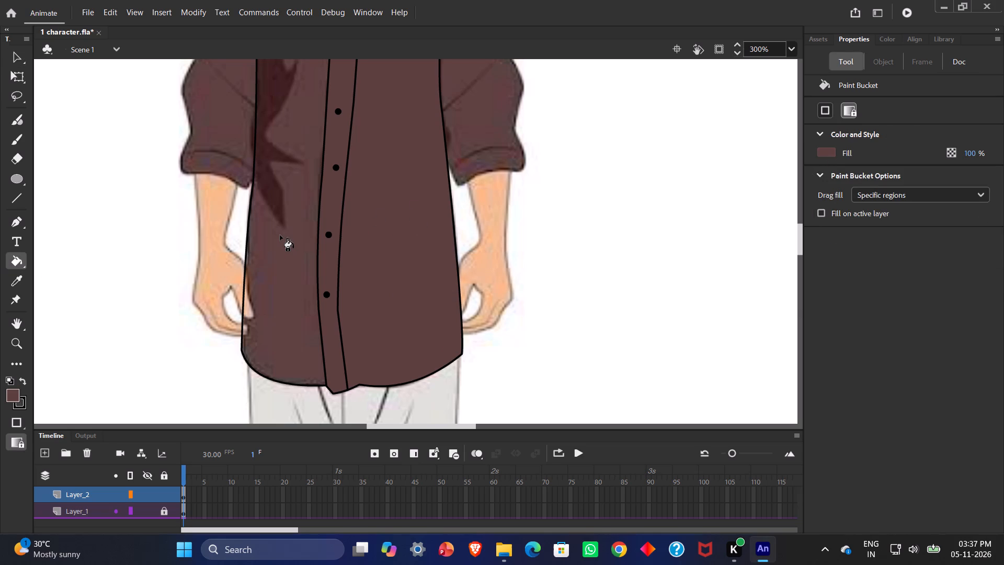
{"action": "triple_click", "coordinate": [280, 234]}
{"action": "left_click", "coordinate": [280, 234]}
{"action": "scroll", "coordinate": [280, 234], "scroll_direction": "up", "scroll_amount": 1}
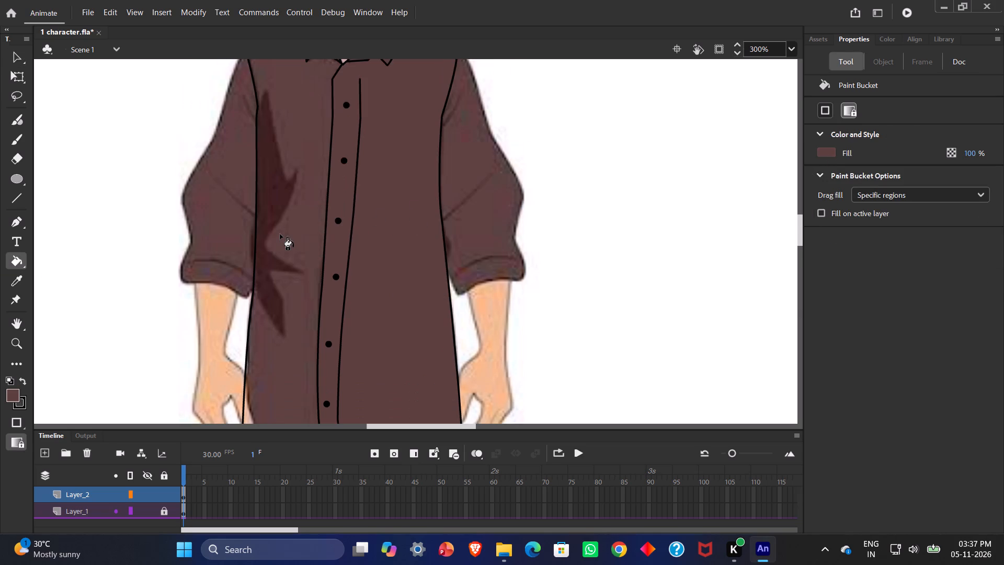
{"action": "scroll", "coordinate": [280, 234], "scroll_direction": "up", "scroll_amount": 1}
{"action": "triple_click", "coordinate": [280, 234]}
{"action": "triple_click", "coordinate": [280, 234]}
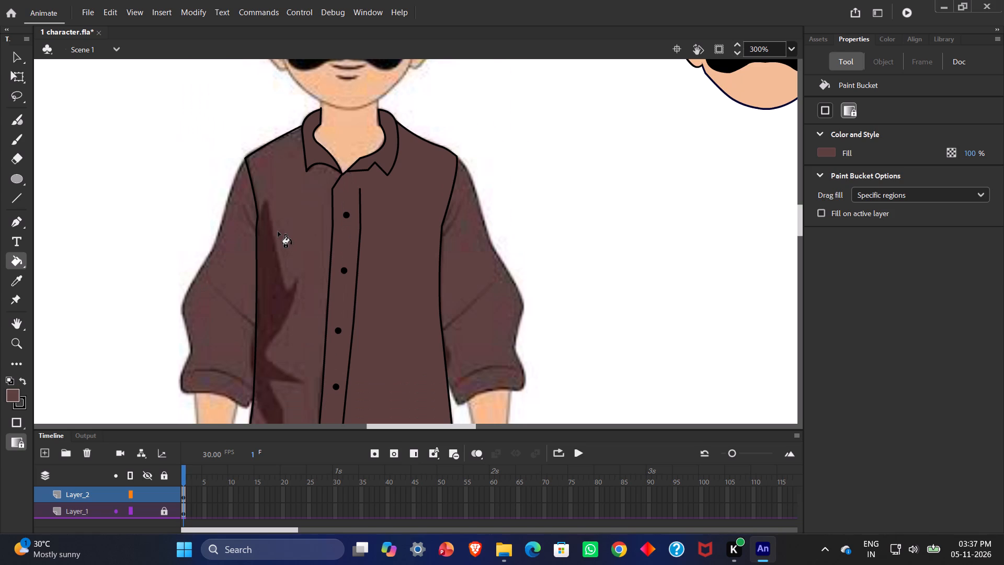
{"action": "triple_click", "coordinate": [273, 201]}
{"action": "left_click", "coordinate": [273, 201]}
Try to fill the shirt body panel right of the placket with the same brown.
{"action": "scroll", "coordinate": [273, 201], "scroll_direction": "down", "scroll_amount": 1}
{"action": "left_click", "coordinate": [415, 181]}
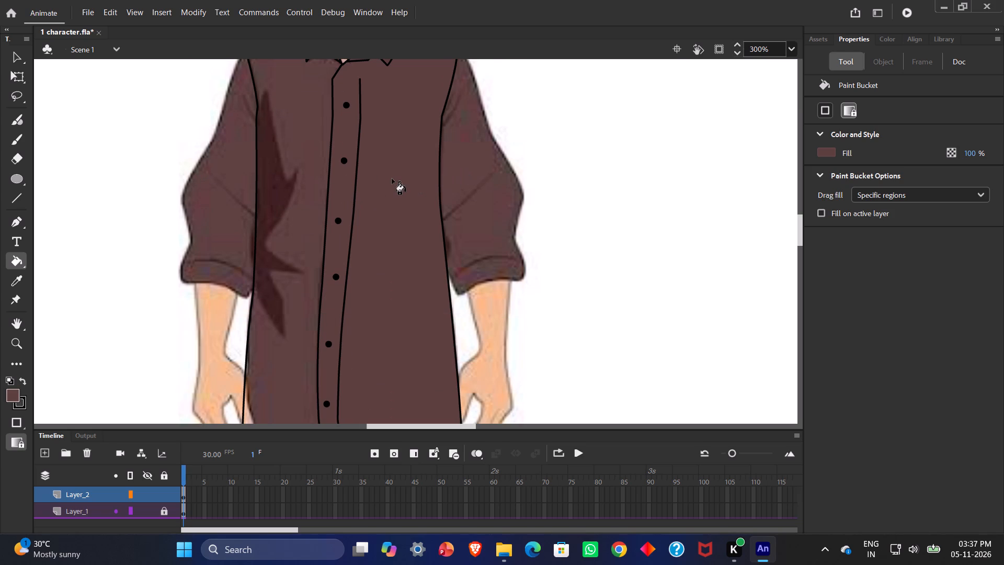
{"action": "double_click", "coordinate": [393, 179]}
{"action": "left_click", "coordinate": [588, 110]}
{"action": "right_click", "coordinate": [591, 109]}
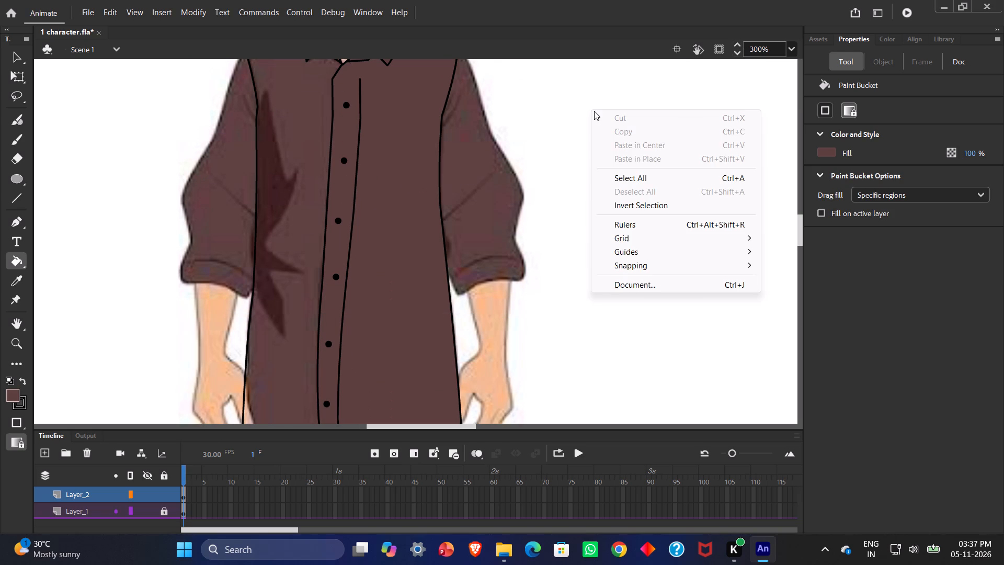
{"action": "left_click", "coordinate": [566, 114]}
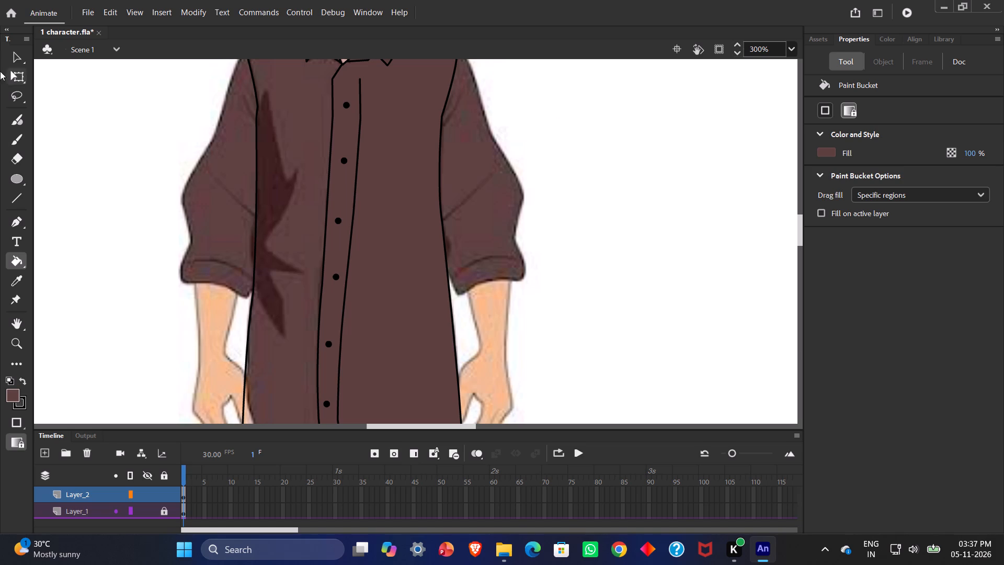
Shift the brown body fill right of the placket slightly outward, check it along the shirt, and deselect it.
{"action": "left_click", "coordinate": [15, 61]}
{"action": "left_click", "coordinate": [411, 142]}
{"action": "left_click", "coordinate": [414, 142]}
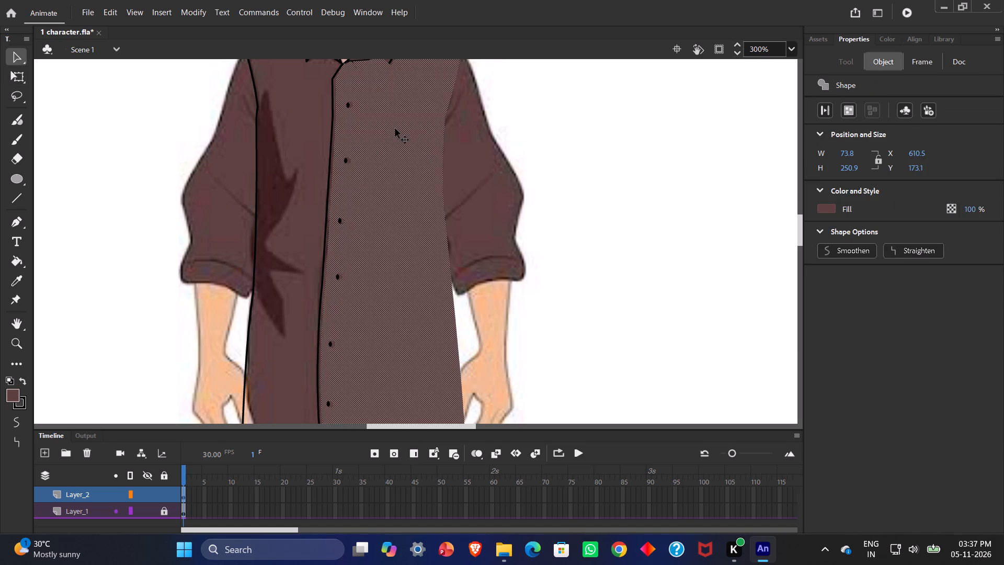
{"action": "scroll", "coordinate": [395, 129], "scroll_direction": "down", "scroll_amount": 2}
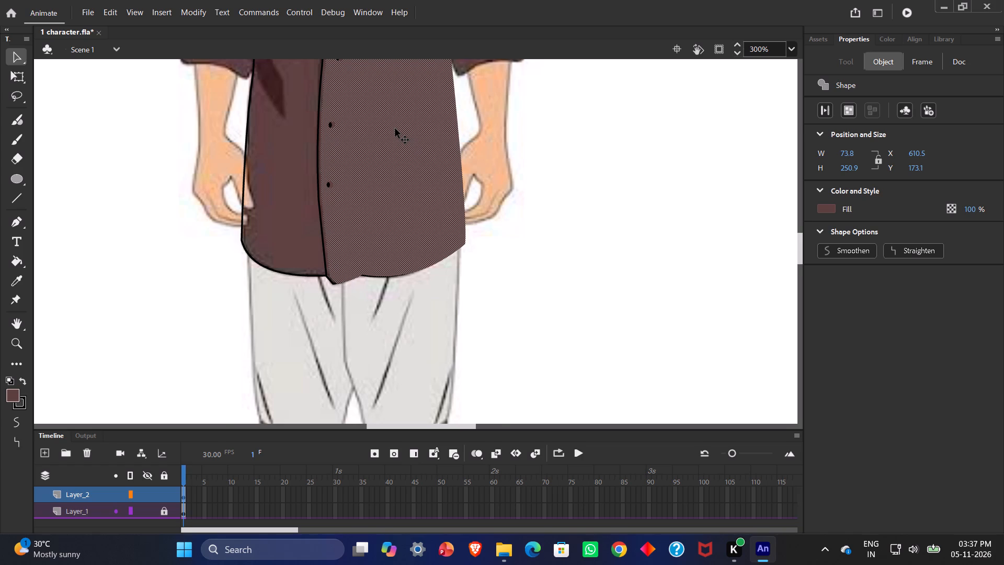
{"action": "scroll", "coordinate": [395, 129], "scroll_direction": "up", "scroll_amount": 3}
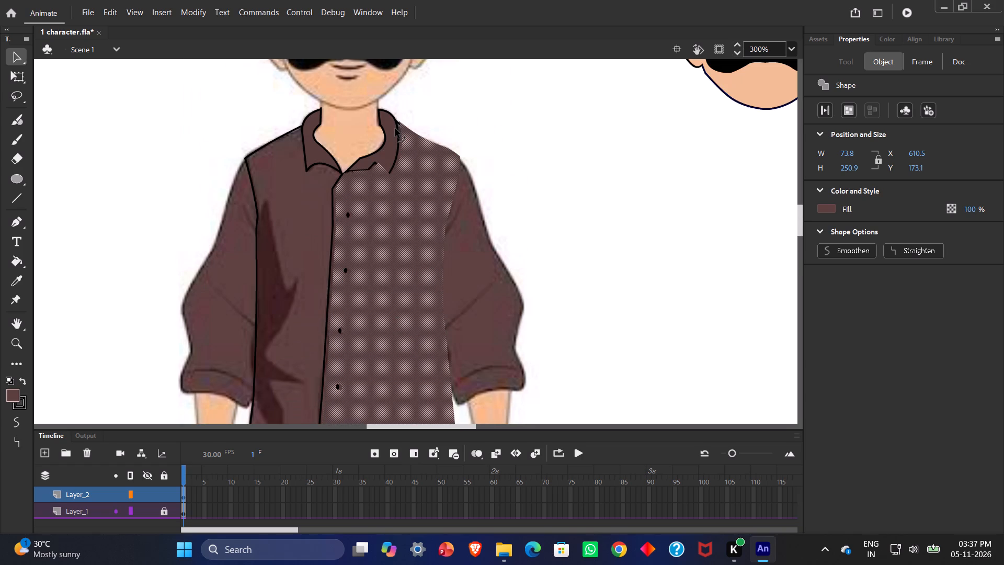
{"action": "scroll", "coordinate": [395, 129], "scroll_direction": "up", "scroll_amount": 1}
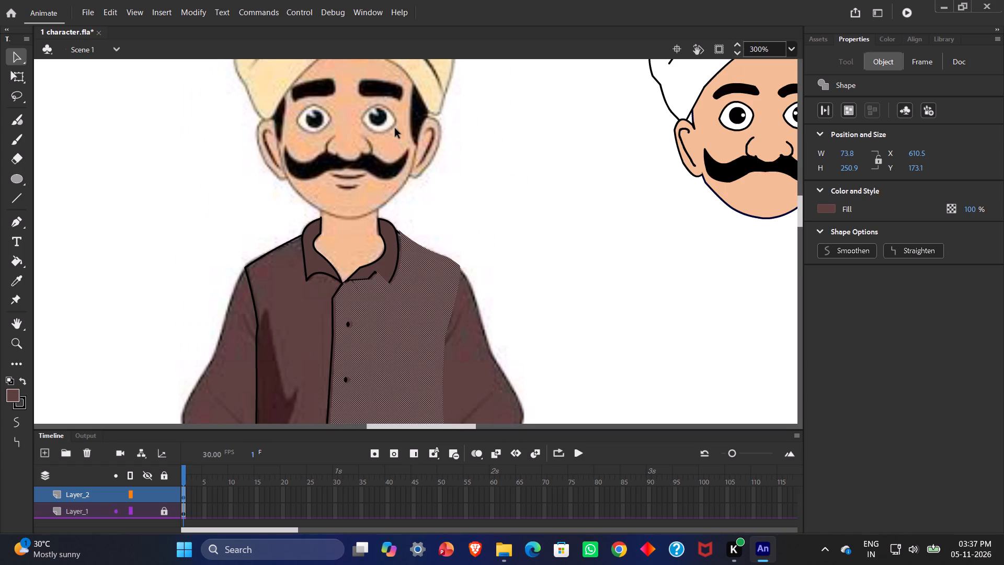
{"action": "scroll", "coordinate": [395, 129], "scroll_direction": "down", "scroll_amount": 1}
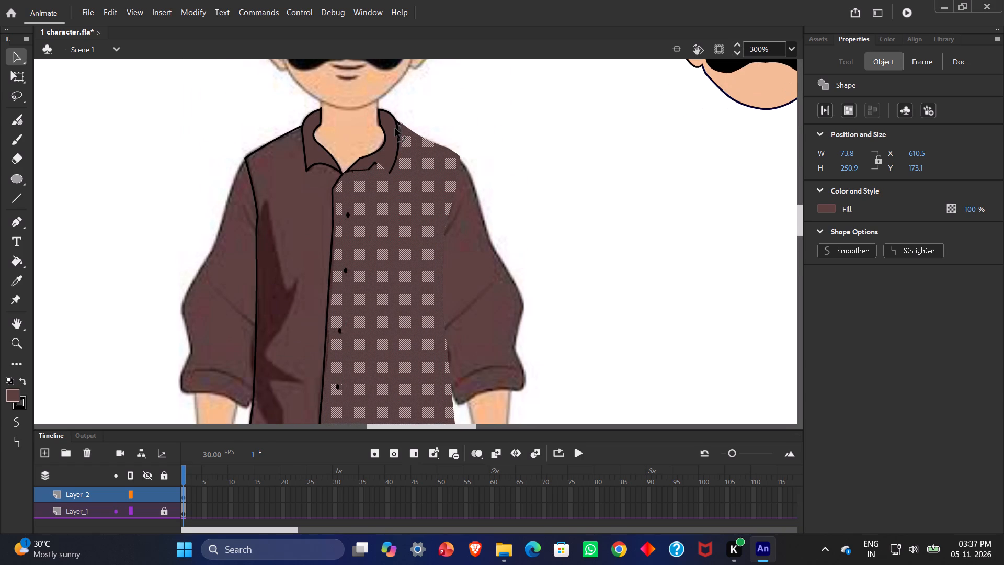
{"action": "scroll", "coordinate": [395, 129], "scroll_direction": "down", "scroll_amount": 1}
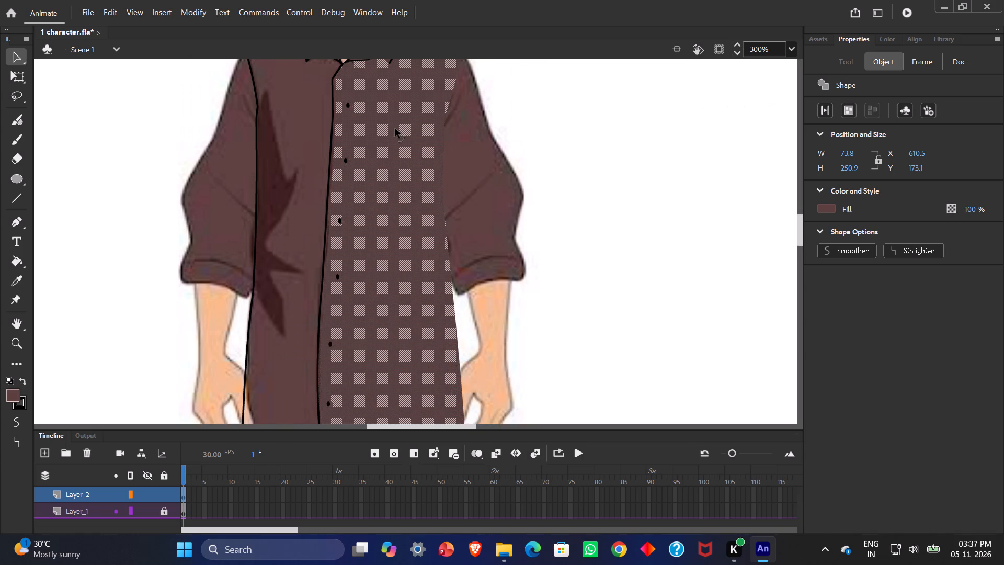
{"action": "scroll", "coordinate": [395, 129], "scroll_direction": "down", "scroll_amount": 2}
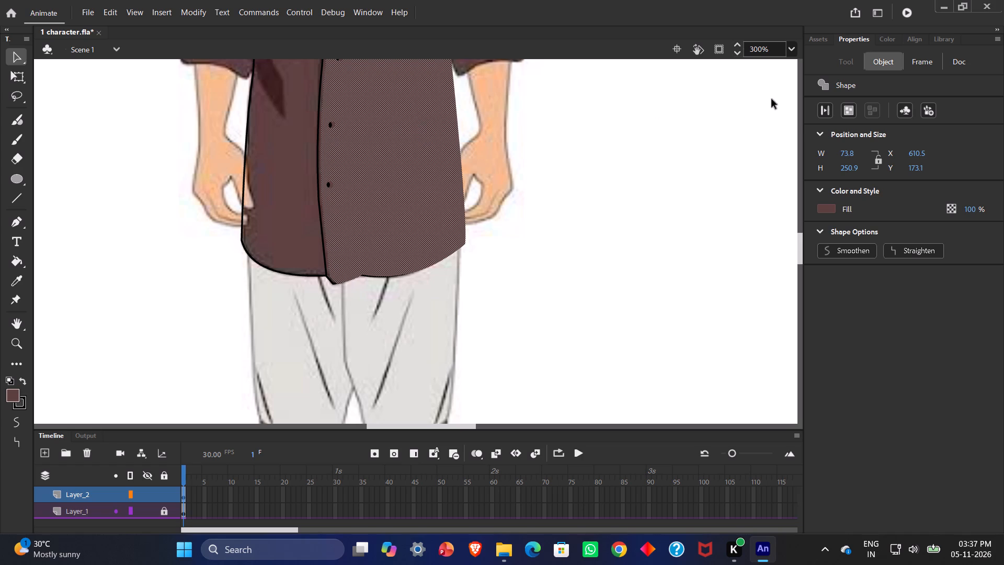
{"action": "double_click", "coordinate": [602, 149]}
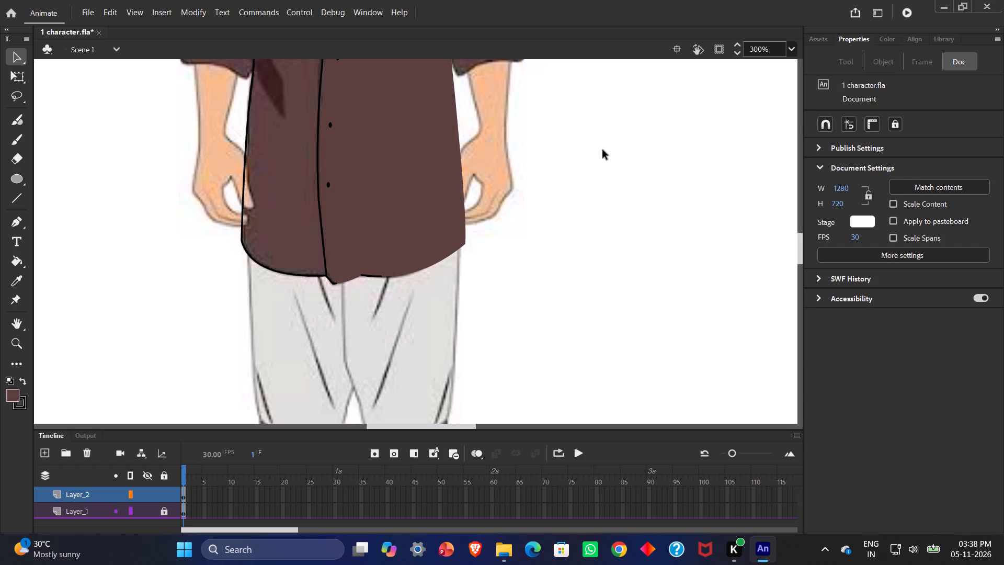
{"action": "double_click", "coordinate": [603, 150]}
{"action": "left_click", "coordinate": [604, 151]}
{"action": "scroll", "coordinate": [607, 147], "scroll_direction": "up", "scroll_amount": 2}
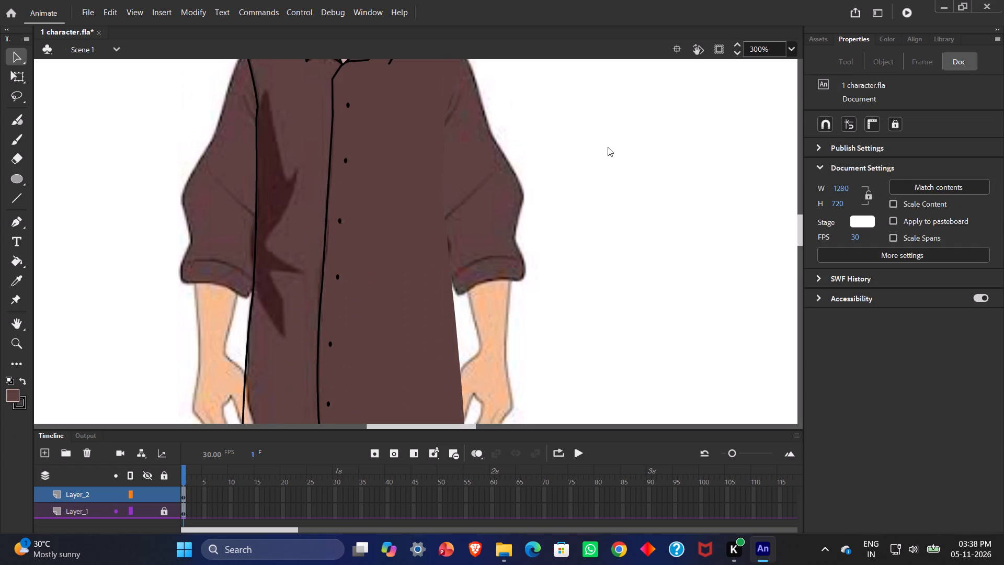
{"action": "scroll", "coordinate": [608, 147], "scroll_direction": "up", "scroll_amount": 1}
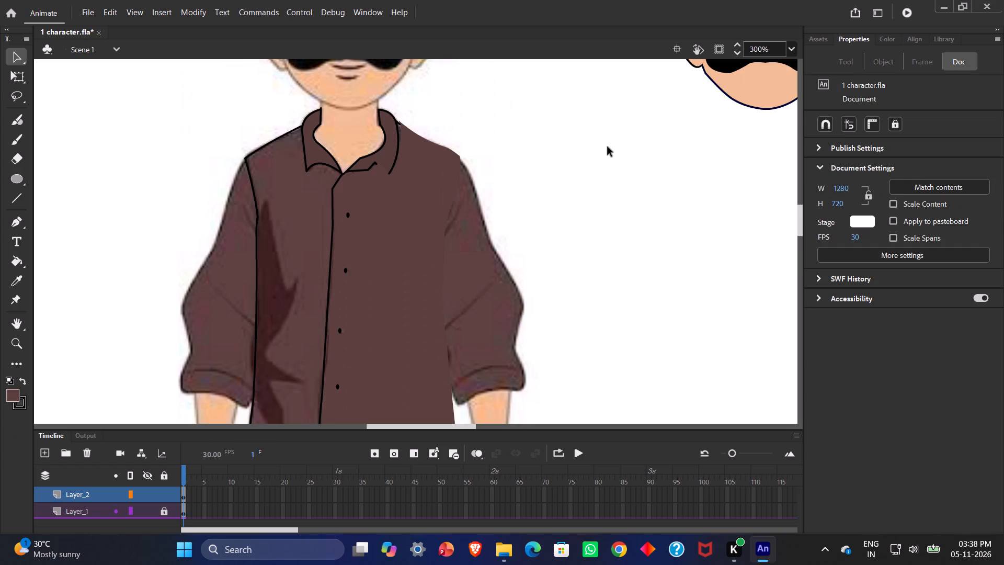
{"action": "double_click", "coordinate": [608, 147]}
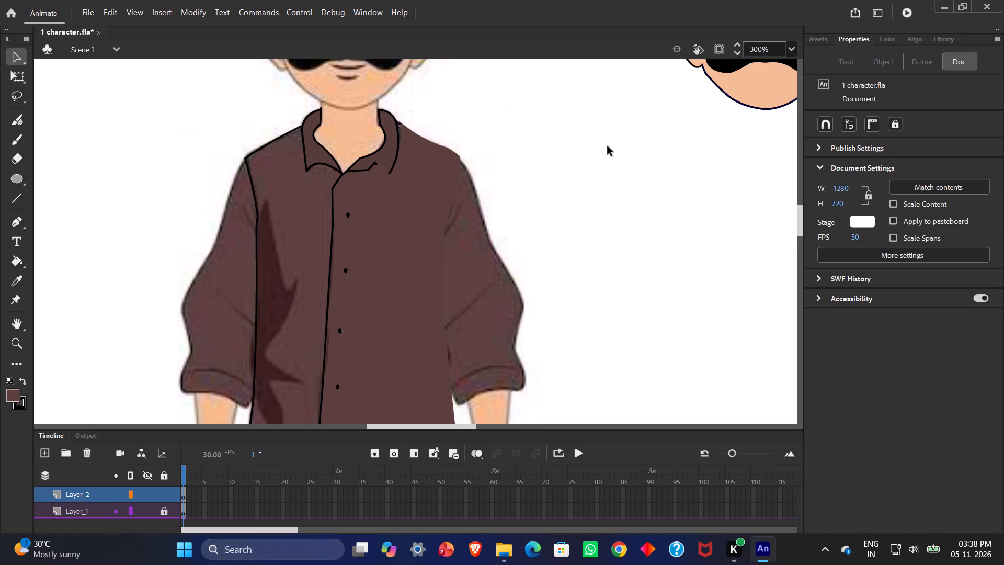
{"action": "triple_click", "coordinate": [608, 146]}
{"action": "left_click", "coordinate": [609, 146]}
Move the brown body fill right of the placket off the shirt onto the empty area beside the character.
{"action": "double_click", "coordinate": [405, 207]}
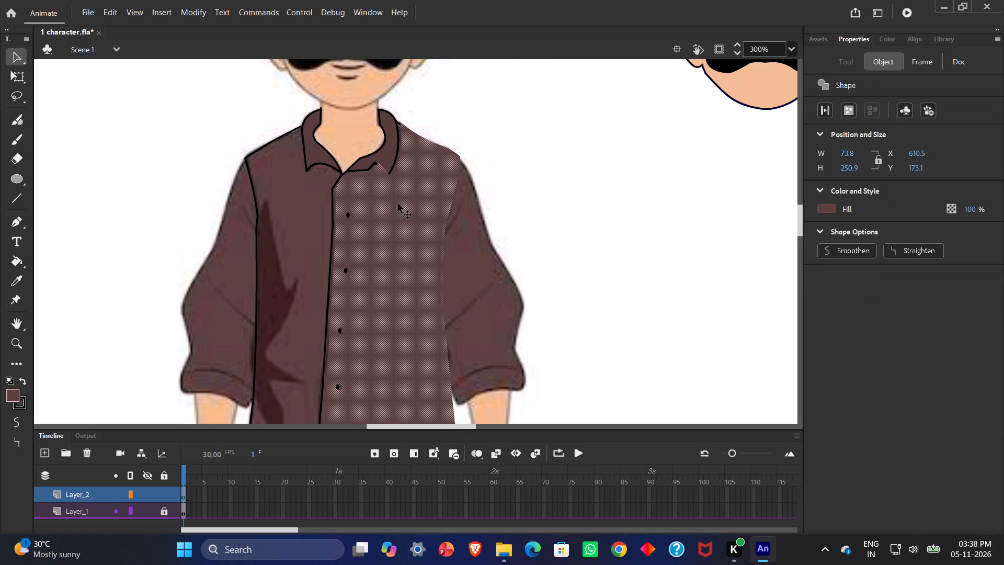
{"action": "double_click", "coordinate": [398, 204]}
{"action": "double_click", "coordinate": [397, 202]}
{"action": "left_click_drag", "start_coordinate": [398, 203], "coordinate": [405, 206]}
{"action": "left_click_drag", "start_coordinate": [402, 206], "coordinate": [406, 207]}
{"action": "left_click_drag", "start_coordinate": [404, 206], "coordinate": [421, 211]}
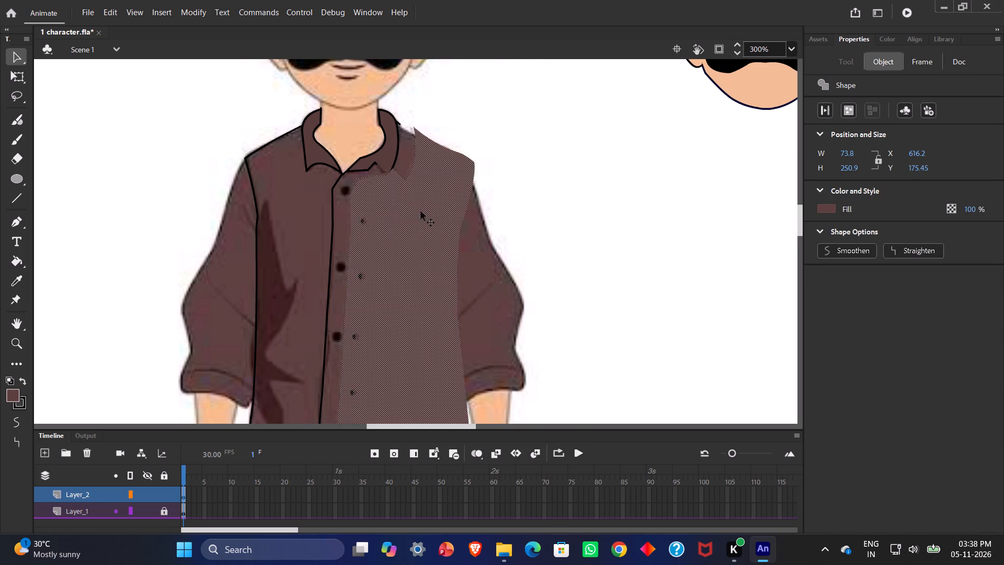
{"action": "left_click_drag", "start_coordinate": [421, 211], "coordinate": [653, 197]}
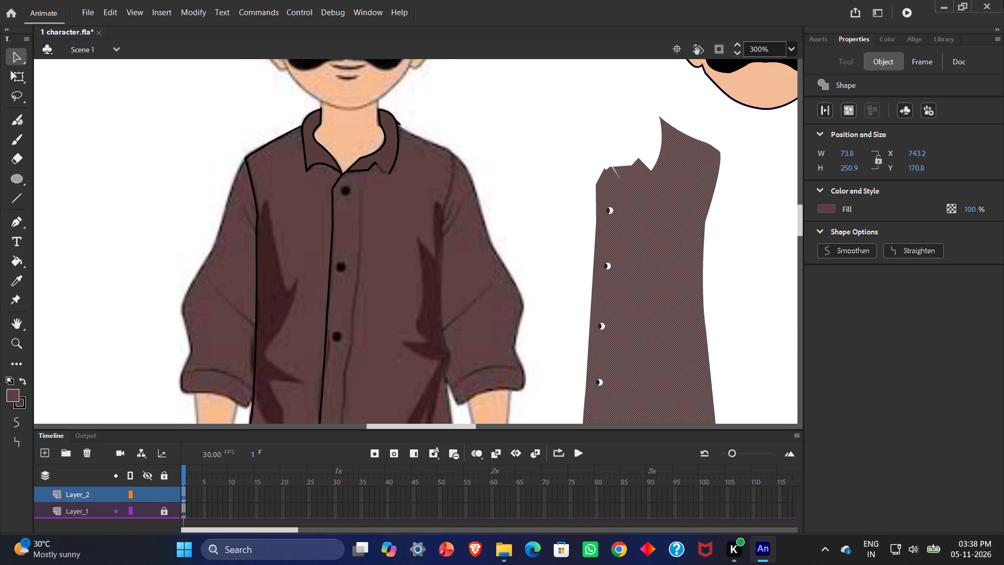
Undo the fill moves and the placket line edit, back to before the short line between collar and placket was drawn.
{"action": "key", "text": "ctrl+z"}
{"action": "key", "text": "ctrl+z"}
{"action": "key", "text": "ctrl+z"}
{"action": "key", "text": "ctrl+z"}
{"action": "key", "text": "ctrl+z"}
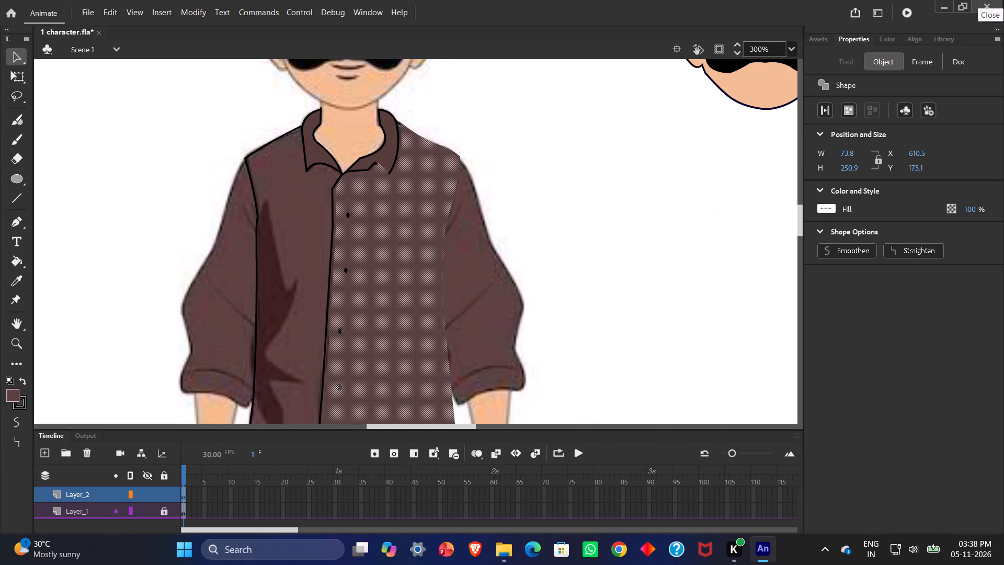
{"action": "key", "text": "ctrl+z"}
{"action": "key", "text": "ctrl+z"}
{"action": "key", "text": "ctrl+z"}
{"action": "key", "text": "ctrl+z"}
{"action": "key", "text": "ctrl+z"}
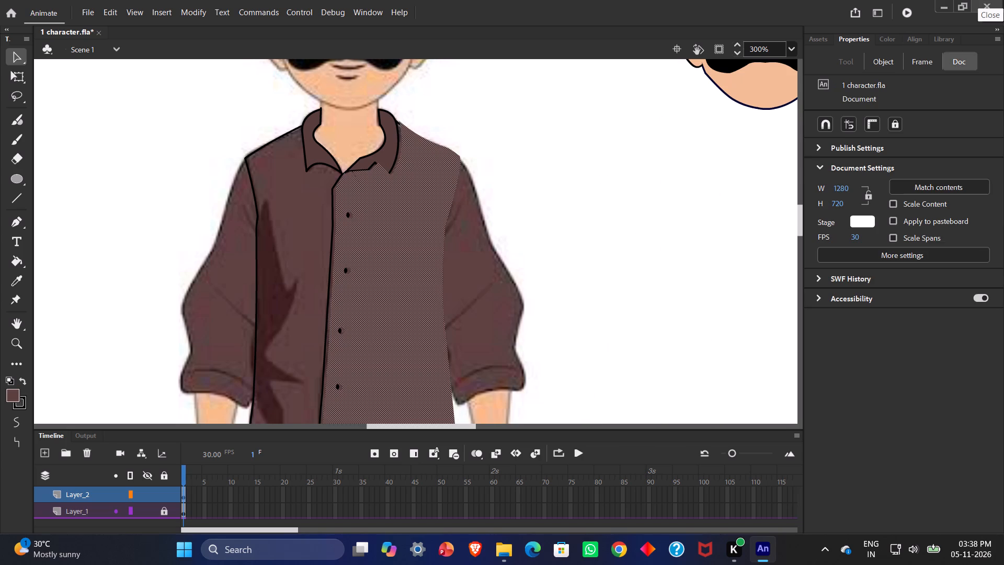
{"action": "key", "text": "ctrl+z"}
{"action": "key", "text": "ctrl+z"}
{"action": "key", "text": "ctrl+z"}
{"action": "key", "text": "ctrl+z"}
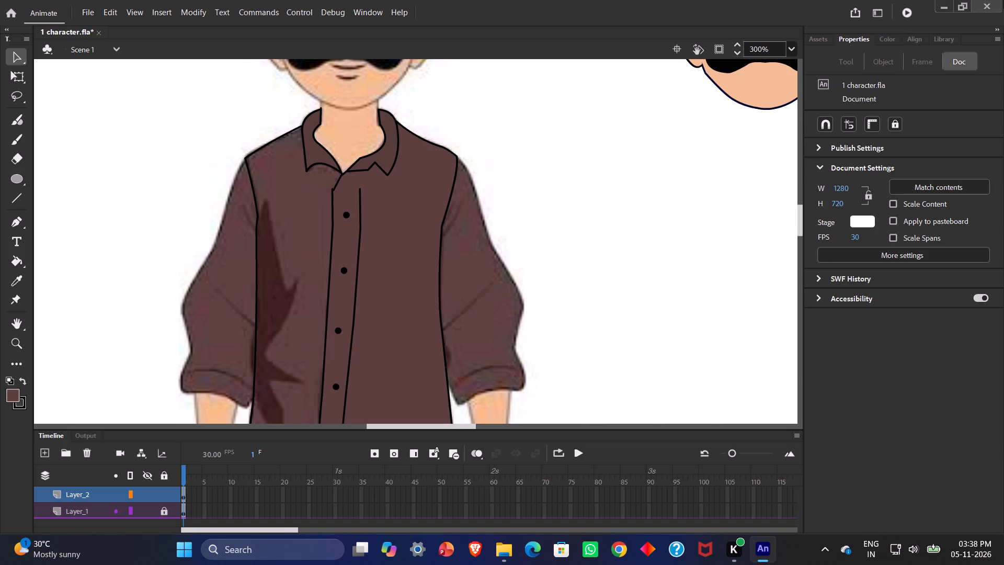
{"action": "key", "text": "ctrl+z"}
Undo the earlier shirt edits back to before the placket's brown fill and the black button dots were added.
{"action": "scroll", "coordinate": [629, 213], "scroll_direction": "down", "scroll_amount": 1}
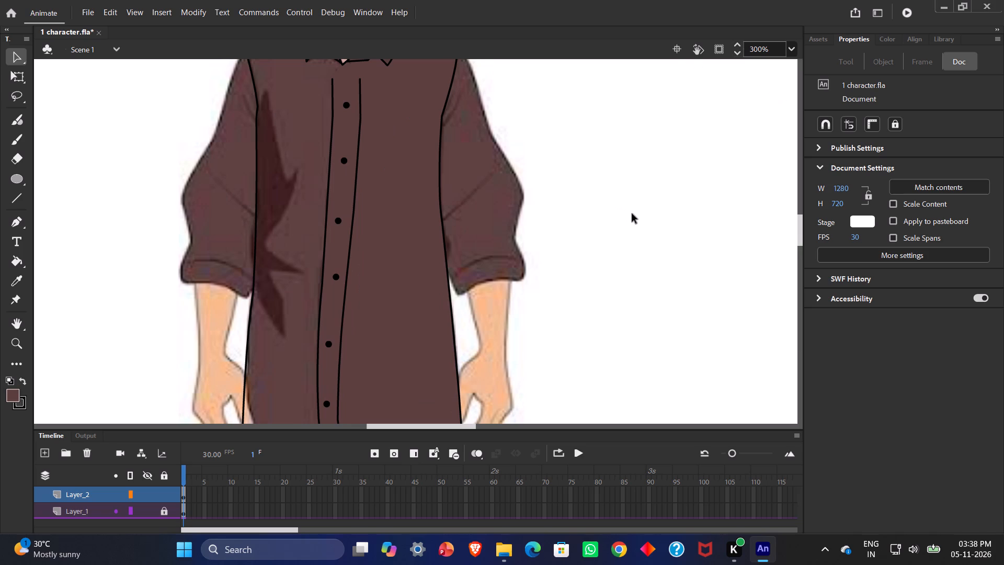
{"action": "scroll", "coordinate": [635, 216], "scroll_direction": "up", "scroll_amount": 2}
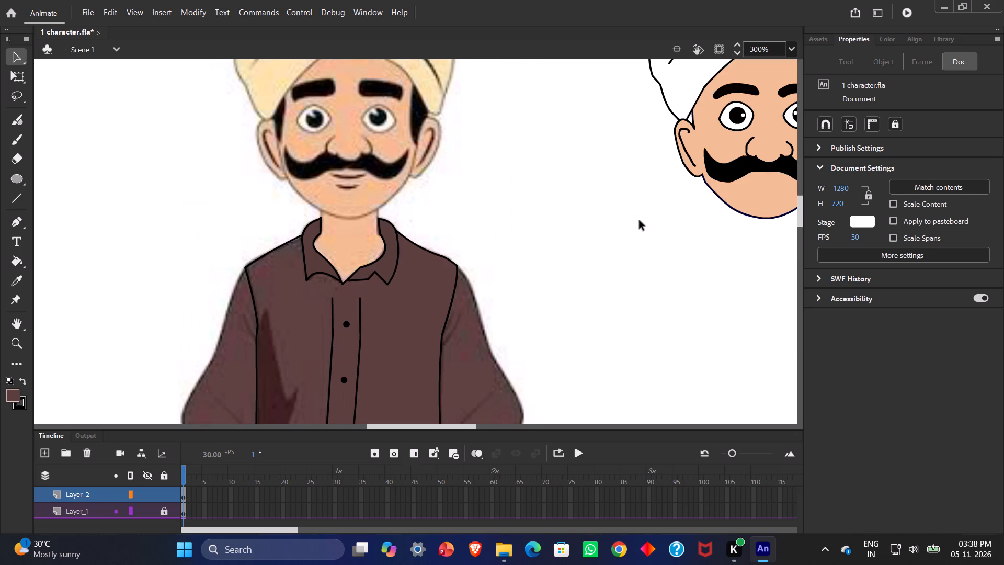
{"action": "scroll", "coordinate": [641, 222], "scroll_direction": "down", "scroll_amount": 2}
{"action": "scroll", "coordinate": [750, 214], "scroll_direction": "up", "scroll_amount": 1}
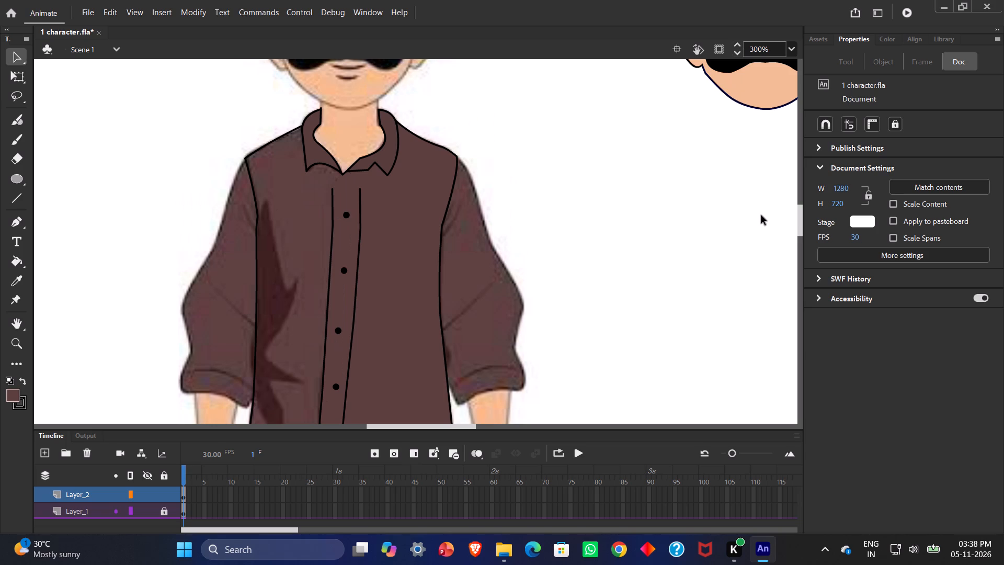
{"action": "key", "text": "ctrl+z"}
{"action": "key", "text": "ctrl+z"}
{"action": "key", "text": "ctrl+z"}
{"action": "key", "text": "ctrl+z"}
{"action": "key", "text": "ctrl+z"}
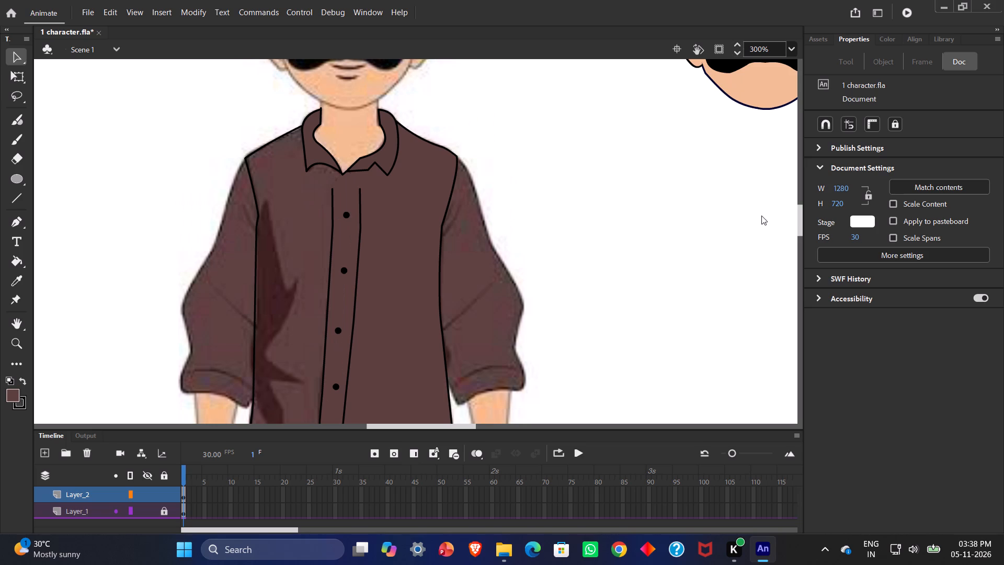
{"action": "key", "text": "ctrl+z"}
{"action": "key", "text": "ctrl+z"}
{"action": "key", "text": "ctrl+z"}
{"action": "key", "text": "ctrl+z"}
{"action": "key", "text": "ctrl+z"}
{"action": "key", "text": "ctrl+z"}
{"action": "key", "text": "ctrl+z"}
{"action": "key", "text": "ctrl+z"}
{"action": "key", "text": "ctrl+z"}
{"action": "key", "text": "ctrl+z"}
{"action": "key", "text": "ctrl+z"}
{"action": "key", "text": "ctrl+z"}
{"action": "key", "text": "ctrl+z"}
{"action": "key", "text": "ctrl+z"}
{"action": "key", "text": "ctrl+z"}
{"action": "key", "text": "ctrl+z"}
{"action": "key", "text": "ctrl+z"}
{"action": "key", "text": "ctrl+z"}
{"action": "key", "text": "ctrl+z"}
{"action": "key", "text": "ctrl+z"}
{"action": "key", "text": "ctrl+z"}
{"action": "key", "text": "ctrl+z"}
{"action": "key", "text": "ctrl+z"}
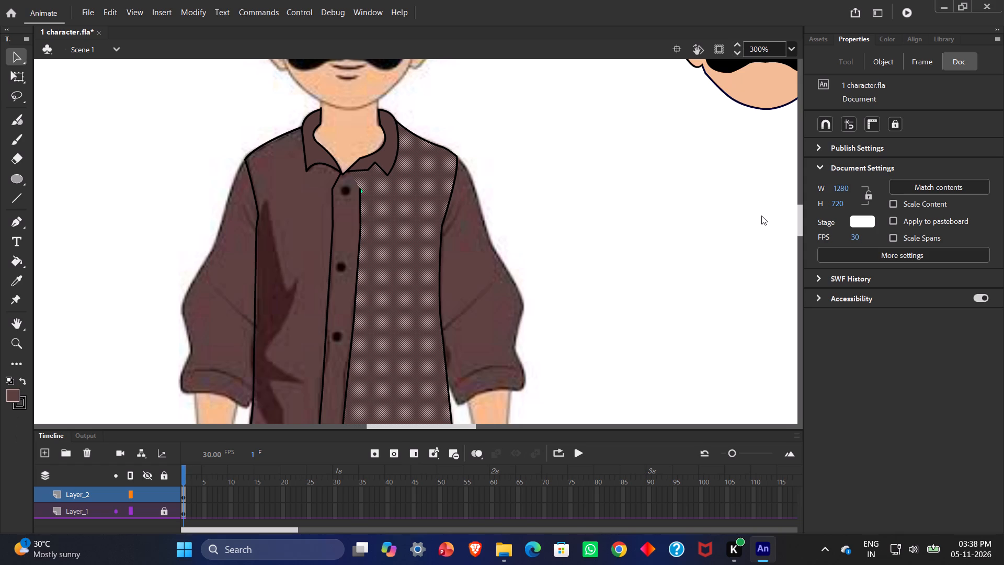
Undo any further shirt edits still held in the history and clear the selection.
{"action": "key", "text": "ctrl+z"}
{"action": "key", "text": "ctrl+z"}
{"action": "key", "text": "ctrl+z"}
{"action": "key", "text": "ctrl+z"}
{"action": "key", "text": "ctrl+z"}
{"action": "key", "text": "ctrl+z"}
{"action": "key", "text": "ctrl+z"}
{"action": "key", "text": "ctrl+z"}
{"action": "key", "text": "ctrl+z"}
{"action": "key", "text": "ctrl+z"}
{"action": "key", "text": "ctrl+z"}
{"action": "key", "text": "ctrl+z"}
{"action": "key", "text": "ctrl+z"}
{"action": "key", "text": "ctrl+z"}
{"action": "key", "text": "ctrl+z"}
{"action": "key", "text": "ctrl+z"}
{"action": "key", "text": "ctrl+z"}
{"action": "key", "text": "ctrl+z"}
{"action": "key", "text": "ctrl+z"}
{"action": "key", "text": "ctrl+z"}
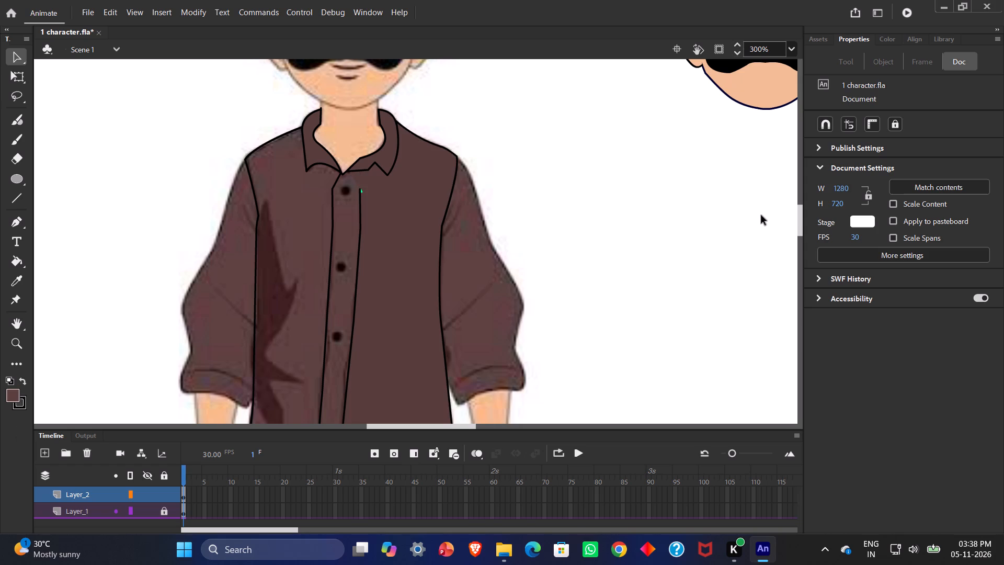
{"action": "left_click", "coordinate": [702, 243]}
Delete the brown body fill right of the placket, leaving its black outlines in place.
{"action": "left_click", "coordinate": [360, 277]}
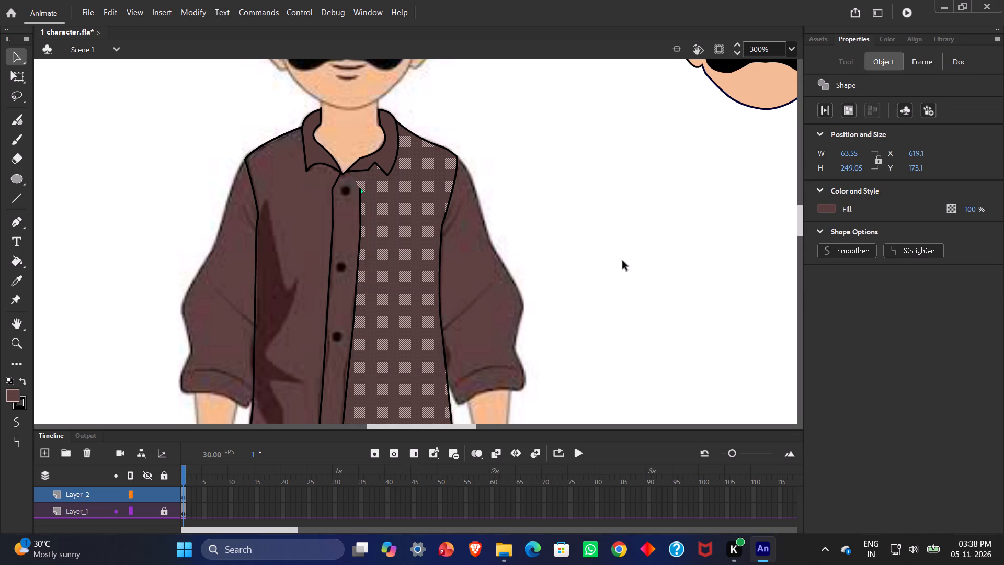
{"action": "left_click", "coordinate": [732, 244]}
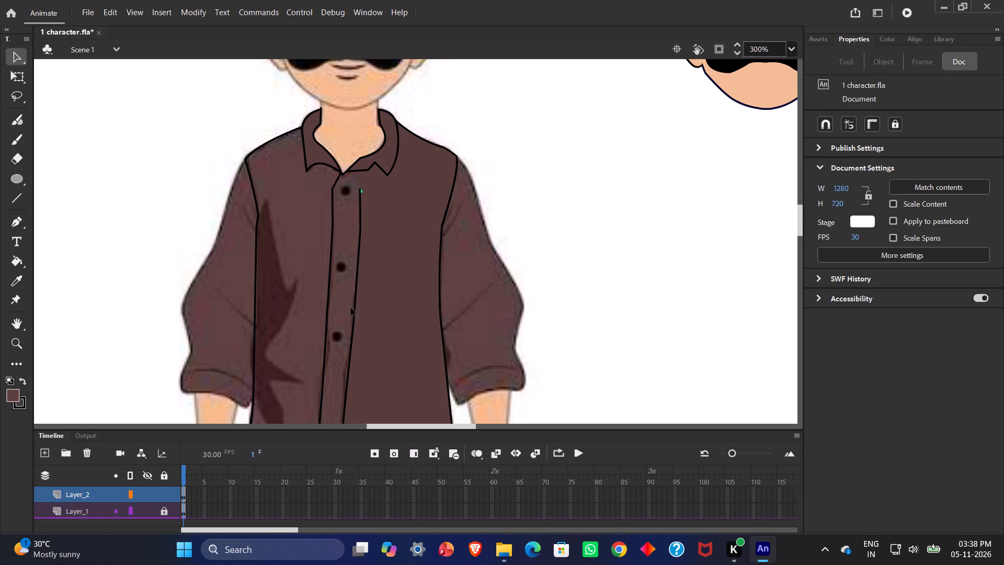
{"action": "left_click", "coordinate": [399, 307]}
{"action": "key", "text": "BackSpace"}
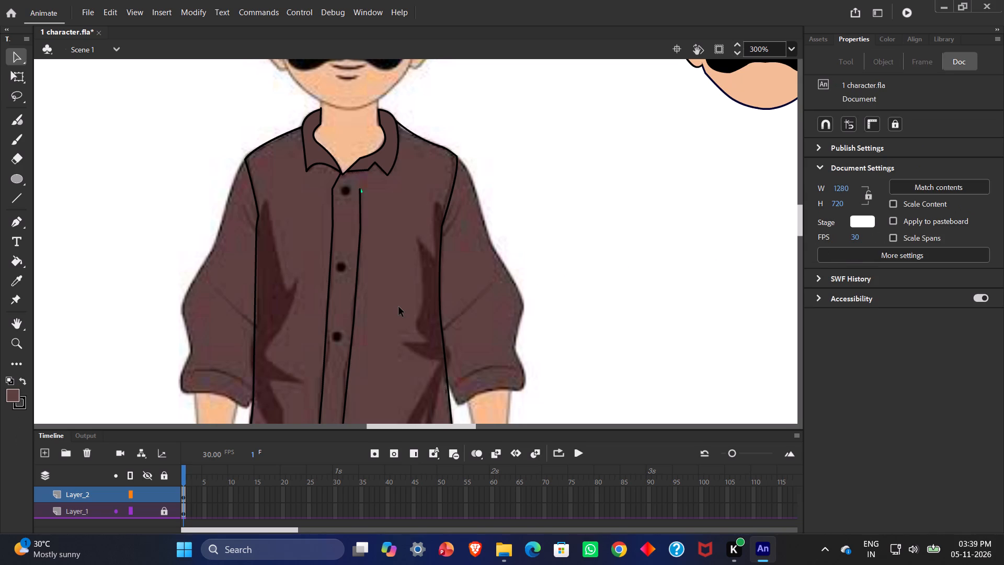
Select the connected black shirt outline and examine it from the collar down to the hem.
{"action": "left_click", "coordinate": [355, 317]}
{"action": "double_click", "coordinate": [355, 317]}
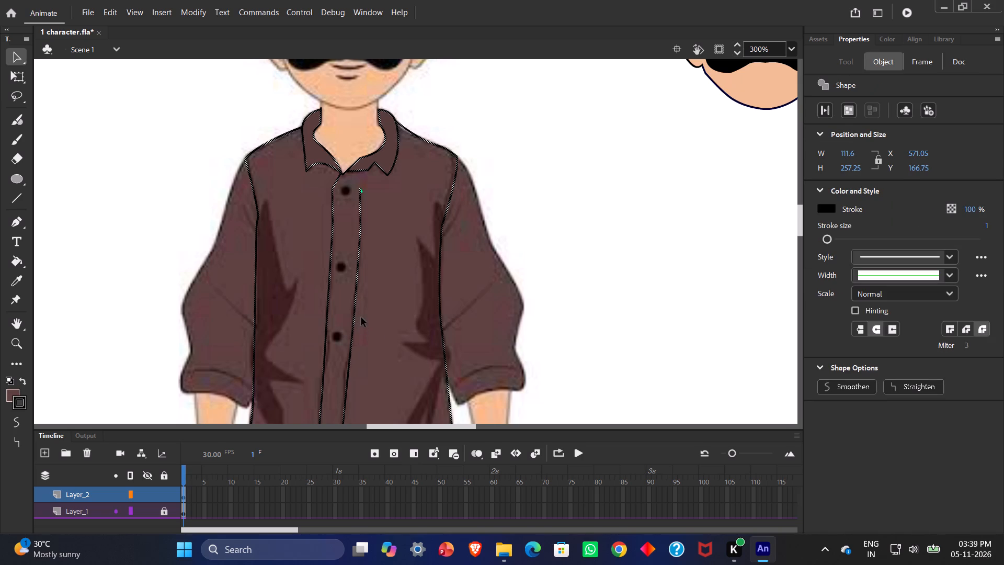
{"action": "scroll", "coordinate": [444, 293], "scroll_direction": "down", "scroll_amount": 1}
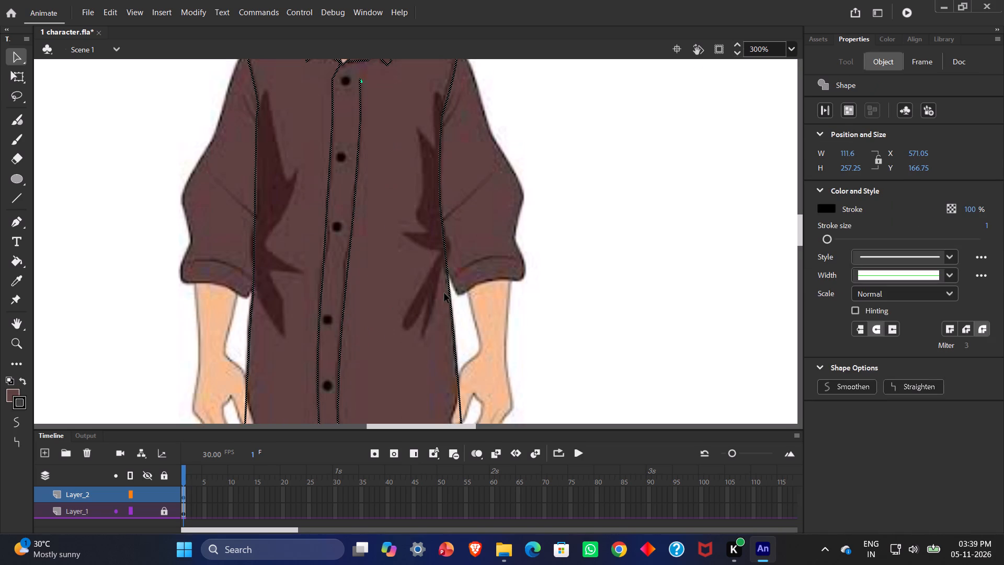
{"action": "scroll", "coordinate": [444, 293], "scroll_direction": "down", "scroll_amount": 1}
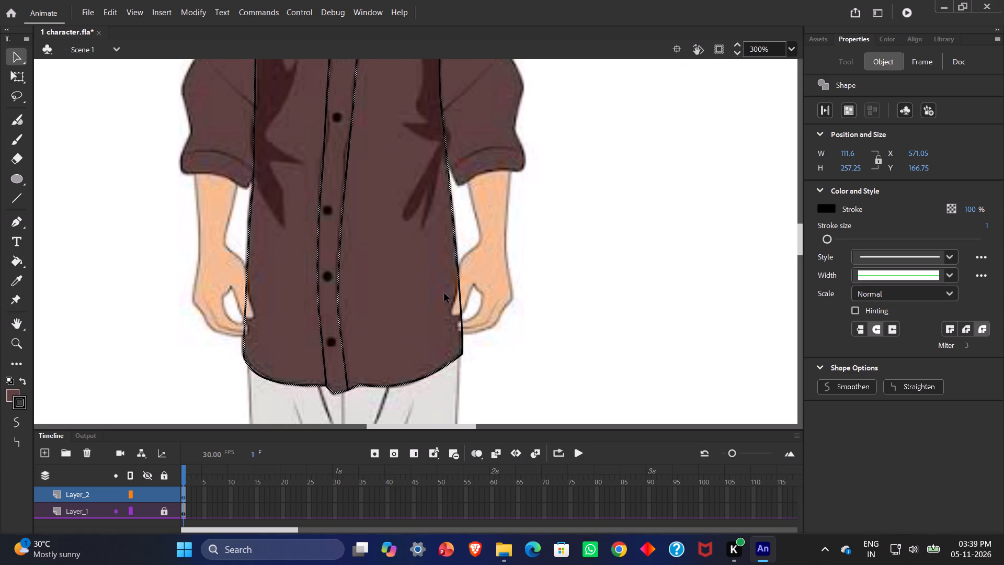
{"action": "scroll", "coordinate": [444, 293], "scroll_direction": "up", "scroll_amount": 1}
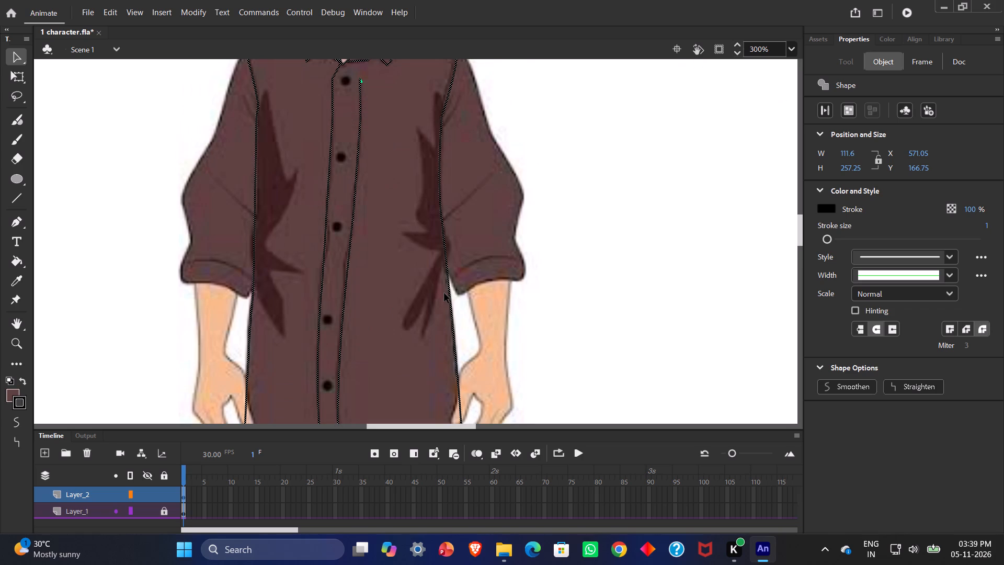
{"action": "scroll", "coordinate": [444, 293], "scroll_direction": "up", "scroll_amount": 1}
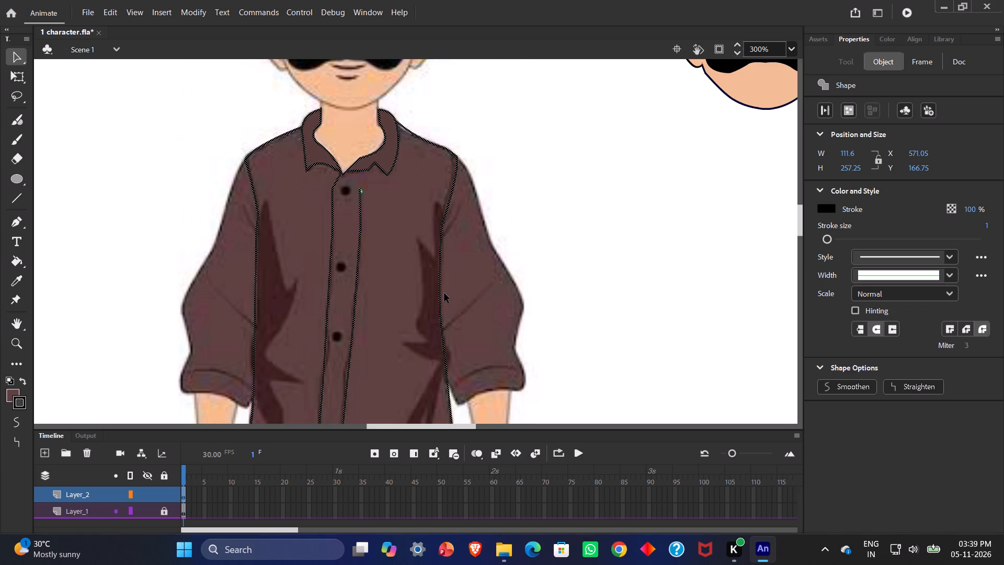
{"action": "scroll", "coordinate": [444, 293], "scroll_direction": "up", "scroll_amount": 1}
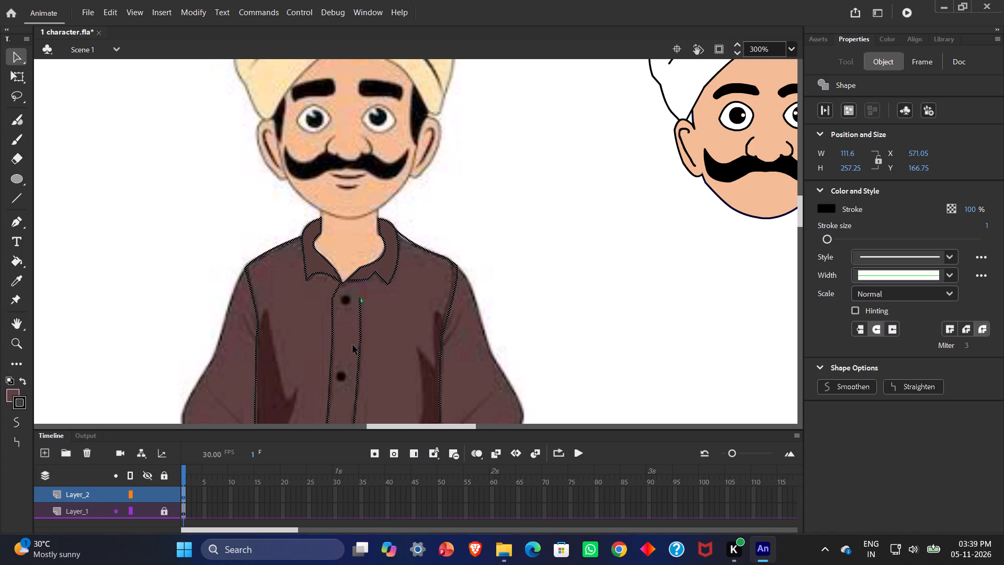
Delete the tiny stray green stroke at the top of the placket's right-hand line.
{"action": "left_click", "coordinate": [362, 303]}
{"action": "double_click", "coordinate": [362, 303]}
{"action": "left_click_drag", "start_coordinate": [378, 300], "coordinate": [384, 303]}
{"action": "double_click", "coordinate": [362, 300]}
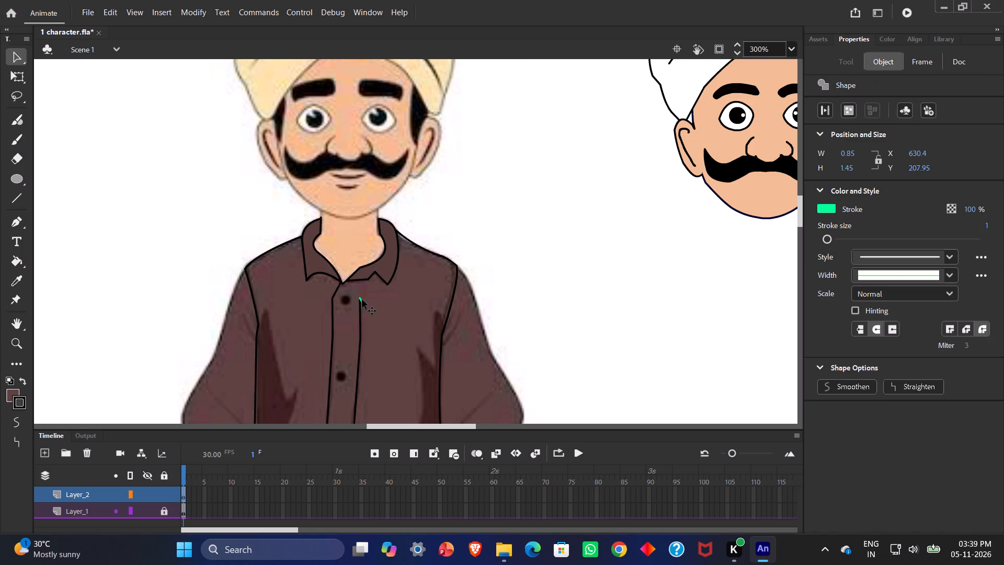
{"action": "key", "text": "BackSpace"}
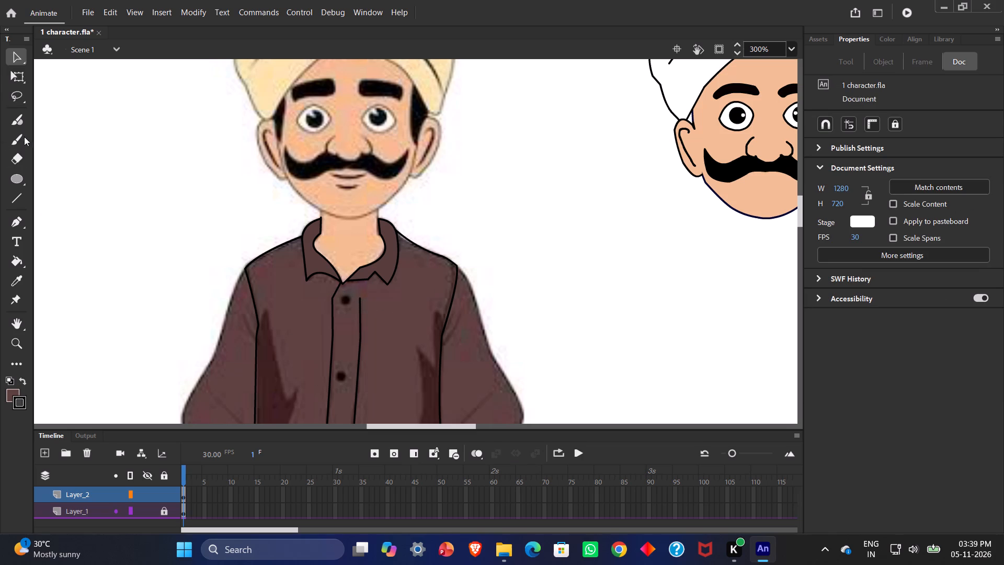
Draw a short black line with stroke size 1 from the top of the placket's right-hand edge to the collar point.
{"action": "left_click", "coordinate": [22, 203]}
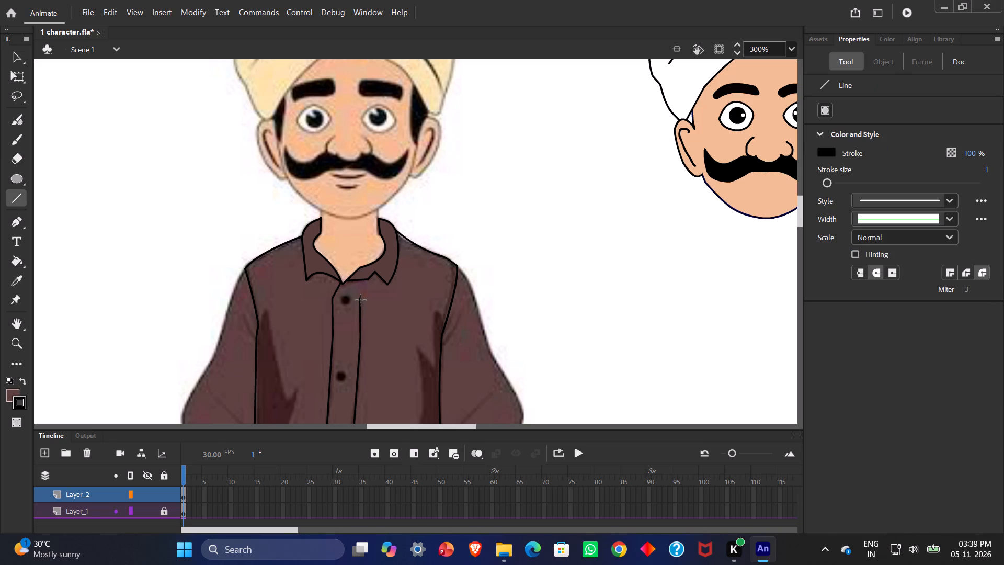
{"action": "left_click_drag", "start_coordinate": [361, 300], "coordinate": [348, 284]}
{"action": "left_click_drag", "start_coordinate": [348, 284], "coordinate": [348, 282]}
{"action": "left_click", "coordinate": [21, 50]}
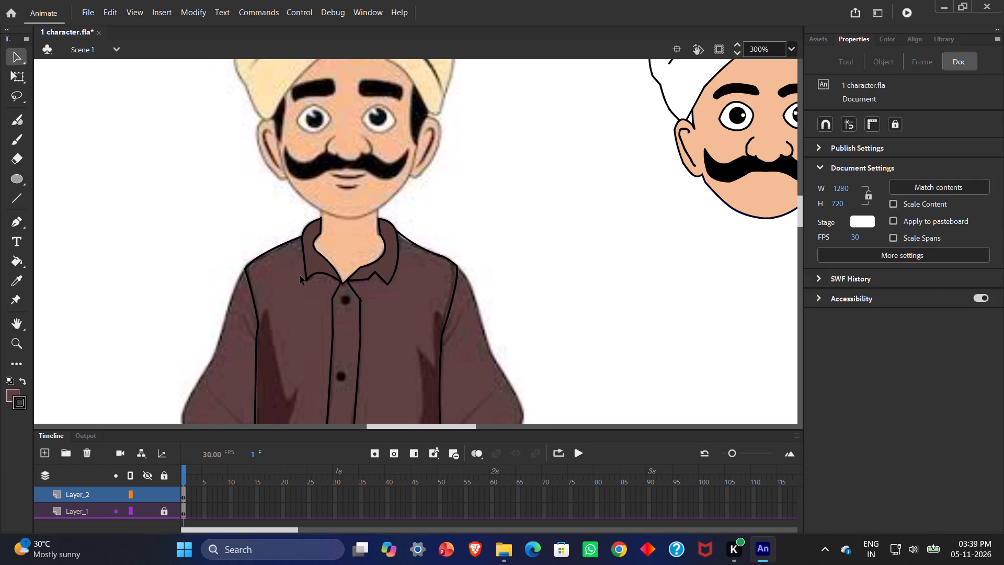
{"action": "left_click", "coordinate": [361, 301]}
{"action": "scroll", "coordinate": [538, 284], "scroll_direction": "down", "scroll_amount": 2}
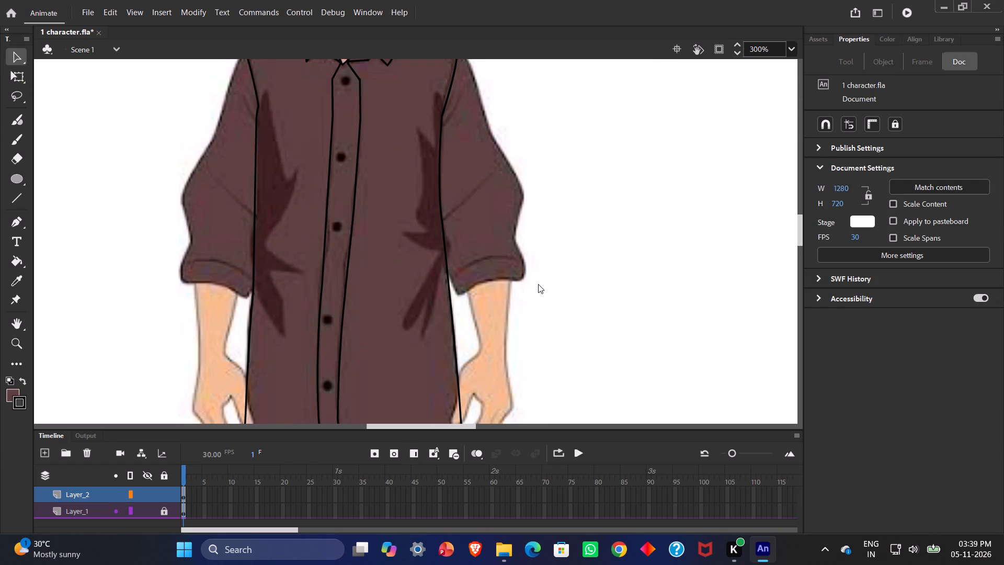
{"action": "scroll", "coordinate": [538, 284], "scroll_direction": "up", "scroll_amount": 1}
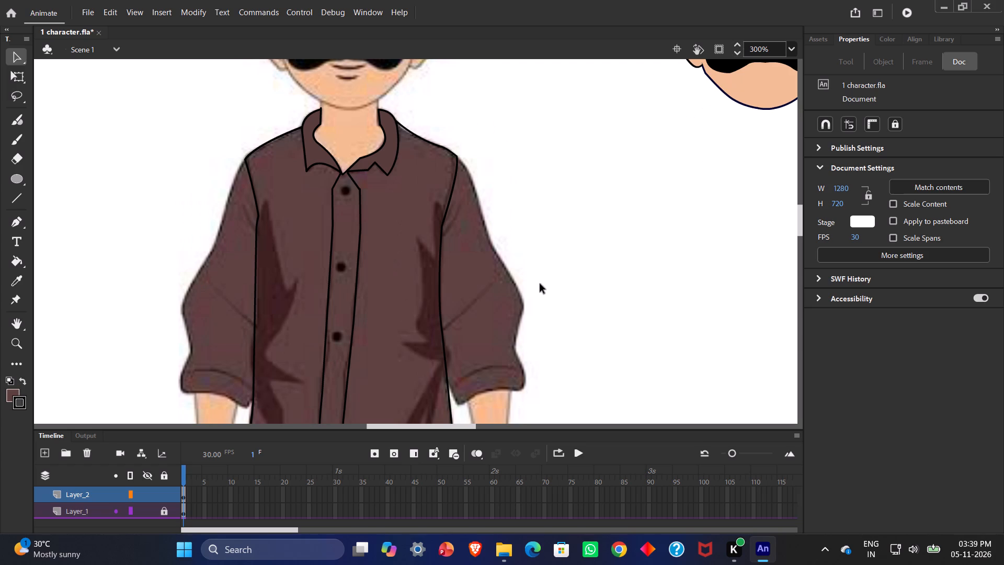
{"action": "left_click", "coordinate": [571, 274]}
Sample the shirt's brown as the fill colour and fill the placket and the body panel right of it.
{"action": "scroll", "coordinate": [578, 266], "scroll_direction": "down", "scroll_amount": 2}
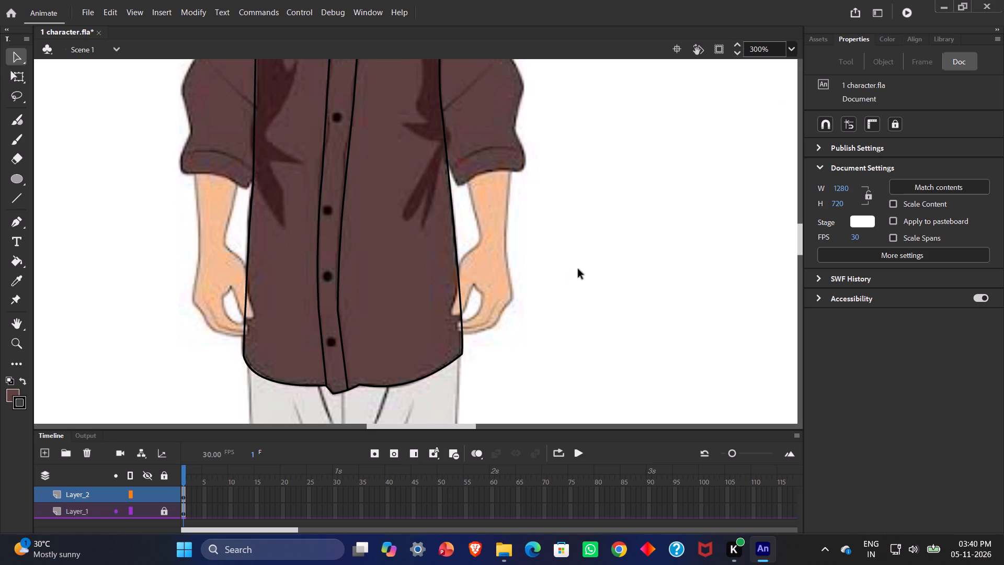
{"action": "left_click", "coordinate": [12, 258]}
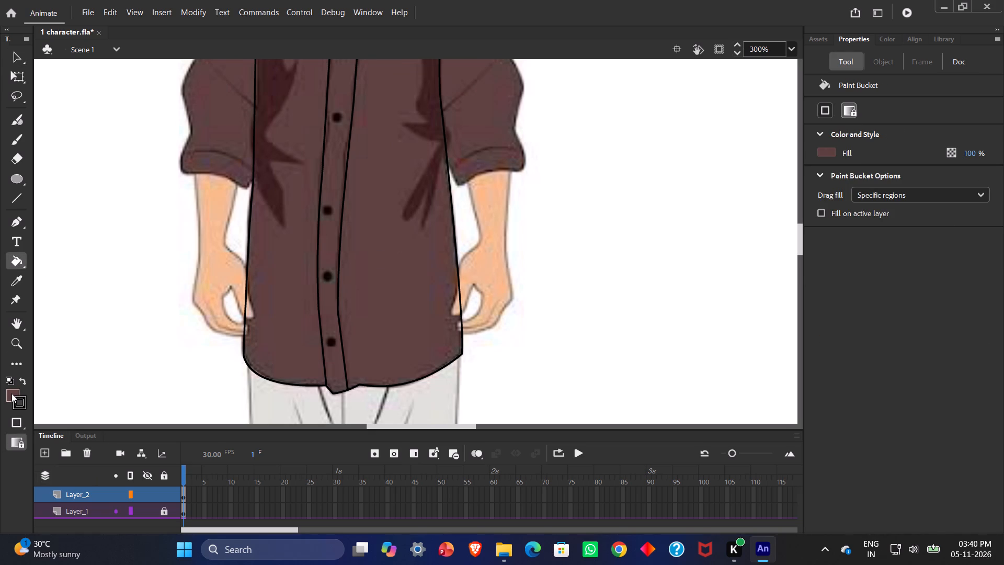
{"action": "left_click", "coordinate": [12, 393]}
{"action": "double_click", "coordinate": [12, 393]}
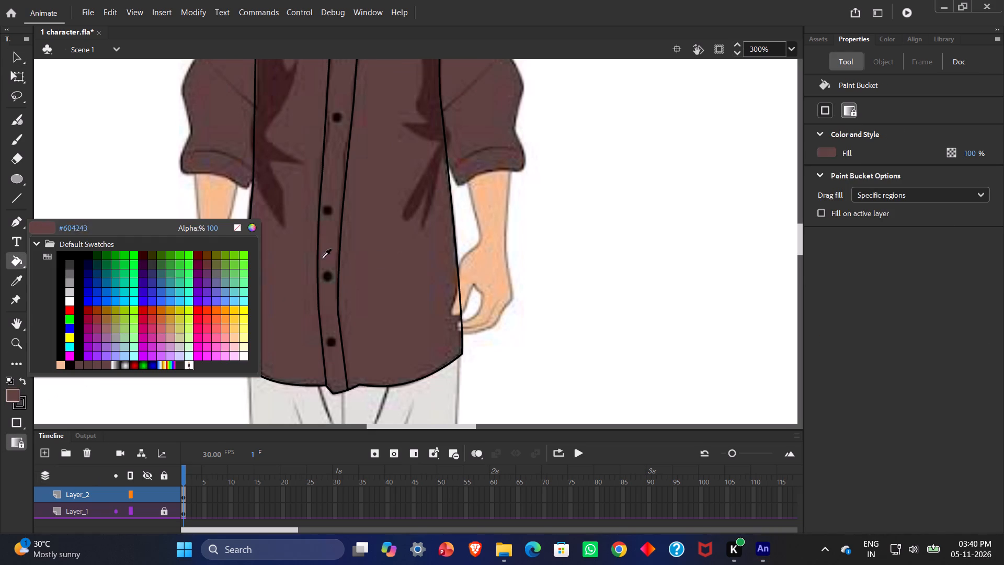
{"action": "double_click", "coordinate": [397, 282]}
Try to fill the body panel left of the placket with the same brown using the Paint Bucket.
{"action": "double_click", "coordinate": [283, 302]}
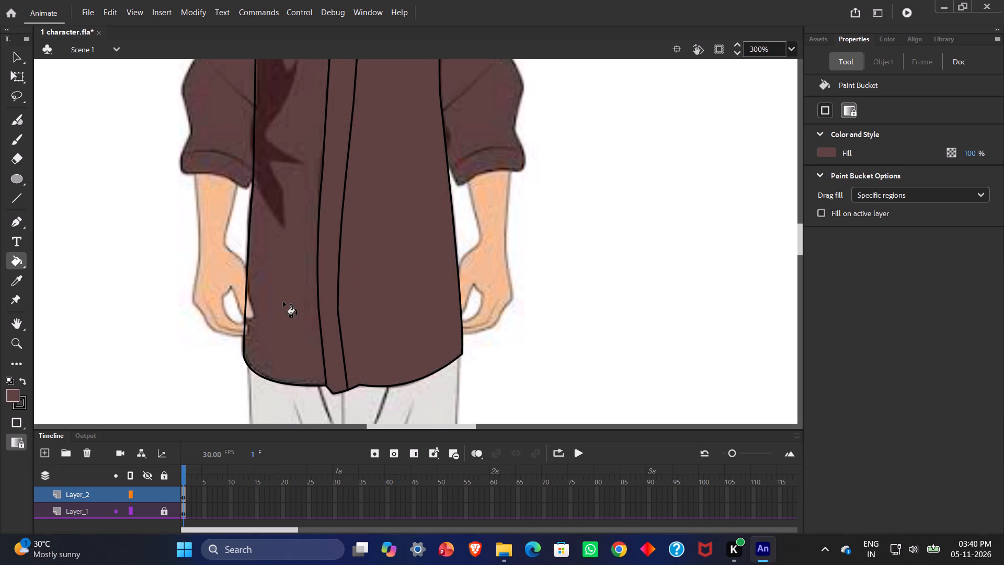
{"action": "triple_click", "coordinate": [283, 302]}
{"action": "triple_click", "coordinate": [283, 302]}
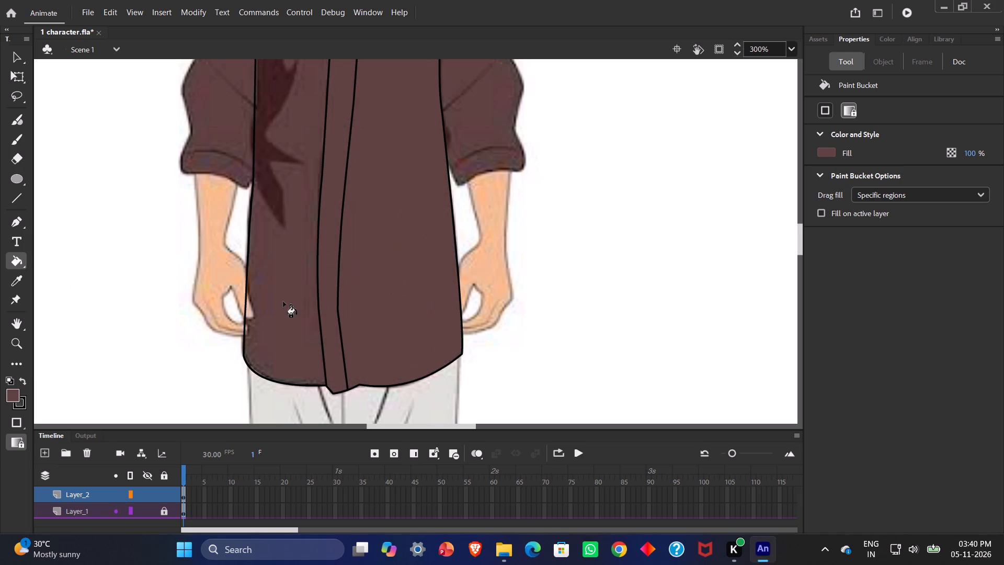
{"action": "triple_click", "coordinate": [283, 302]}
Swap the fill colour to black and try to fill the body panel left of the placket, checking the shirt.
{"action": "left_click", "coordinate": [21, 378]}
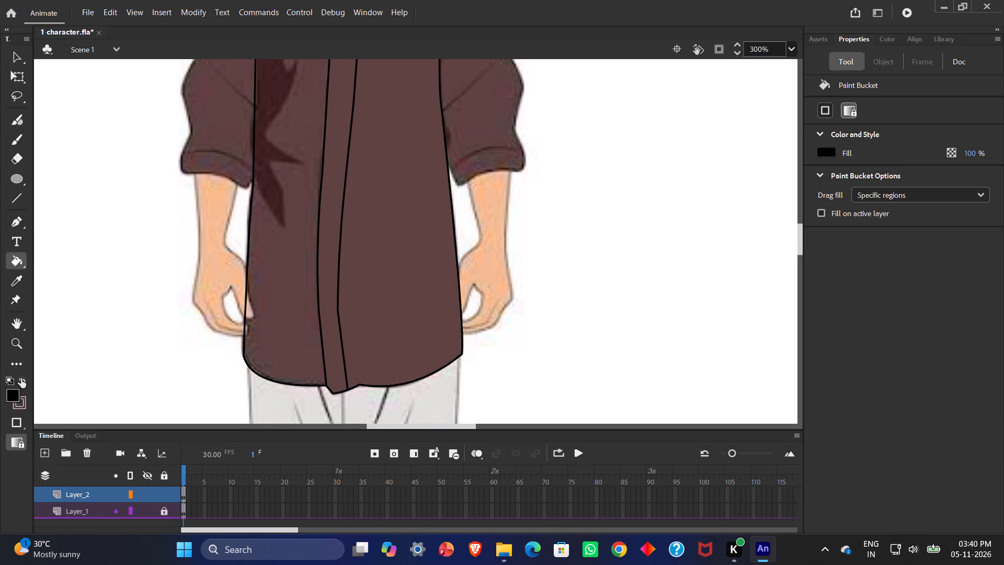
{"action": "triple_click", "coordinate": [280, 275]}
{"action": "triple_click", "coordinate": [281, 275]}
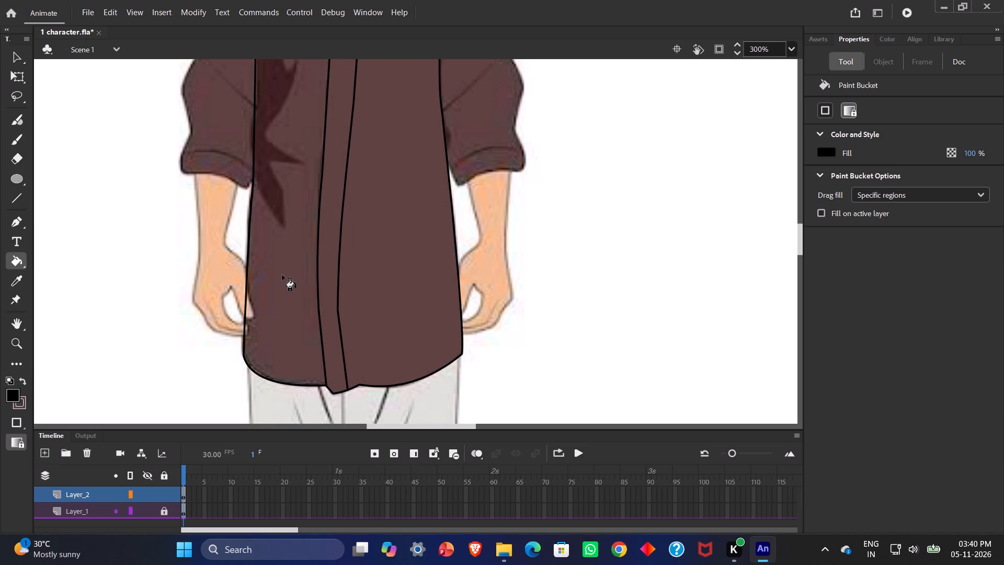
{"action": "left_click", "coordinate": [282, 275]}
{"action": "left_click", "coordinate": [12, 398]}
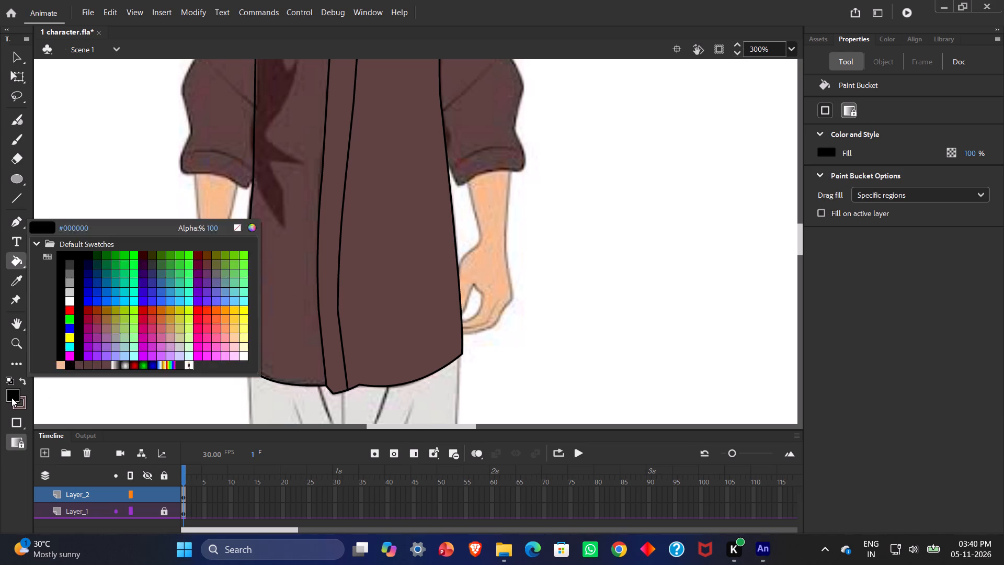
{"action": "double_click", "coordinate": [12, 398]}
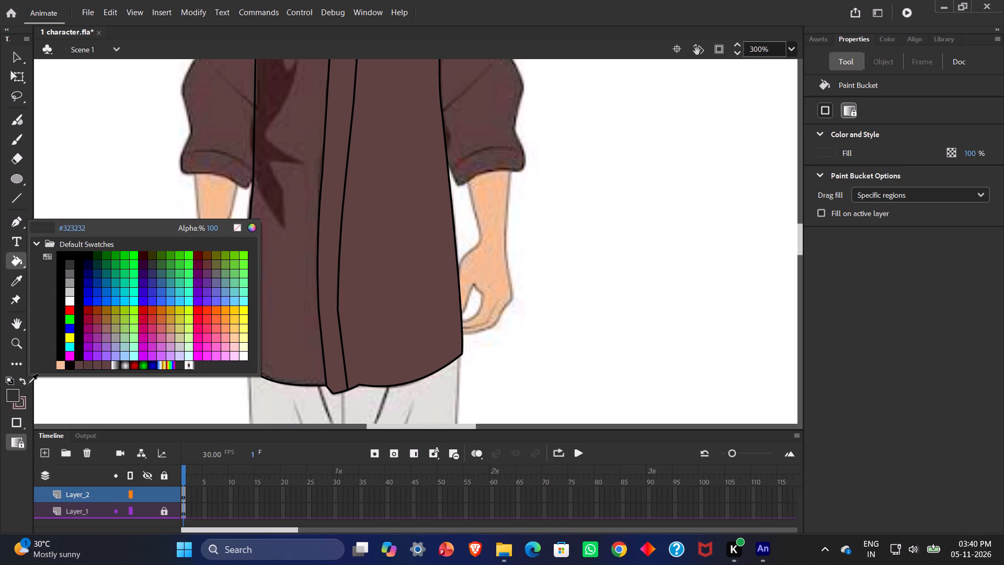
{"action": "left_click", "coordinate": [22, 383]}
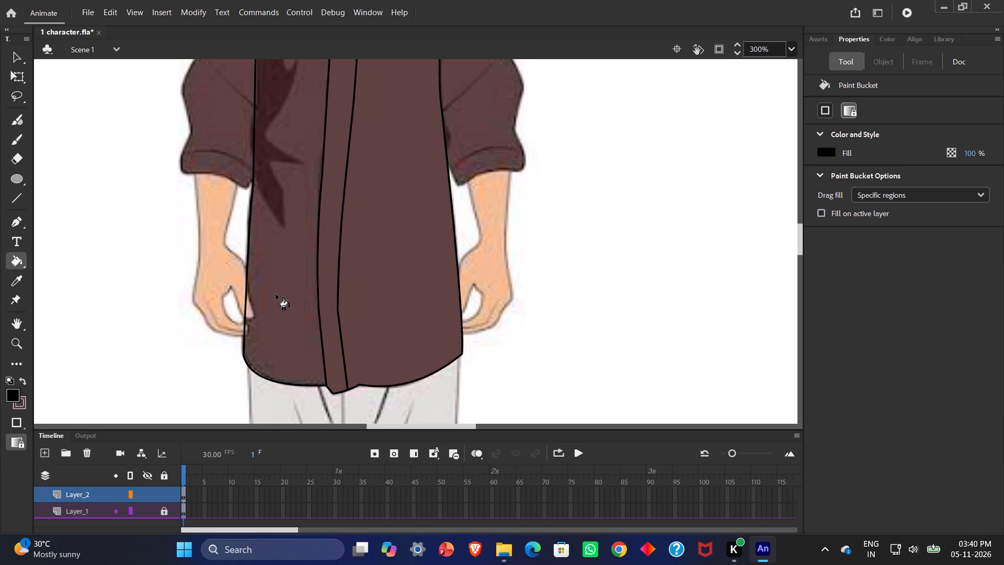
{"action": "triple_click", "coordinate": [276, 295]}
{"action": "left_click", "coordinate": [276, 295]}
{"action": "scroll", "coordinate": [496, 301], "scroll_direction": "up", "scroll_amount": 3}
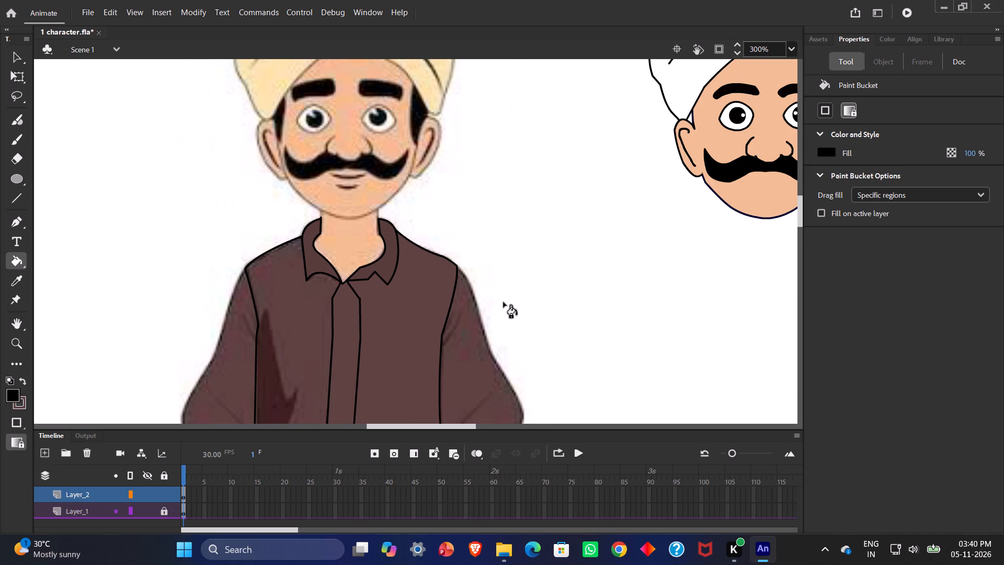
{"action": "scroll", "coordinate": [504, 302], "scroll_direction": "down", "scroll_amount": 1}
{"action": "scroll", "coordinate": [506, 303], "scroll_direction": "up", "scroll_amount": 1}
Close 1 character.fla without saving the changes.
{"action": "left_click", "coordinate": [985, 5]}
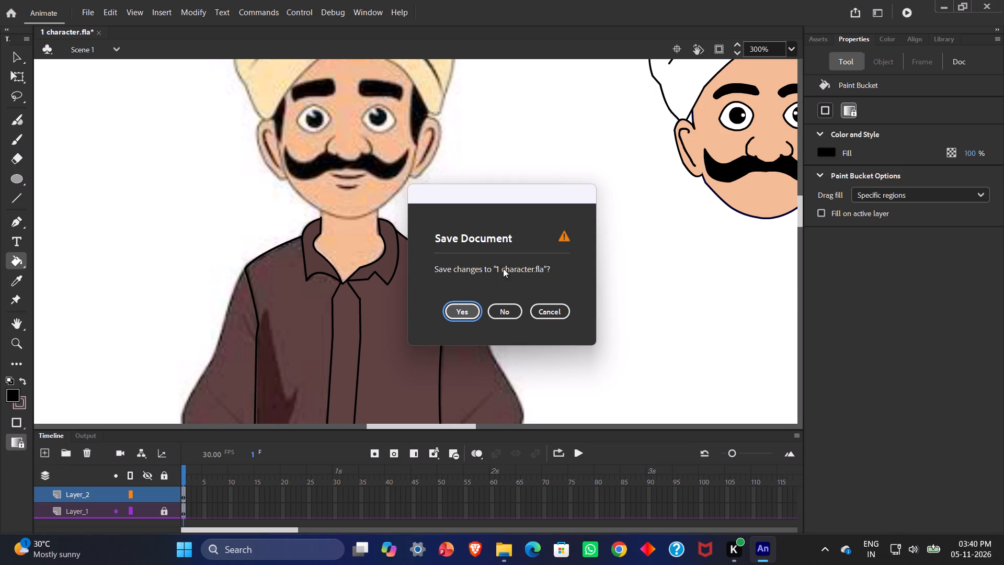
{"action": "left_click", "coordinate": [503, 310]}
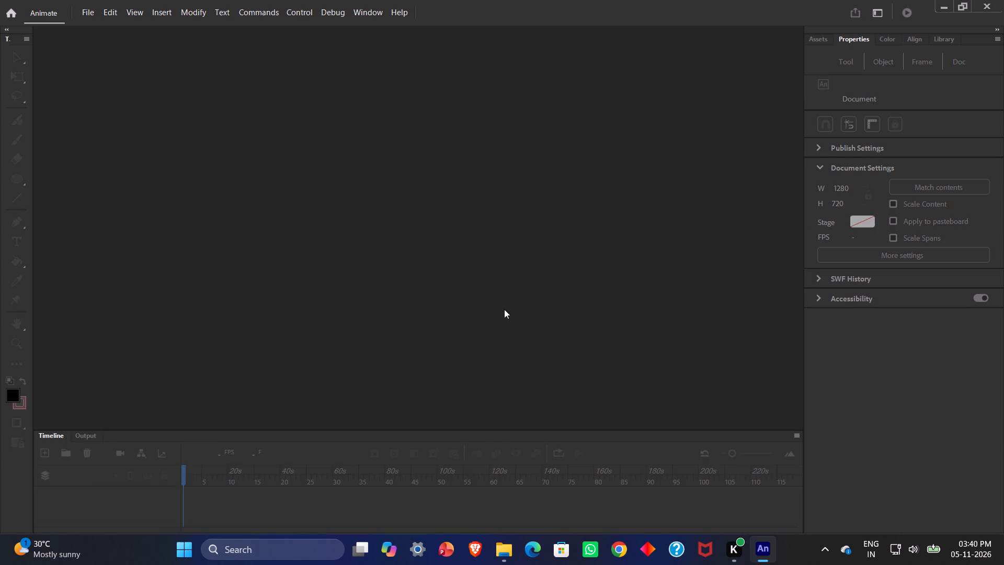